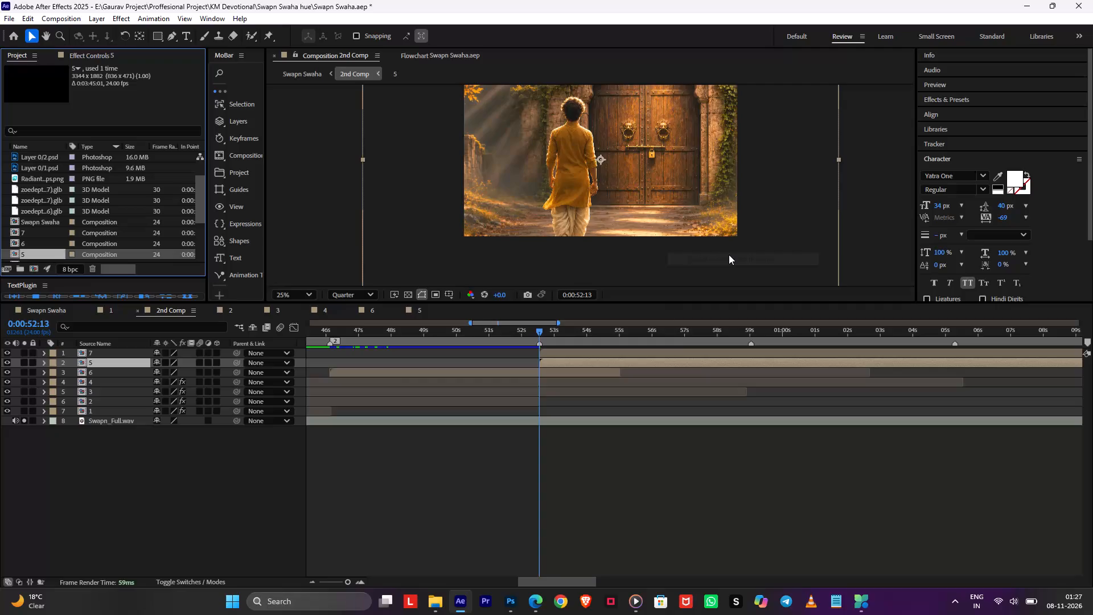
# Delete composition 5 from the project.
pyautogui.press('Delete')
pyautogui.press('Return')
# Open composition 7 from 2nd Comp and end its work area at 0:01:07:08.
pyautogui.click(617, 351)
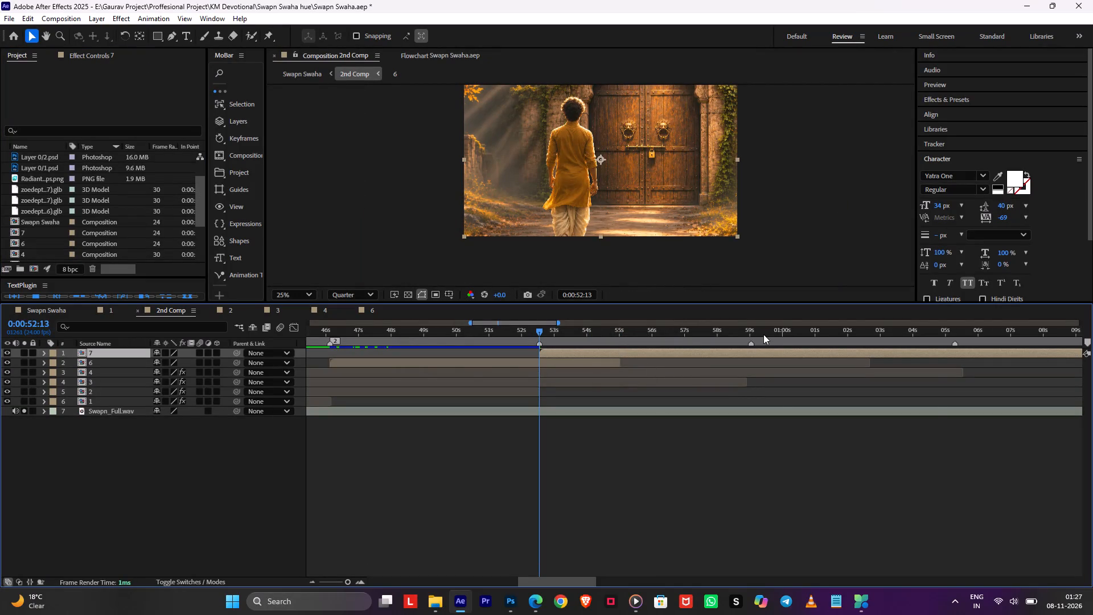
pyautogui.moveTo(767, 333); pyautogui.dragTo(936, 346)
pyautogui.keyDown('alt'); pyautogui.scroll(-3, 940, 351); pyautogui.keyUp('alt')
pyautogui.click(846, 334)
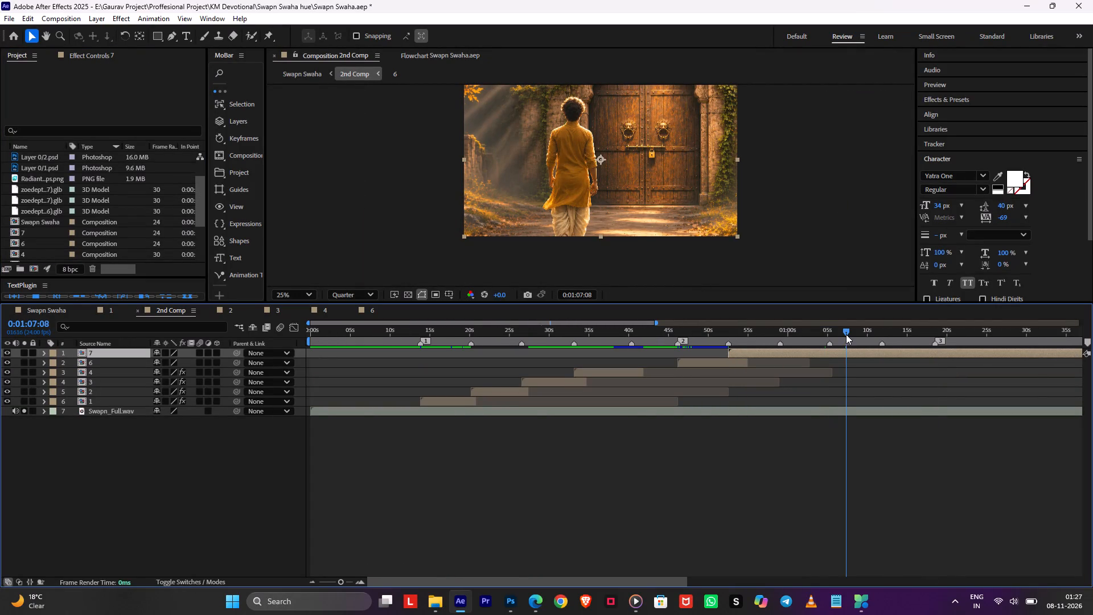
pyautogui.click(850, 352)
pyautogui.click(850, 352)
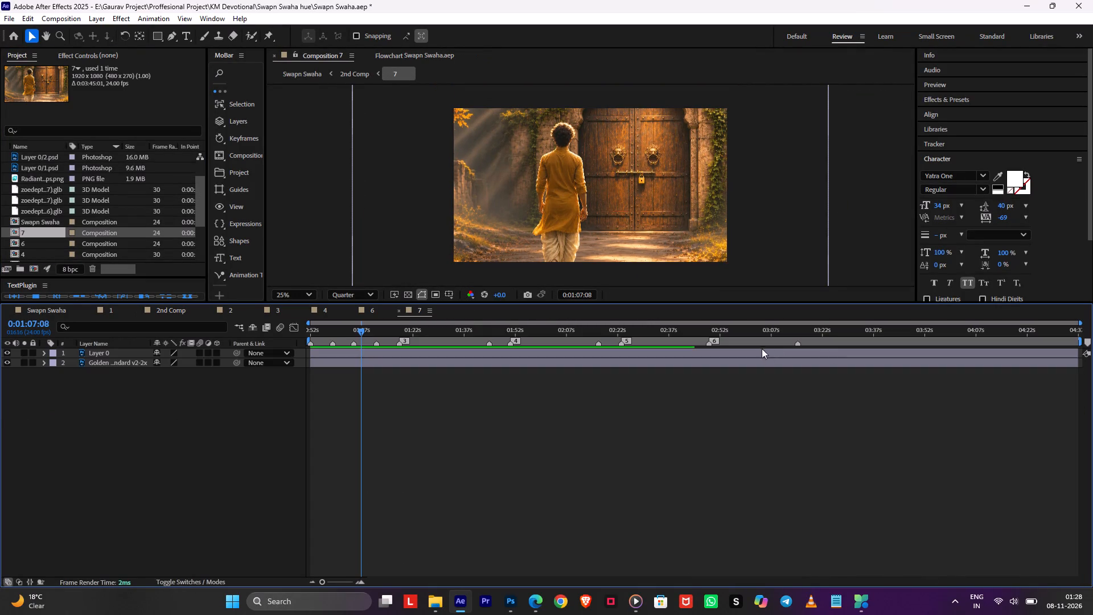
pyautogui.press('n')
# Delete all markers in composition 7 and trim the composition to its work area.
pyautogui.rightClick(332, 340)
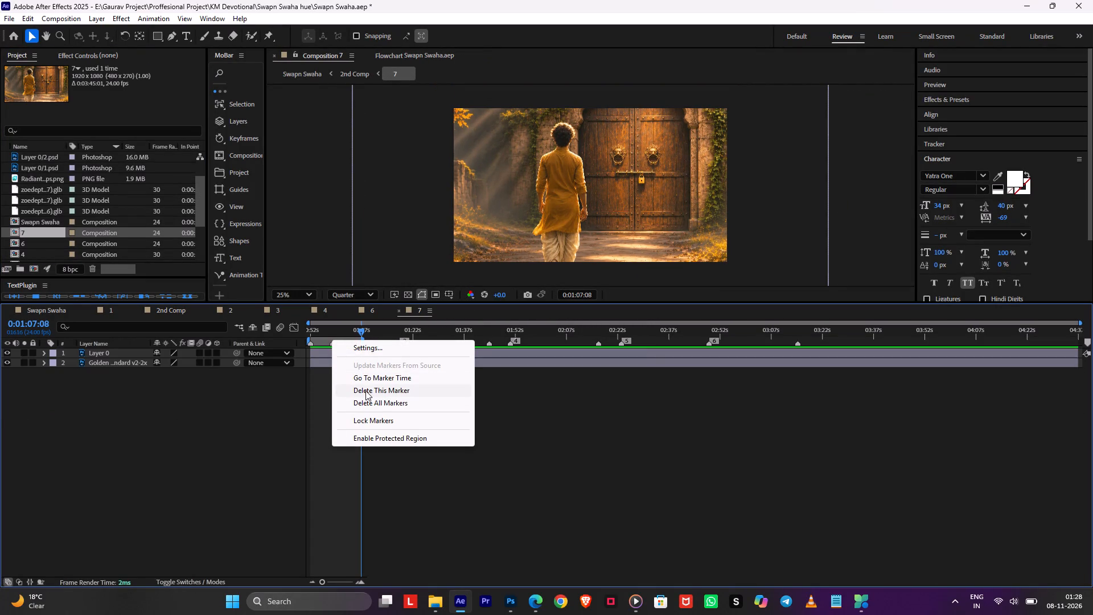
pyautogui.click(366, 401)
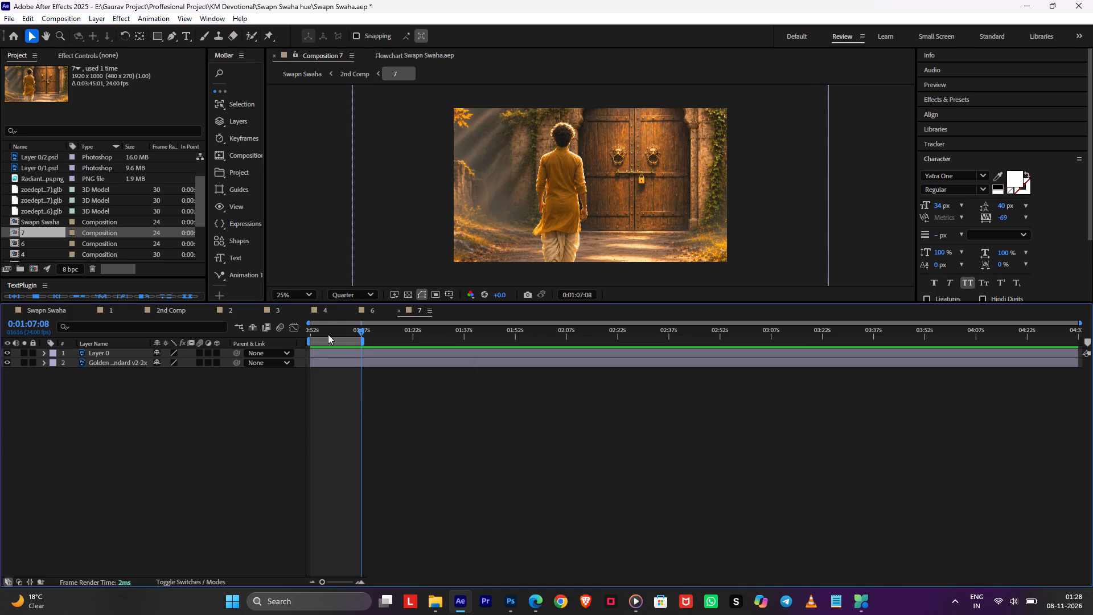
pyautogui.rightClick(328, 334)
pyautogui.rightClick(328, 336)
pyautogui.rightClick(328, 337)
pyautogui.click(363, 367)
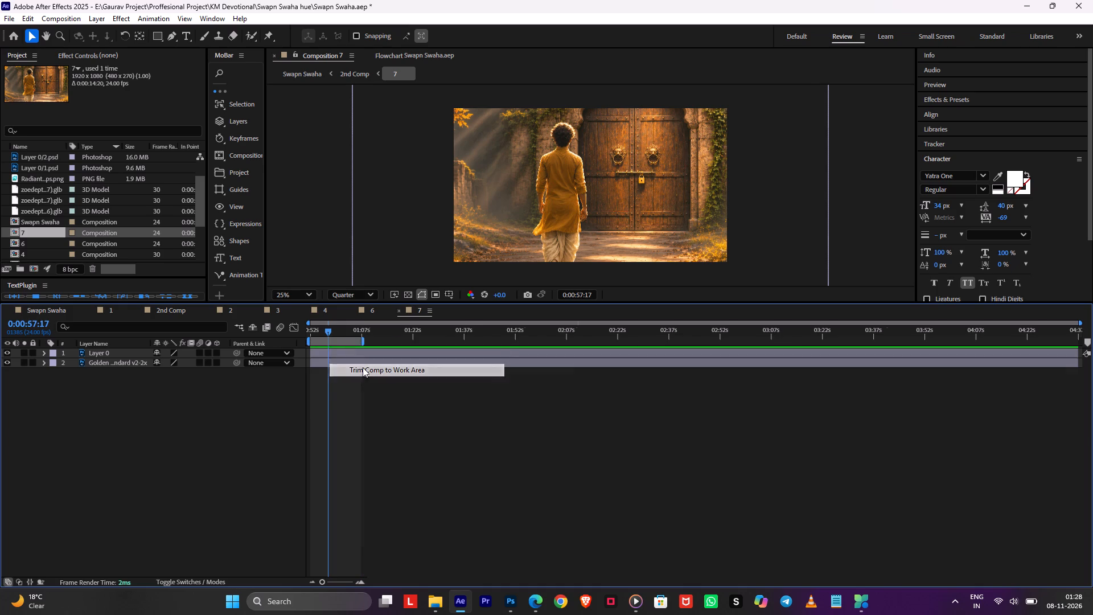
# Scale both the Layer 0 and Golden Gate layers of composition 7 to 58% and save the project.
pyautogui.moveTo(348, 335); pyautogui.dragTo(223, 362)
pyautogui.click(373, 361)
pyautogui.keyDown('shift'); pyautogui.click(362, 358); pyautogui.keyUp('shift')
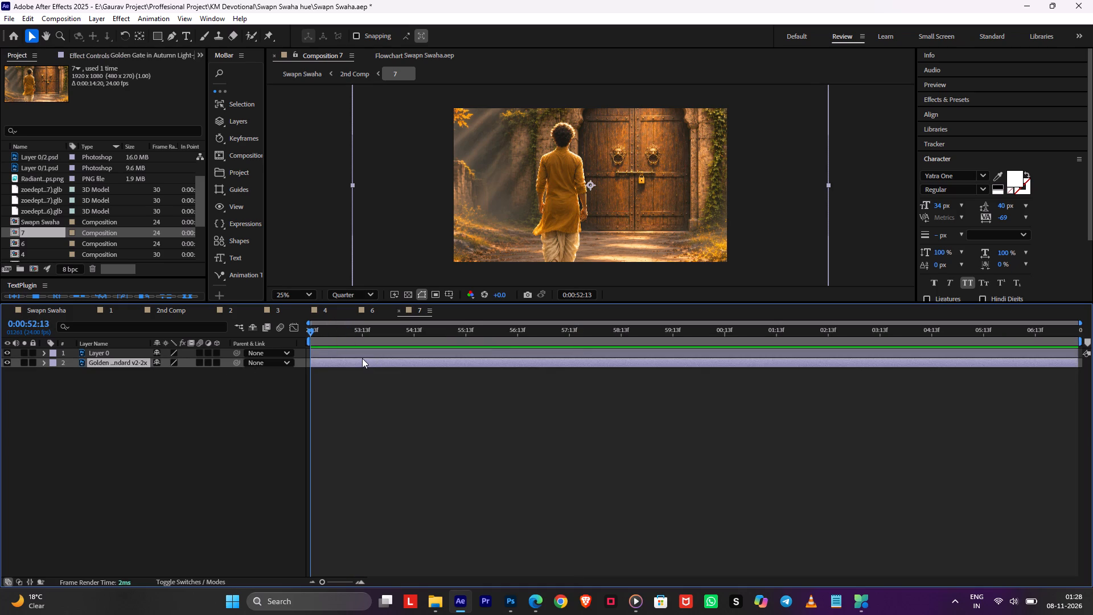
pyautogui.keyDown('shift'); pyautogui.click(361, 353); pyautogui.keyUp('shift')
pyautogui.press('s')
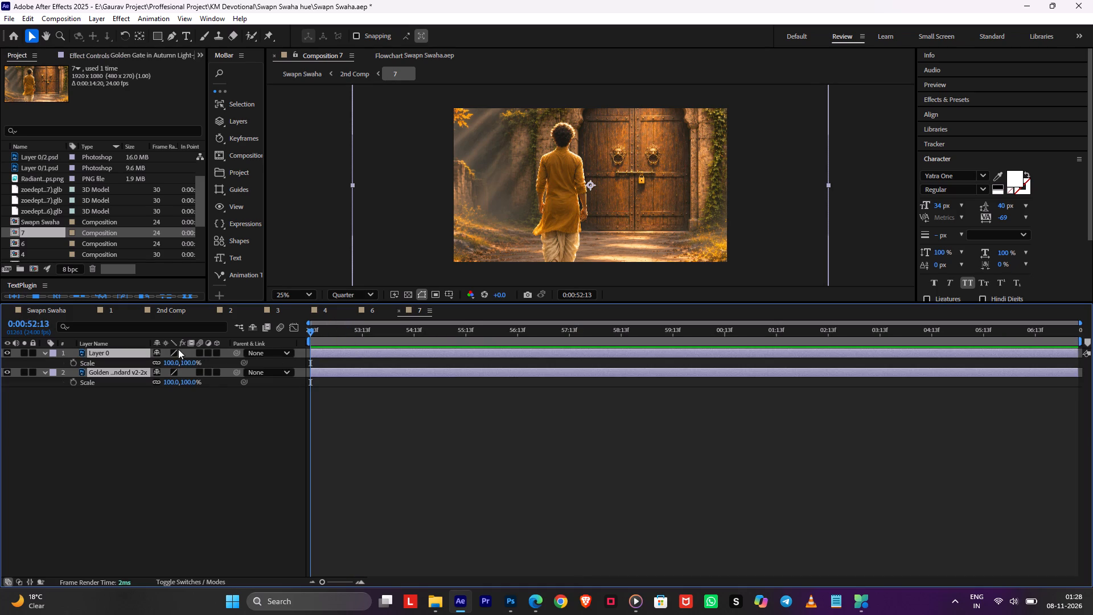
pyautogui.click(173, 360)
pyautogui.write('58')
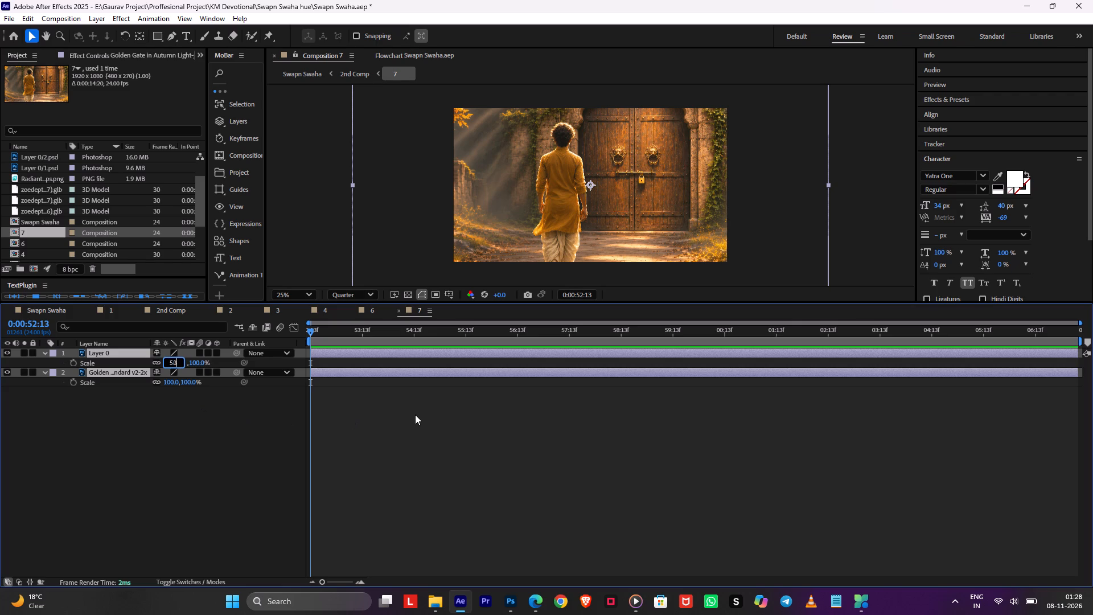
pyautogui.click(415, 415)
pyautogui.hotkey('ctrl', 's')
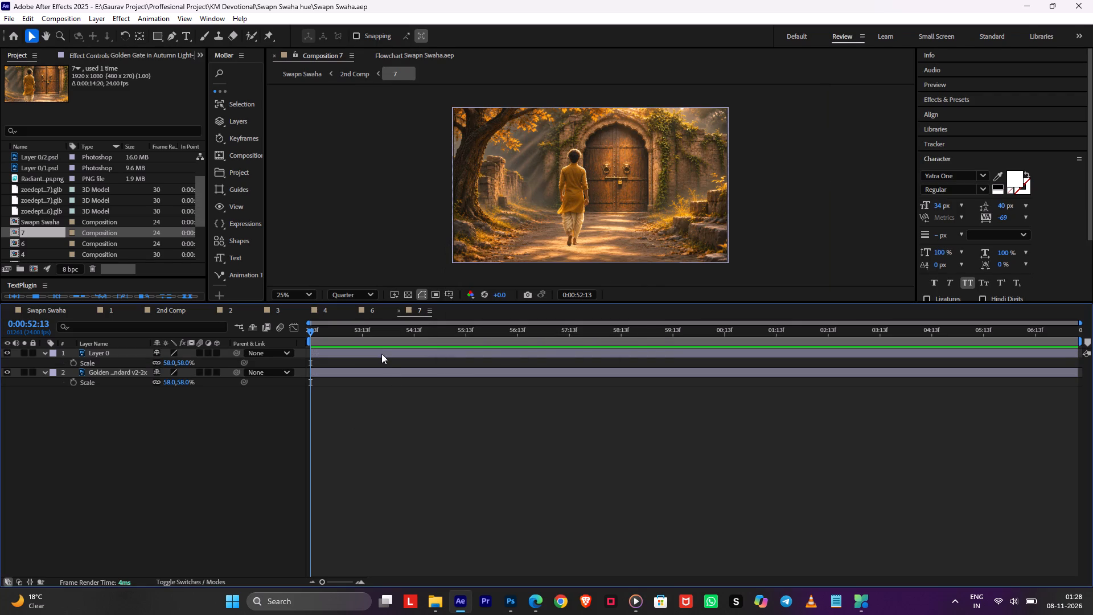
# Return to 2nd Comp and preview playback from about 0:00:44:04 into layer 6.
pyautogui.click(381, 353)
pyautogui.press('Tab')
pyautogui.click(263, 355)
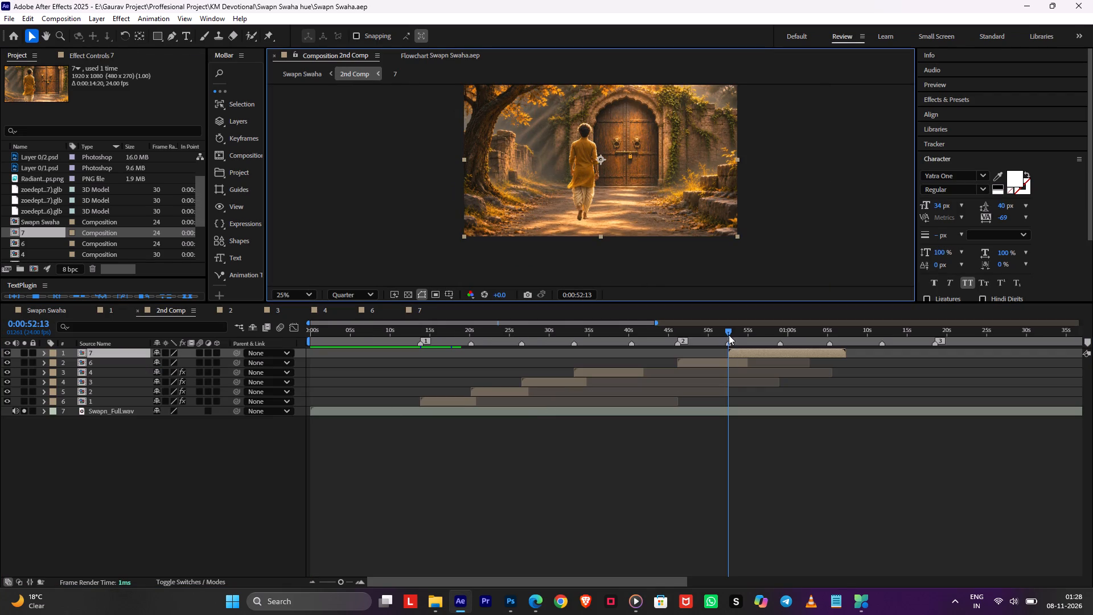
pyautogui.moveTo(726, 330); pyautogui.dragTo(659, 332)
pyautogui.press('space')
pyautogui.keyDown('alt'); pyautogui.scroll(2, 662, 354); pyautogui.keyUp('alt')
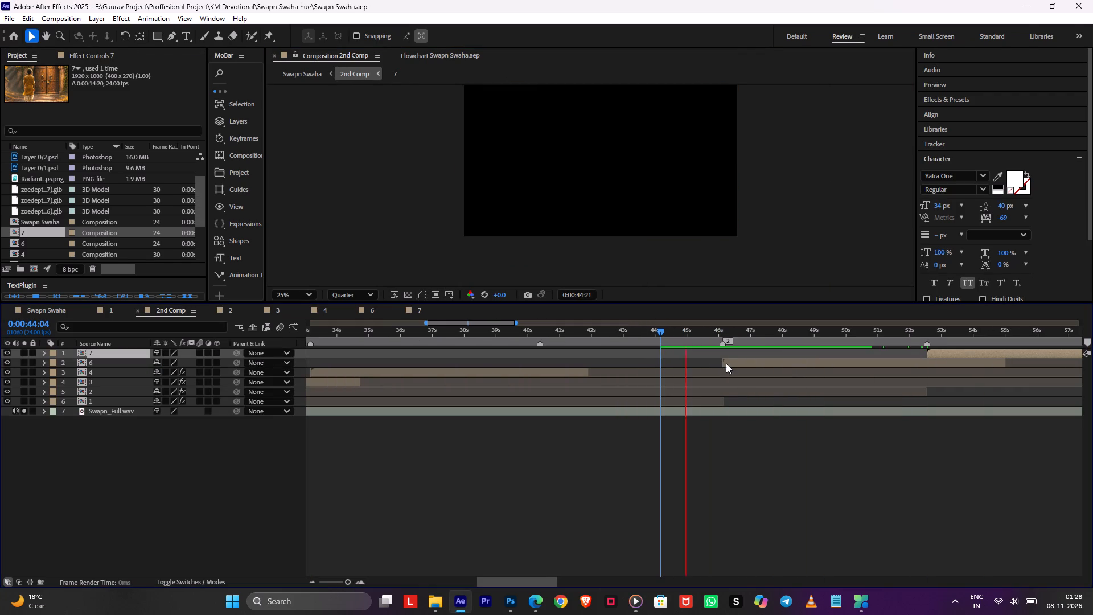
pyautogui.moveTo(718, 369); pyautogui.dragTo(479, 386, button='middle')
pyautogui.click(635, 464)
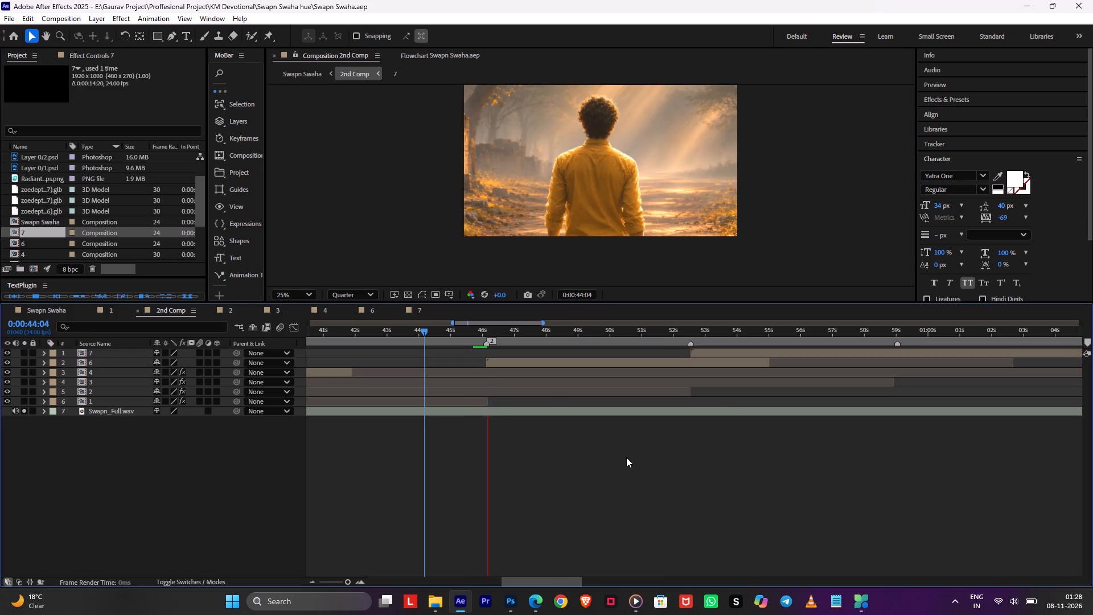
pyautogui.click(483, 334)
pyautogui.moveTo(464, 323); pyautogui.dragTo(335, 336)
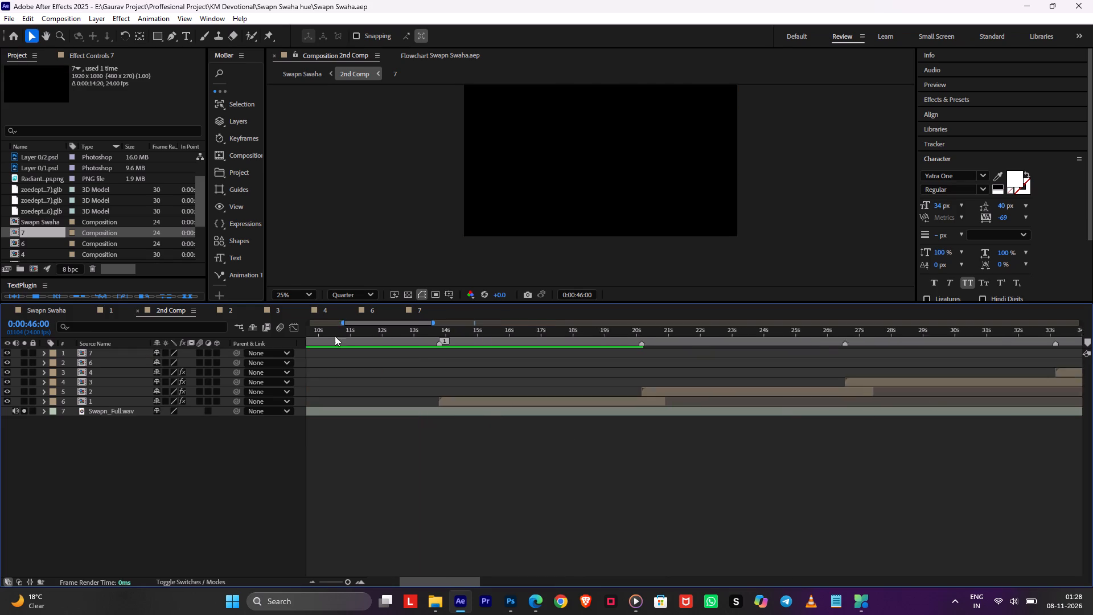
pyautogui.moveTo(335, 336); pyautogui.dragTo(324, 336)
# Copy the Curves effect from layer 4 and apply it to layer 6 in 2nd Comp.
pyautogui.keyDown('alt'); pyautogui.scroll(-3, 858, 405); pyautogui.keyUp('alt')
pyautogui.click(853, 338)
pyautogui.click(850, 372)
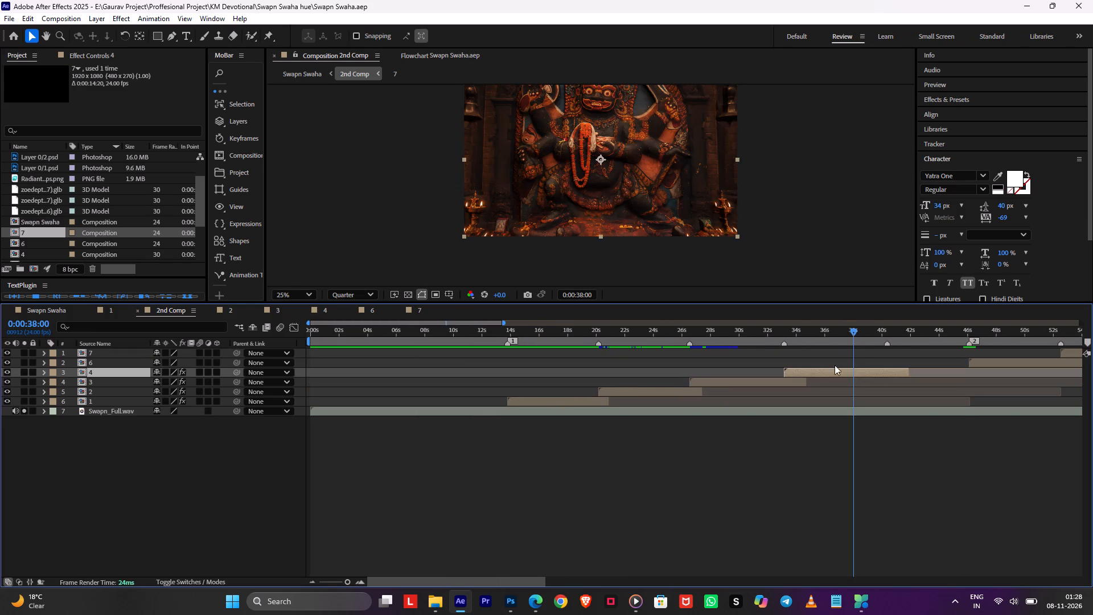
pyautogui.click(82, 56)
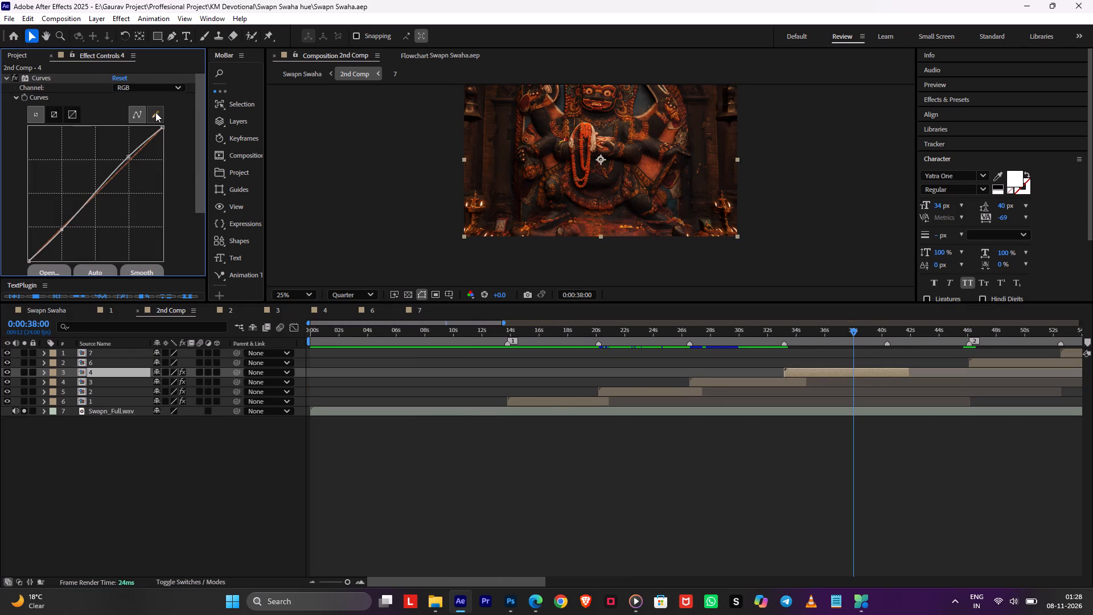
pyautogui.click(179, 110)
pyautogui.hotkey('ctrl', 'a')
pyautogui.hotkey('ctrl', 'c')
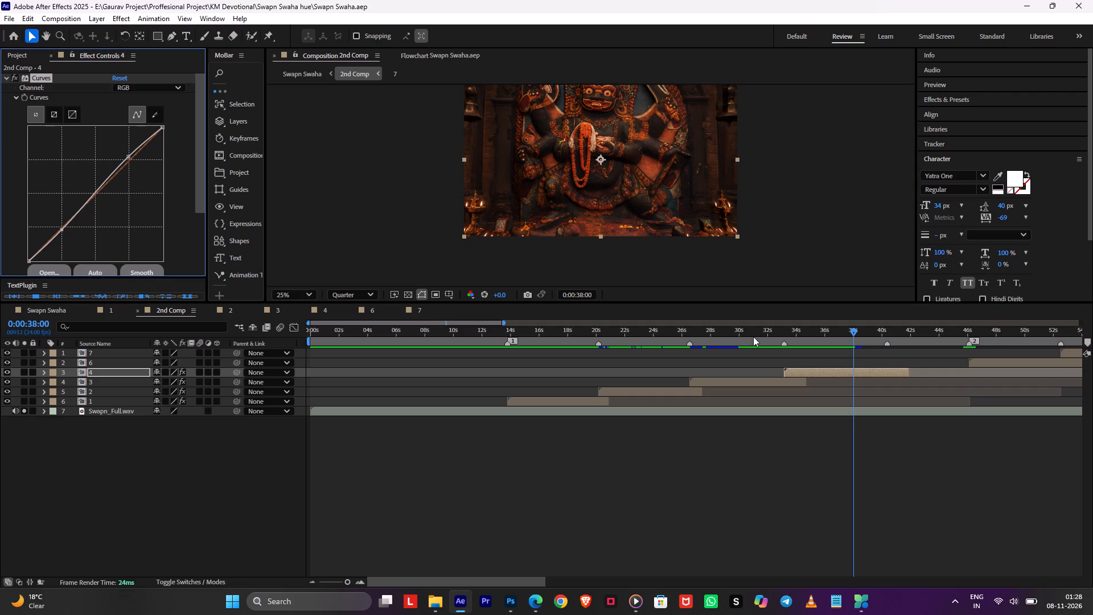
pyautogui.click(806, 374)
pyautogui.click(1036, 333)
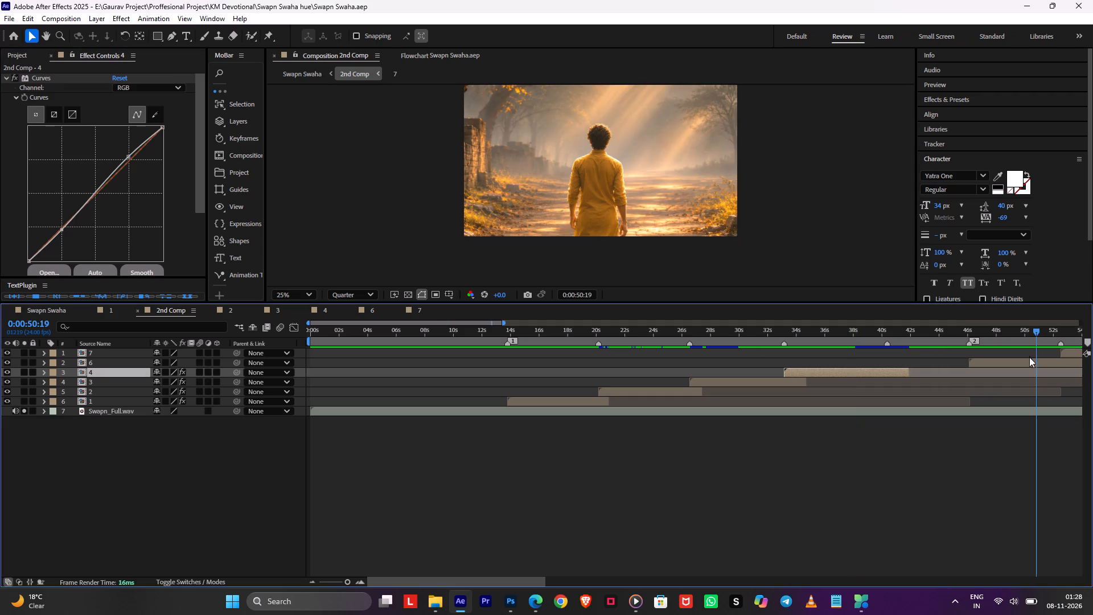
pyautogui.click(1026, 360)
pyautogui.hotkey('ctrl', 'v')
# Apply the copied Curves effect to layer 7 in 2nd Comp and save the project.
pyautogui.moveTo(1012, 376); pyautogui.dragTo(817, 378, button='middle')
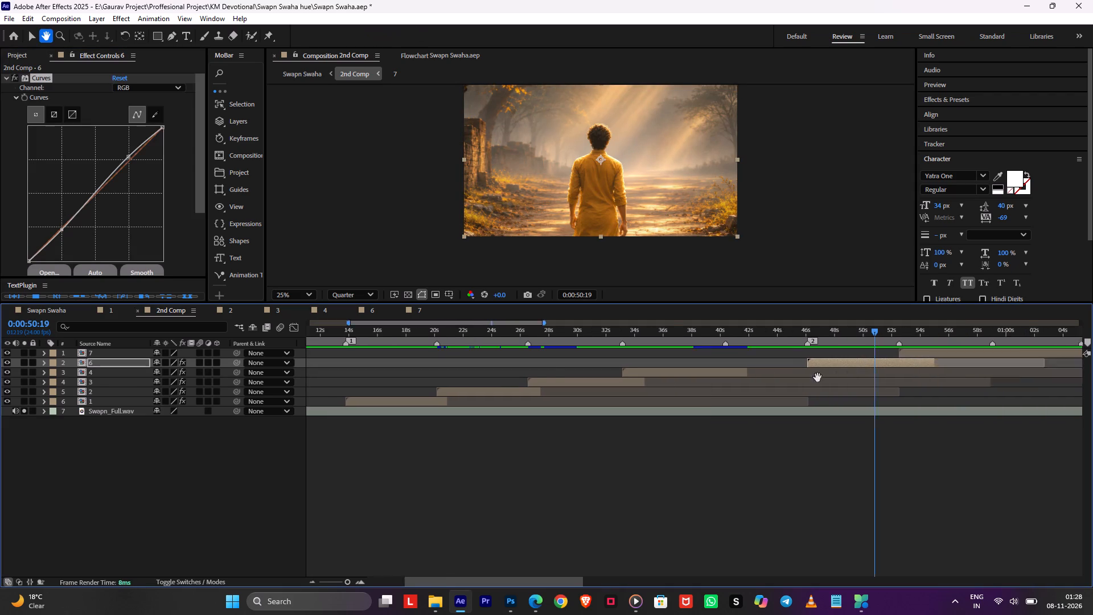
pyautogui.moveTo(817, 378); pyautogui.dragTo(663, 381, button='middle')
pyautogui.click(769, 329)
pyautogui.click(750, 346)
pyautogui.click(739, 348)
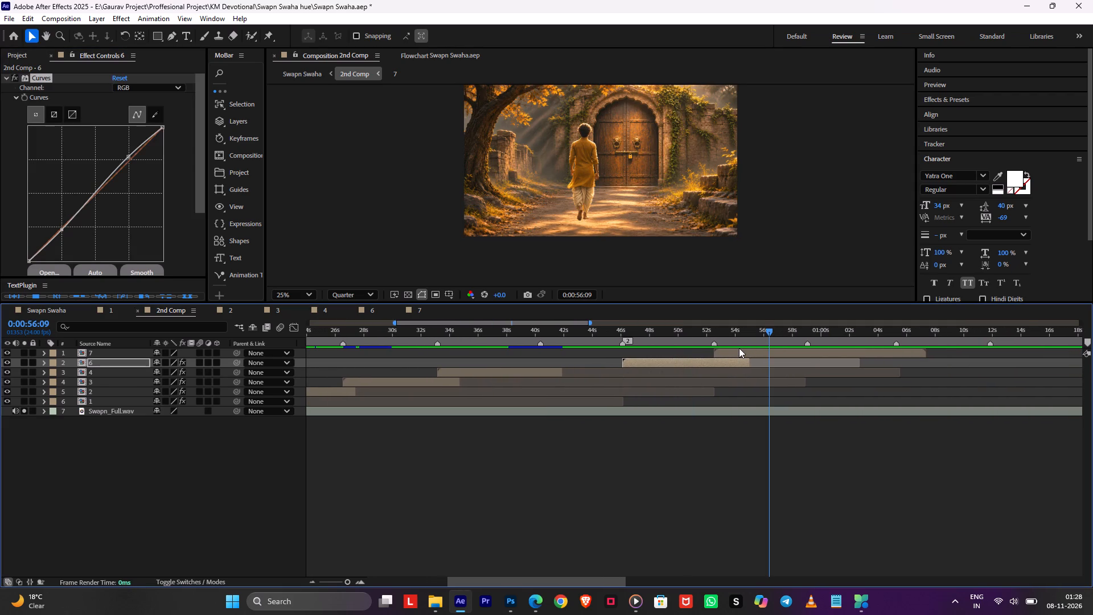
pyautogui.click(730, 351)
pyautogui.hotkey('ctrl', 'v')
pyautogui.click(696, 469)
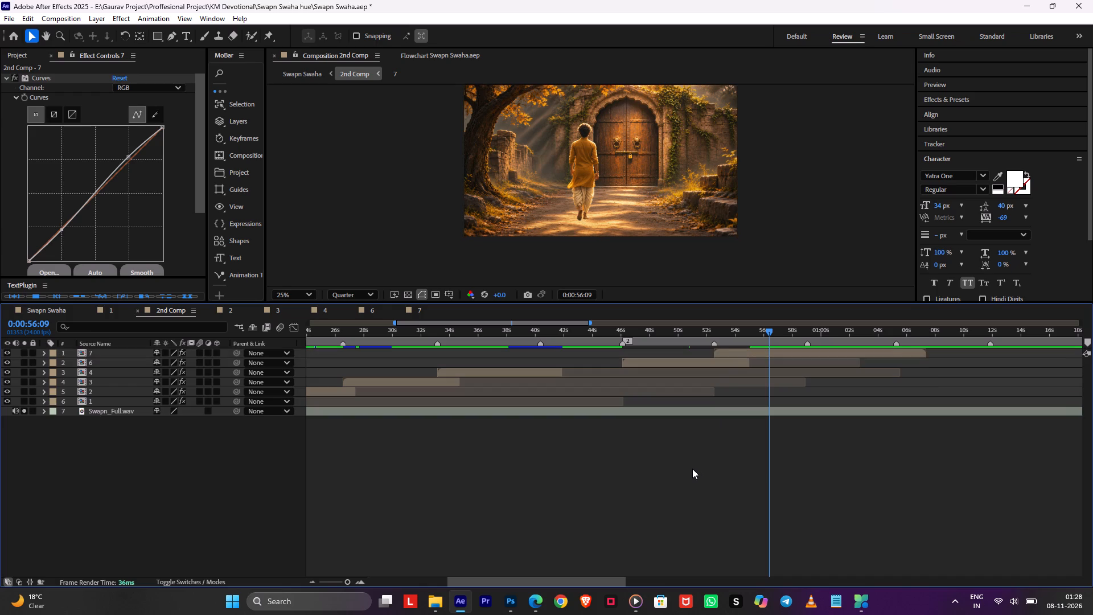
pyautogui.hotkey('ctrl', 'a')
pyautogui.click(691, 466)
pyautogui.hotkey('ctrl', 's')
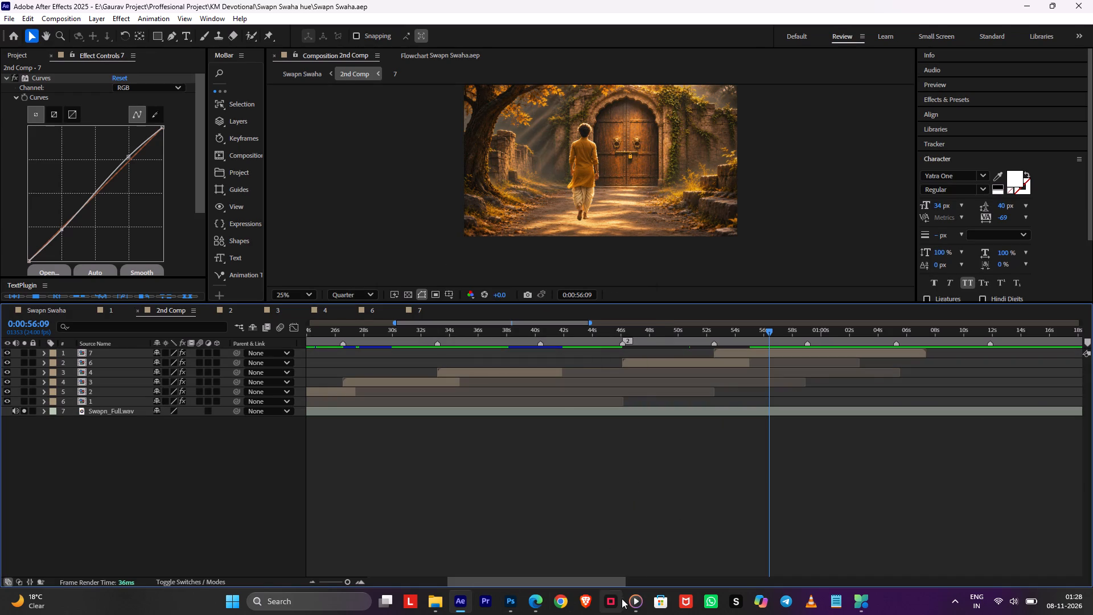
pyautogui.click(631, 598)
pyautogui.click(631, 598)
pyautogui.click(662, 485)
# Preview 2nd Comp from about 0:00:47:13 to check the transition from layer 6 to layer 7.
pyautogui.keyDown('alt'); pyautogui.scroll(-2, 662, 485); pyautogui.keyUp('alt')
pyautogui.keyDown('alt'); pyautogui.scroll(1, 558, 369); pyautogui.keyUp('alt')
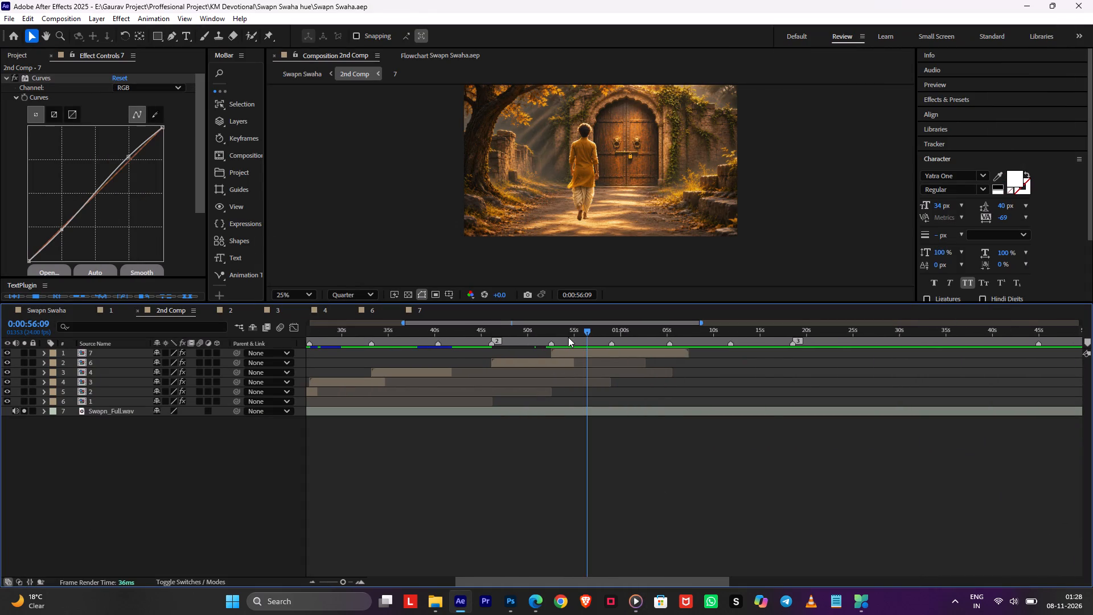
pyautogui.moveTo(568, 337); pyautogui.dragTo(506, 350)
pyautogui.press('space')
pyautogui.keyDown('alt'); pyautogui.scroll(1, 538, 342); pyautogui.keyUp('alt')
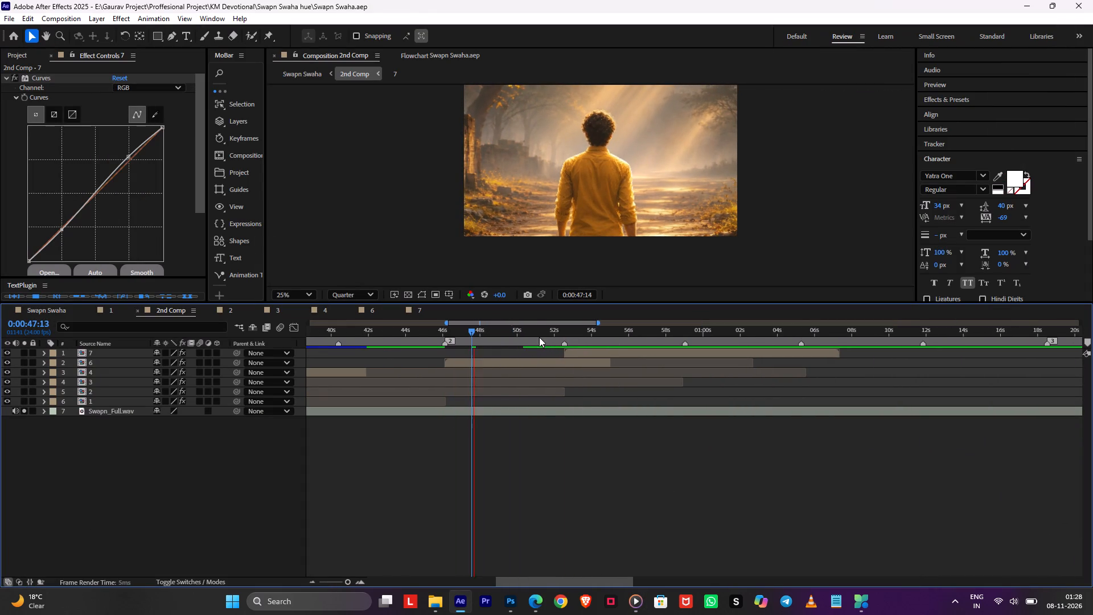
pyautogui.click(539, 335)
pyautogui.press('space')
pyautogui.keyDown('alt'); pyautogui.scroll(2, 554, 350); pyautogui.keyUp('alt')
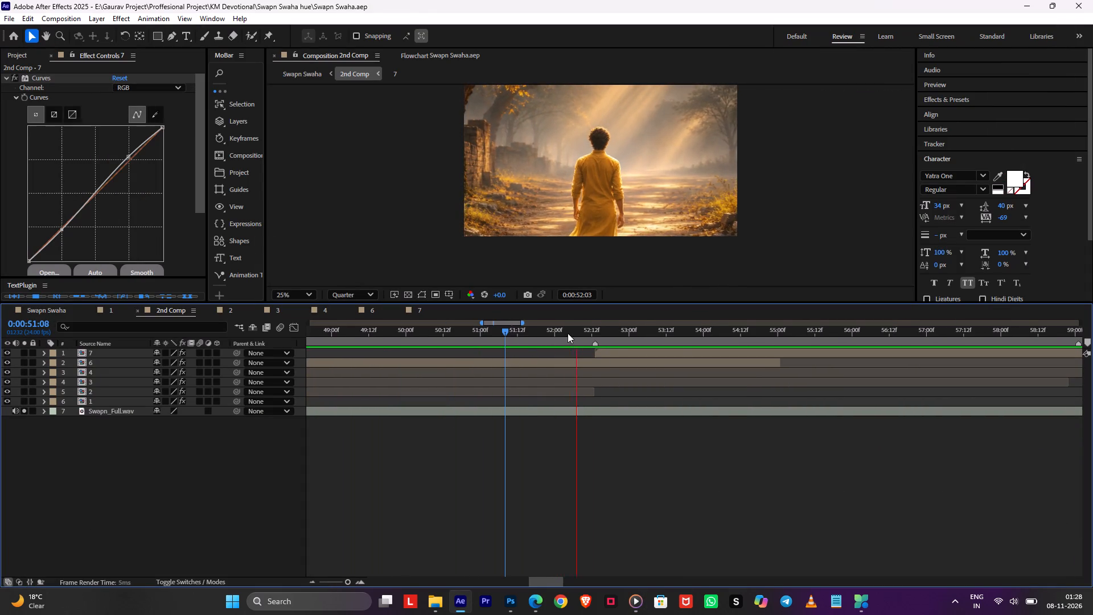
pyautogui.moveTo(584, 334); pyautogui.dragTo(594, 341)
# Open composition 7 and add a null object and a camera with the default settings.
pyautogui.doubleClick(594, 352)
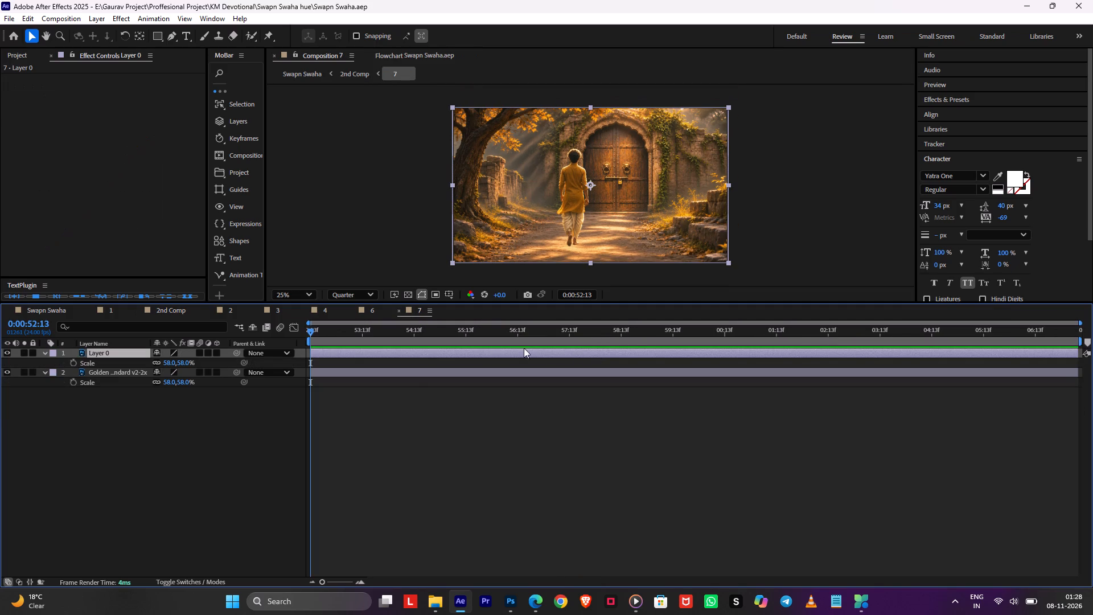
pyautogui.click(329, 351)
pyautogui.hotkey('ctrl', 'alt', 'shift', 'y')
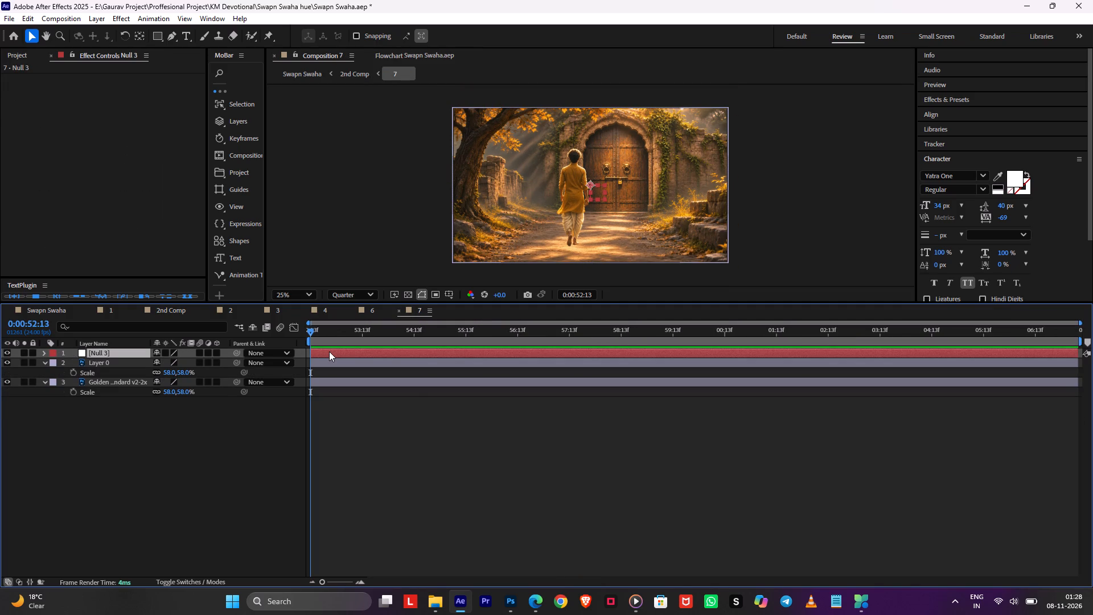
pyautogui.hotkey('ctrl', 'alt', 'shift', 'c')
pyautogui.press('Return')
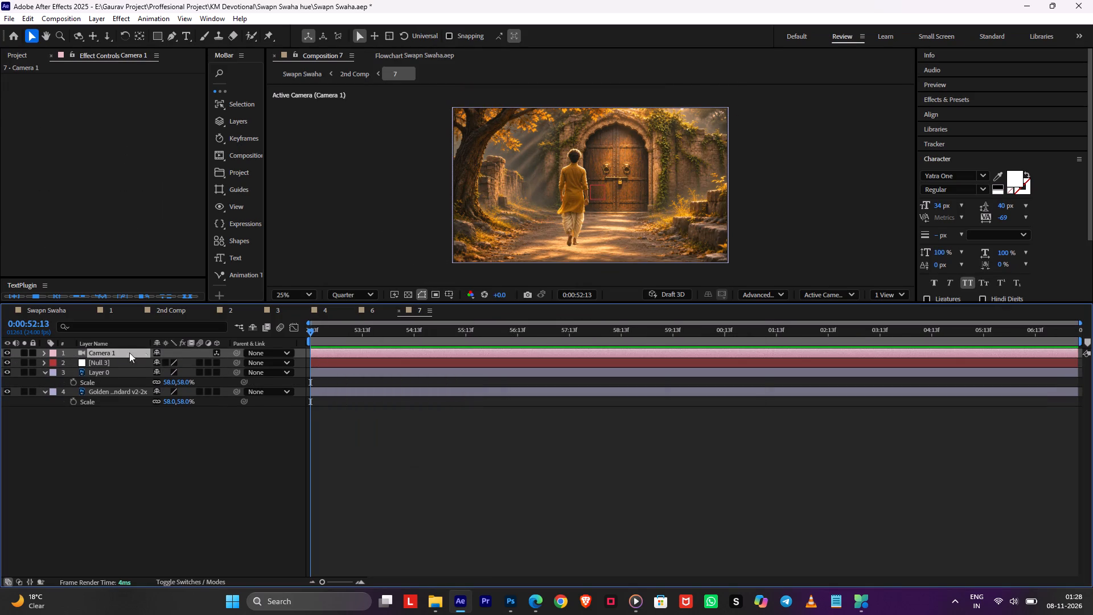
# Move the camera below the null, make the null and both image layers 3D, and parent the camera to the null.
pyautogui.moveTo(110, 353); pyautogui.dragTo(110, 364)
pyautogui.moveTo(213, 349); pyautogui.dragTo(213, 445)
pyautogui.moveTo(238, 359); pyautogui.dragTo(232, 356)
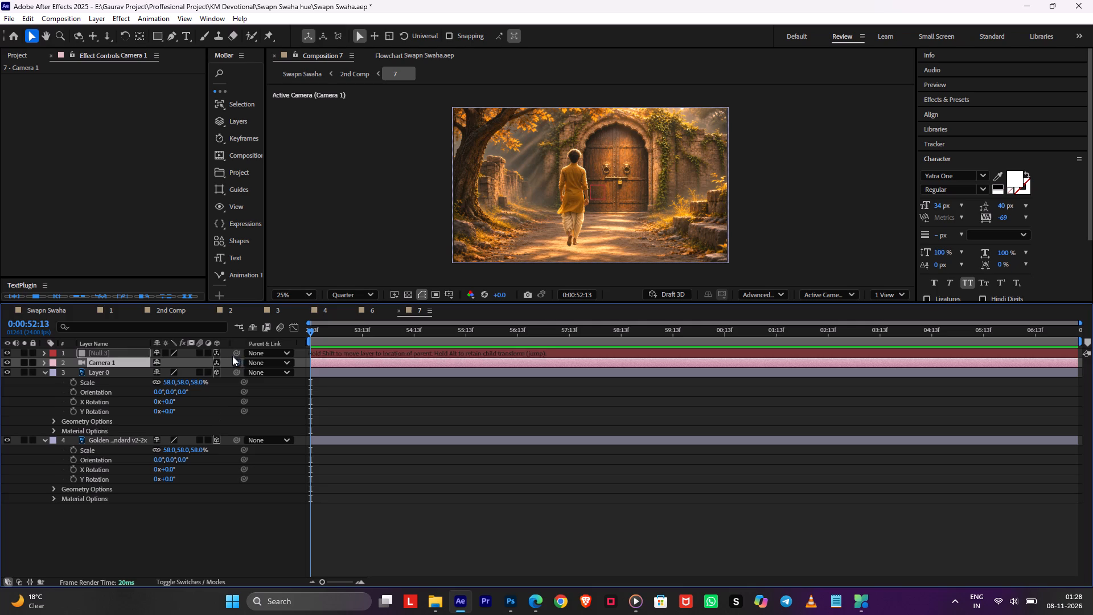
pyautogui.moveTo(232, 356); pyautogui.dragTo(227, 354)
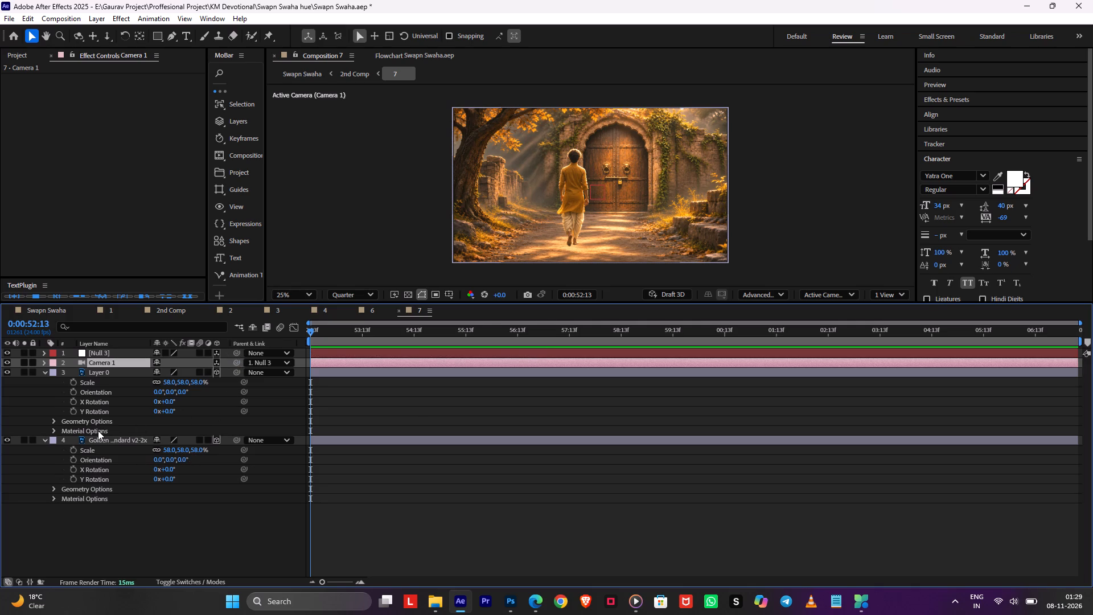
# Show the Position of both image layers and set the Golden Gate background layer's Z position to 3000.
pyautogui.click(414, 402)
pyautogui.press('p')
pyautogui.press('p')
pyautogui.click(374, 381)
pyautogui.press('p')
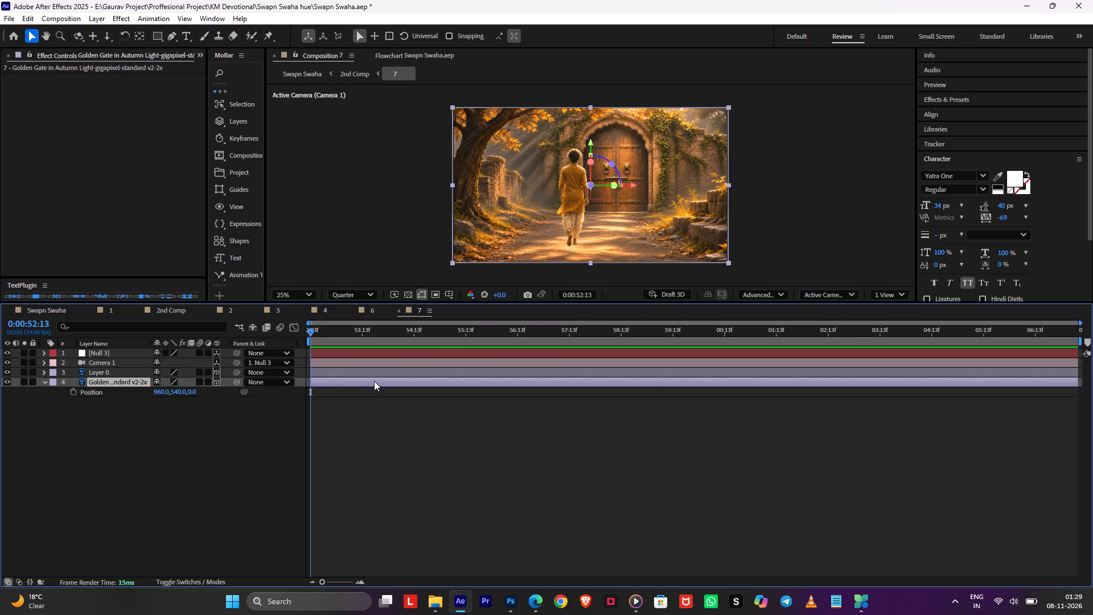
pyautogui.click(374, 368)
pyautogui.press('p')
pyautogui.press('p')
pyautogui.click(194, 406)
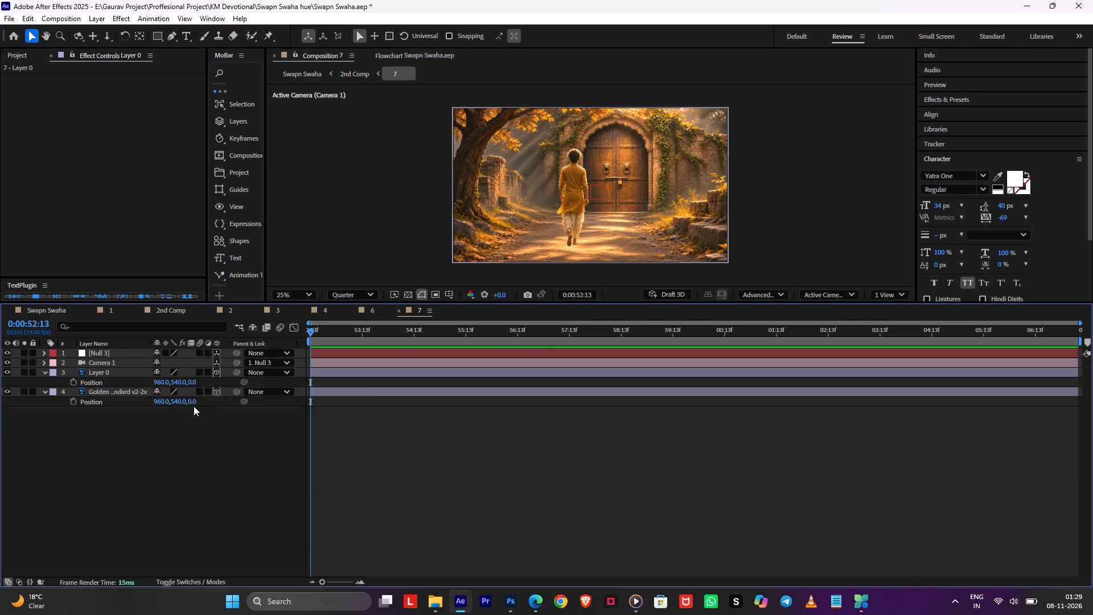
pyautogui.click(194, 399)
pyautogui.write('3000')
pyautogui.click(337, 407)
# Set Layer 0's Z position to 2000.
pyautogui.tripleClick(198, 384)
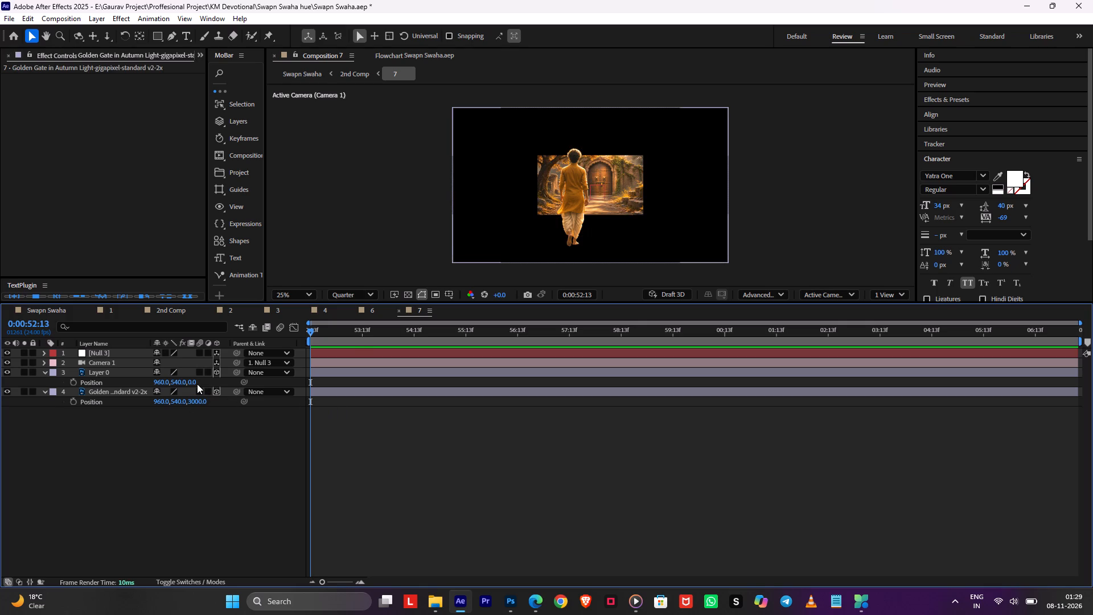
pyautogui.click(191, 382)
pyautogui.press('2')
pyautogui.press('0')
pyautogui.press('0')
pyautogui.press('0')
pyautogui.press('0')
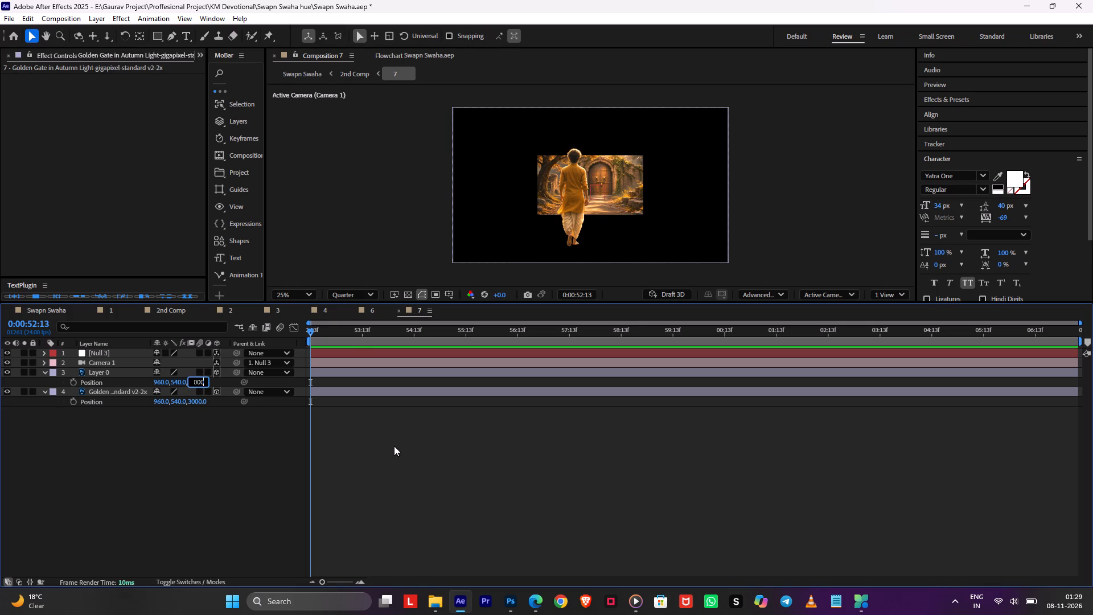
pyautogui.press('BackSpace')
pyautogui.click(394, 445)
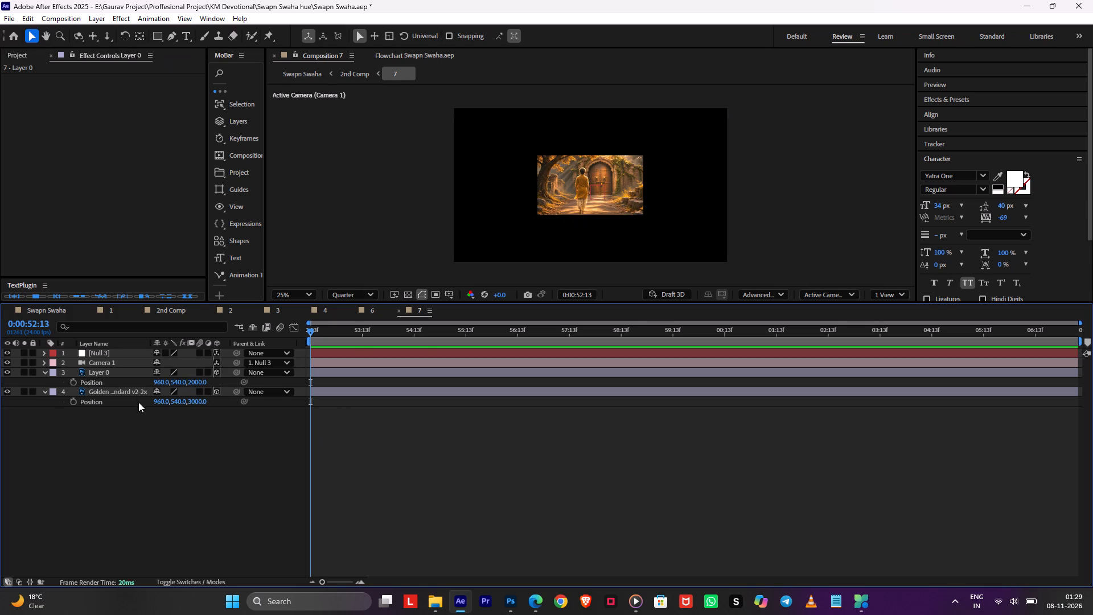
# Show the Scale of both image layers and enlarge the Golden Gate background to 164% and Layer 0 to about 109%.
pyautogui.click(135, 399)
pyautogui.keyDown('shift'); pyautogui.click(122, 379); pyautogui.keyUp('shift')
pyautogui.press('s')
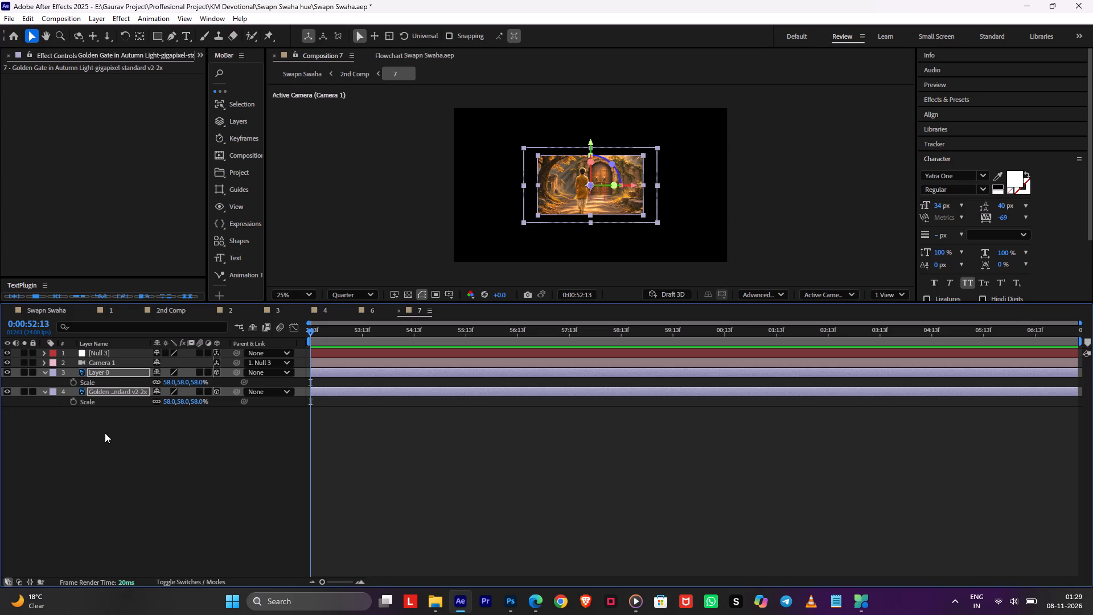
pyautogui.click(105, 433)
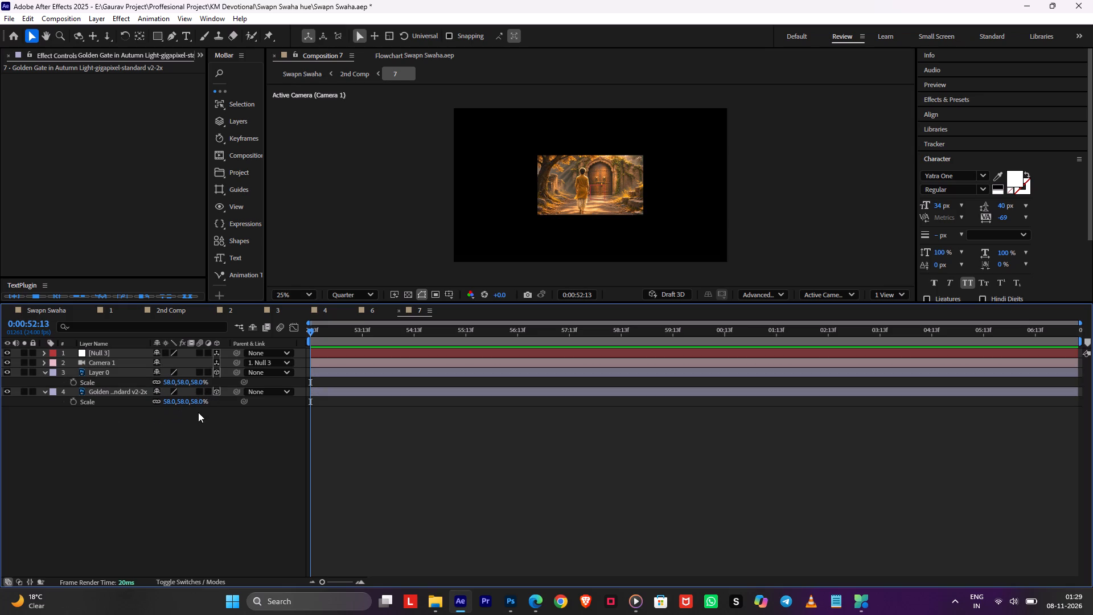
pyautogui.moveTo(198, 404); pyautogui.dragTo(240, 400)
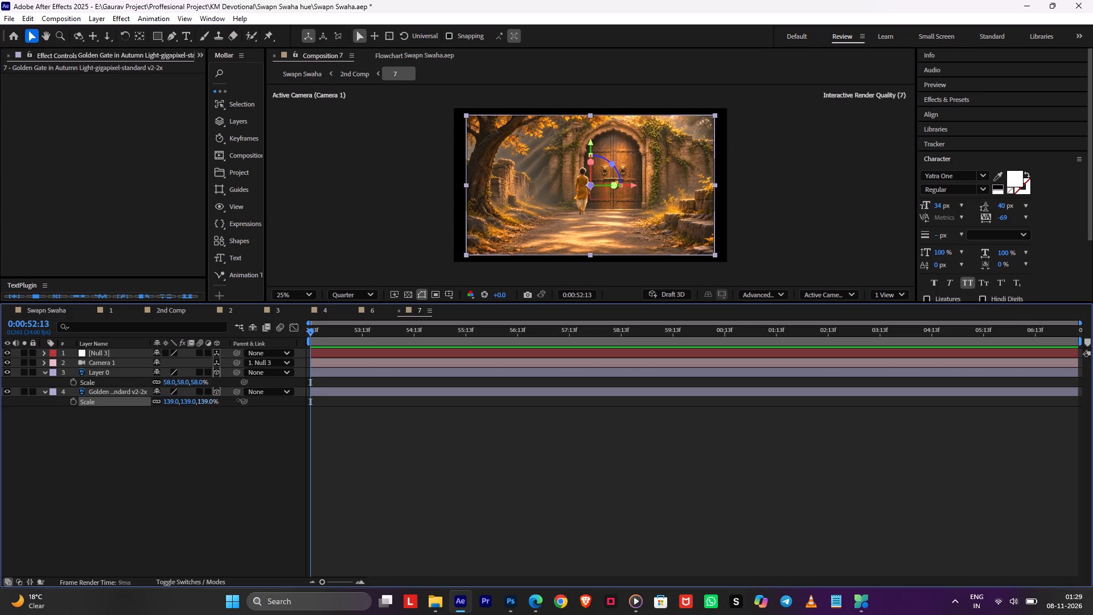
pyautogui.moveTo(240, 400); pyautogui.dragTo(254, 400)
pyautogui.moveTo(196, 382); pyautogui.dragTo(207, 385)
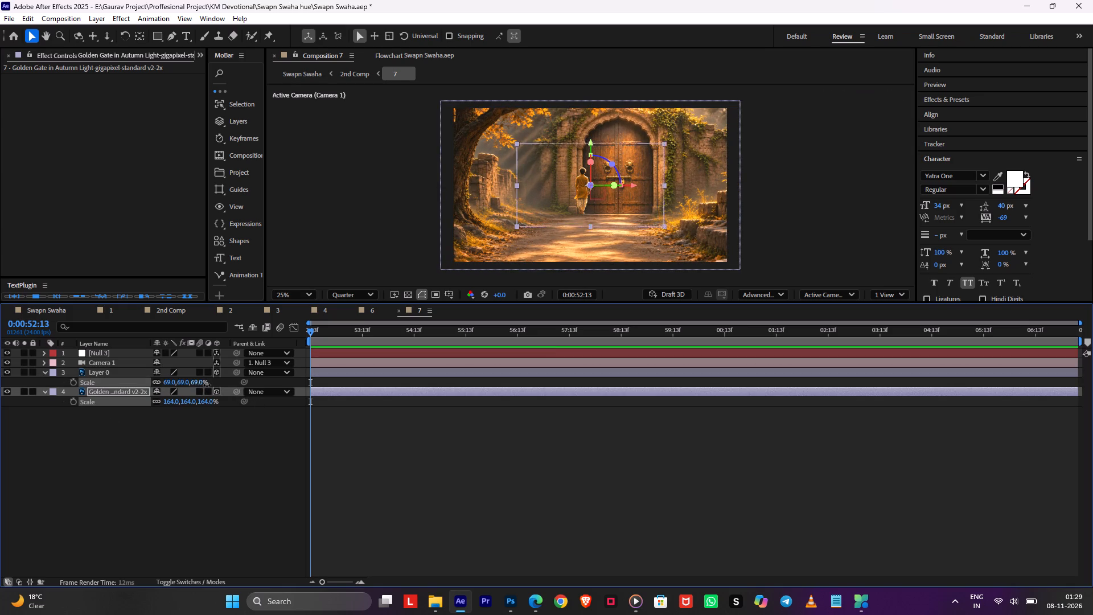
pyautogui.moveTo(207, 385); pyautogui.dragTo(225, 381)
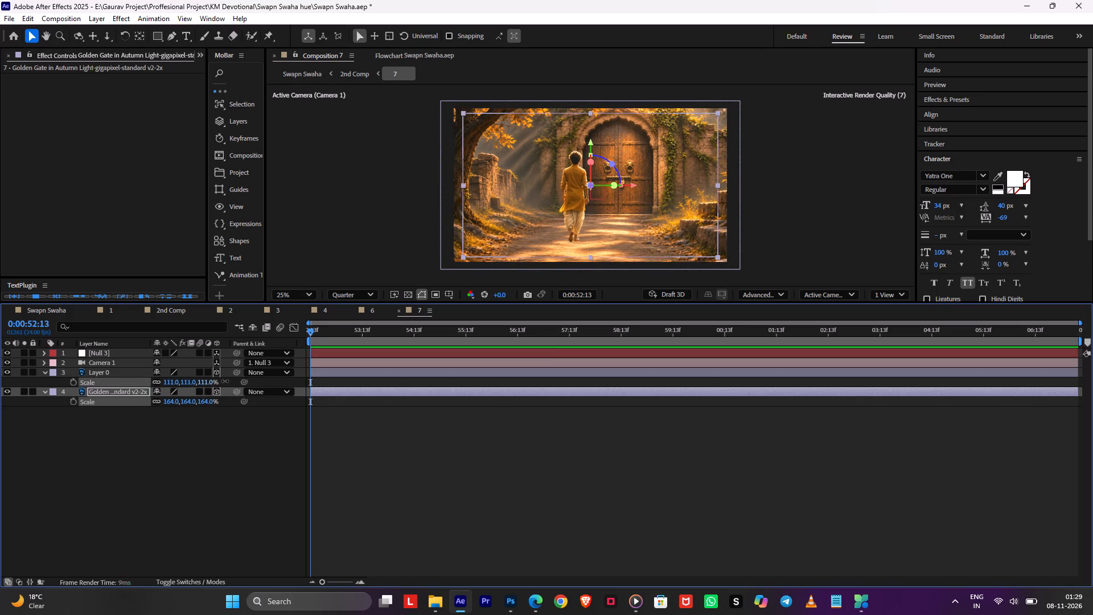
pyautogui.moveTo(225, 381); pyautogui.dragTo(224, 381)
# Move Layer 0's walking figure down and left in the frame to about X 720, Y 940, and save the project.
pyautogui.press('Down')
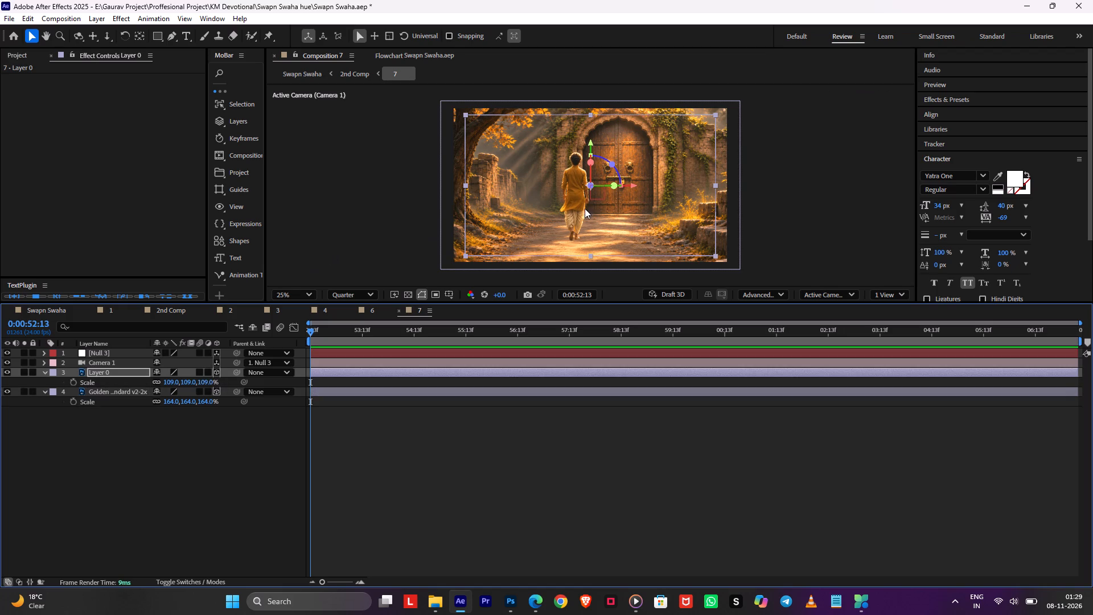
pyautogui.hotkey('shift', 'Down')
pyautogui.moveTo(593, 225); pyautogui.dragTo(574, 248)
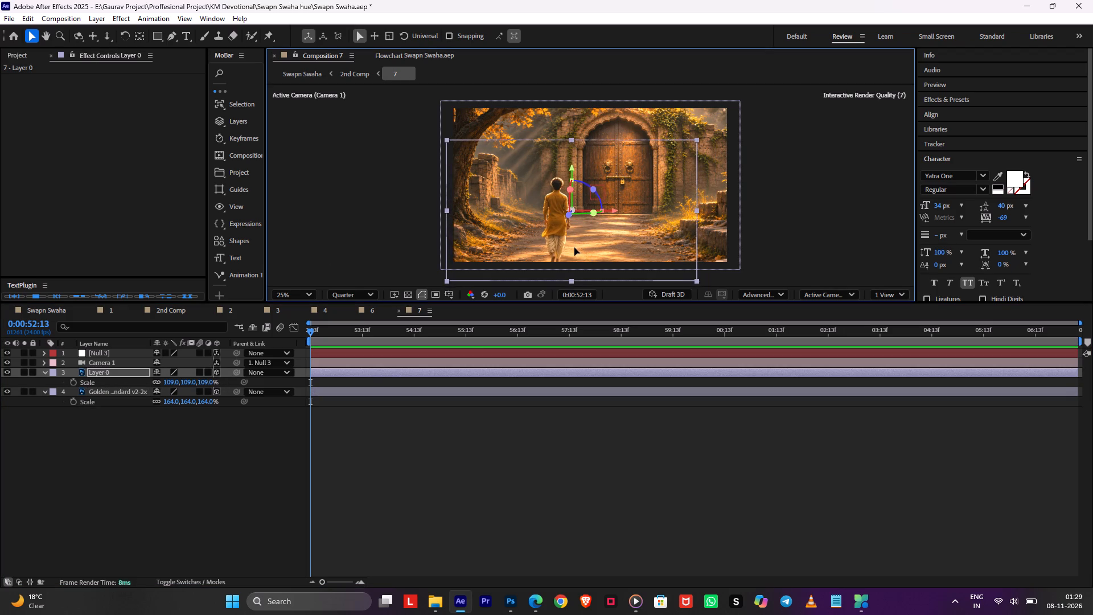
pyautogui.moveTo(574, 248); pyautogui.dragTo(577, 249)
pyautogui.hotkey('ctrl', 's')
# Start keyframing the null's Position at 0:00:52:13, with X at 853 and Z at 1474.
pyautogui.click(317, 351)
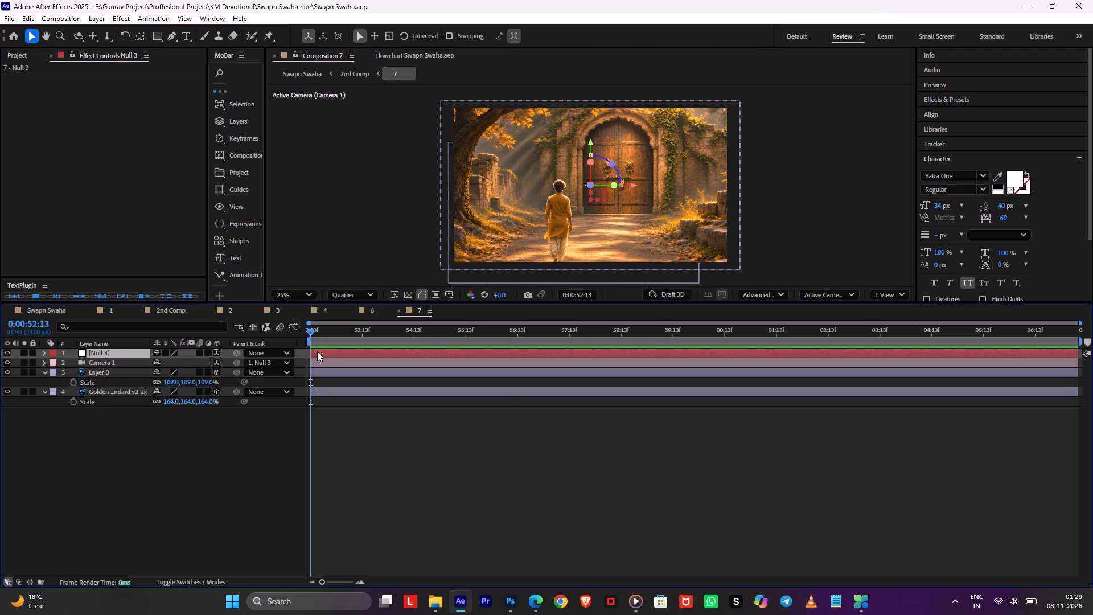
pyautogui.press('p')
pyautogui.click(66, 364)
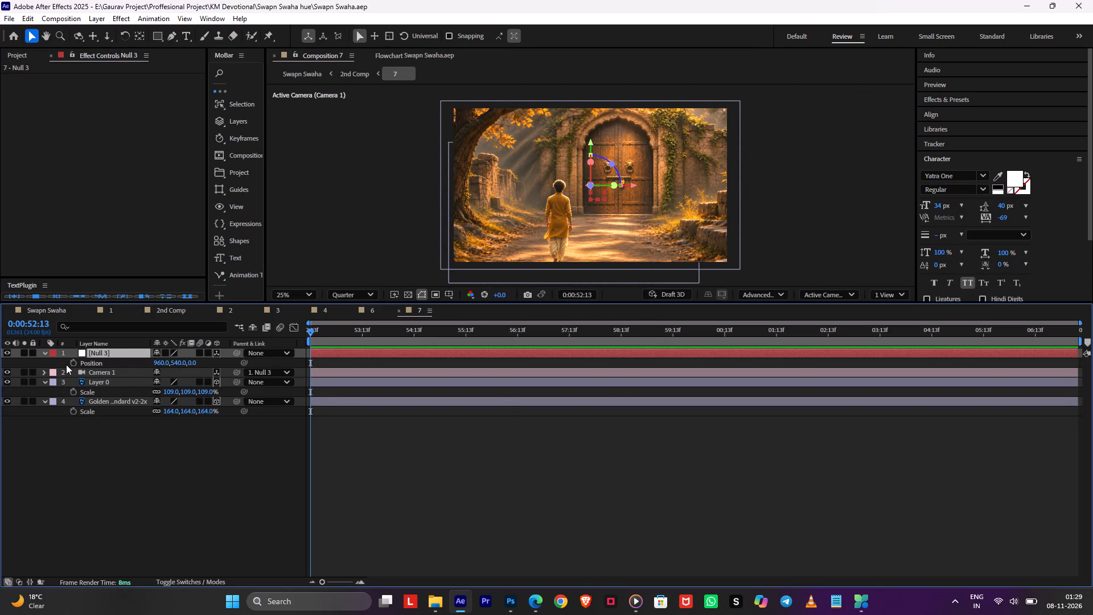
pyautogui.click(70, 363)
pyautogui.moveTo(195, 363); pyautogui.dragTo(673, 355)
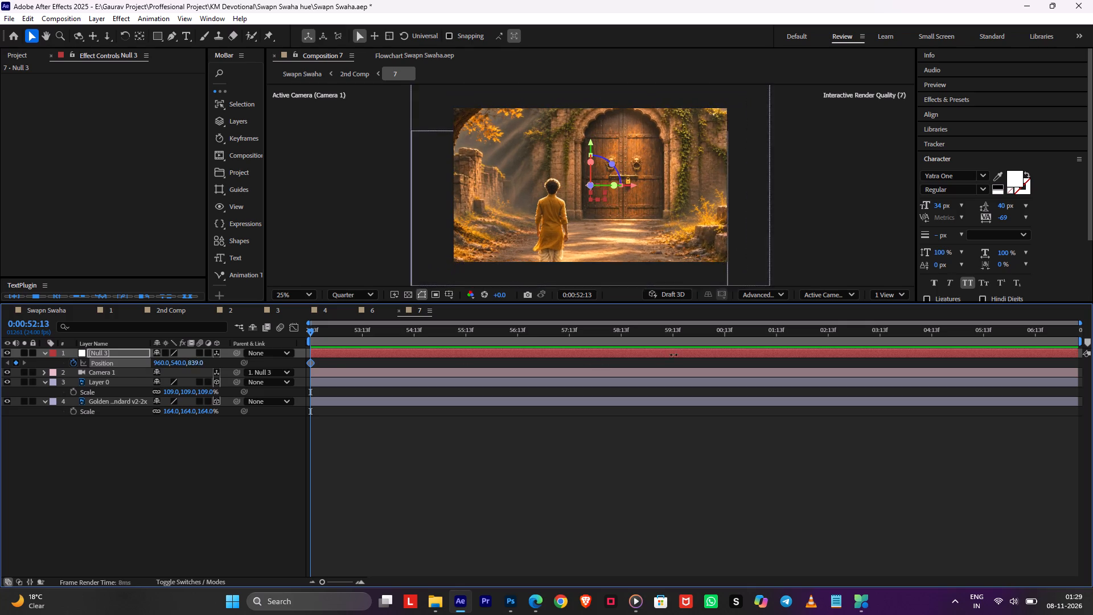
pyautogui.moveTo(673, 355); pyautogui.dragTo(1023, 351)
pyautogui.moveTo(157, 361); pyautogui.dragTo(110, 375)
# Show Layer 0's Position and separate its dimensions.
pyautogui.click(108, 380)
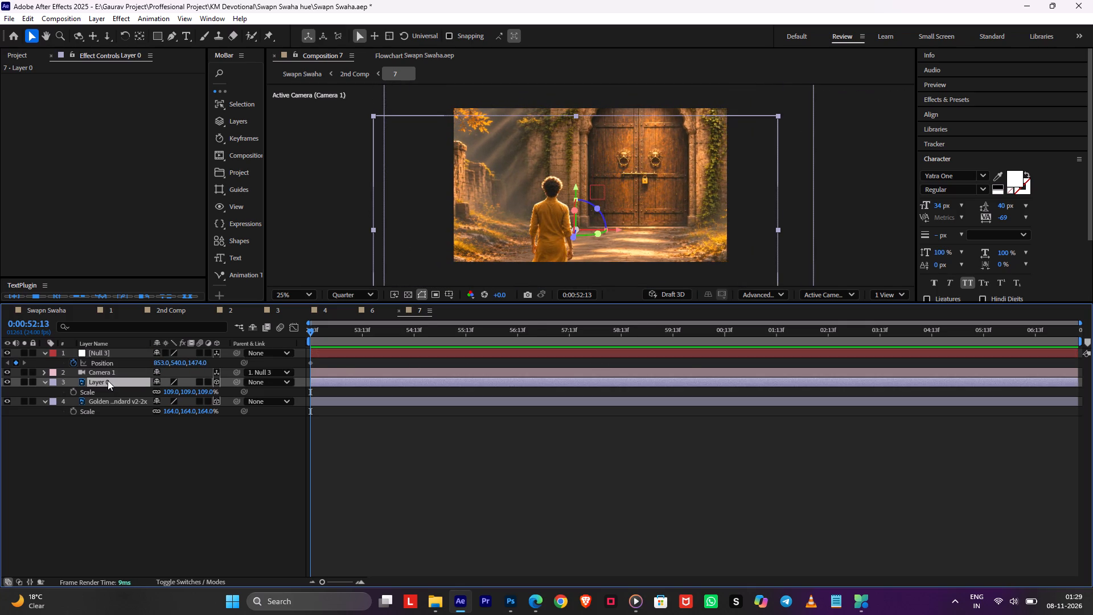
pyautogui.press('p')
pyautogui.rightClick(100, 393)
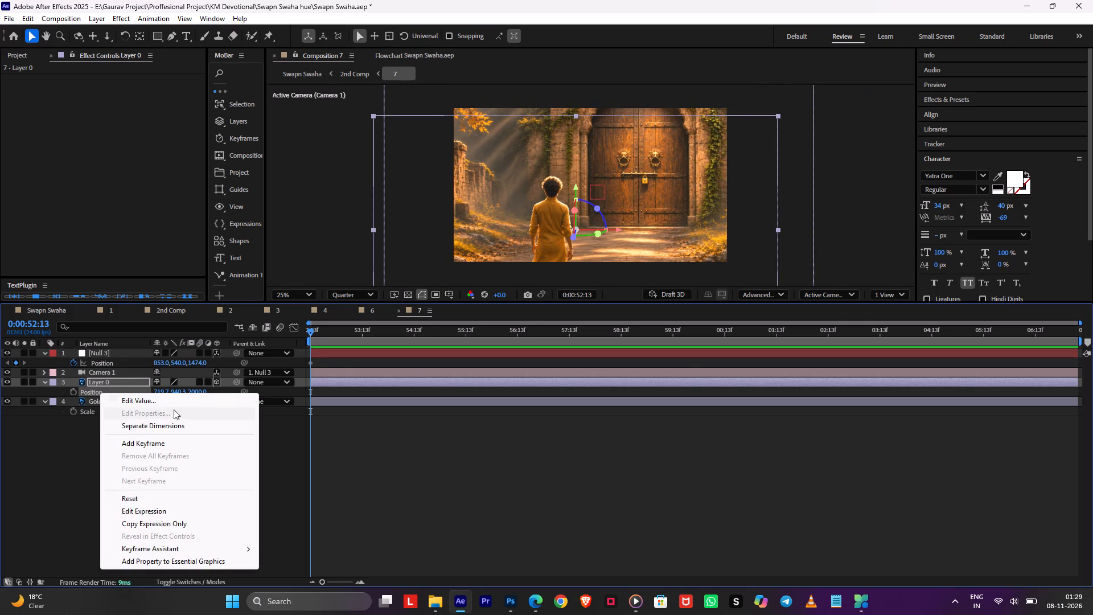
pyautogui.click(175, 420)
pyautogui.click(97, 461)
# At 0:01:05:21, keyframe the null's Position at 1066, 625, 1862 and apply Easy Ease to that keyframe.
pyautogui.moveTo(394, 330); pyautogui.dragTo(762, 345)
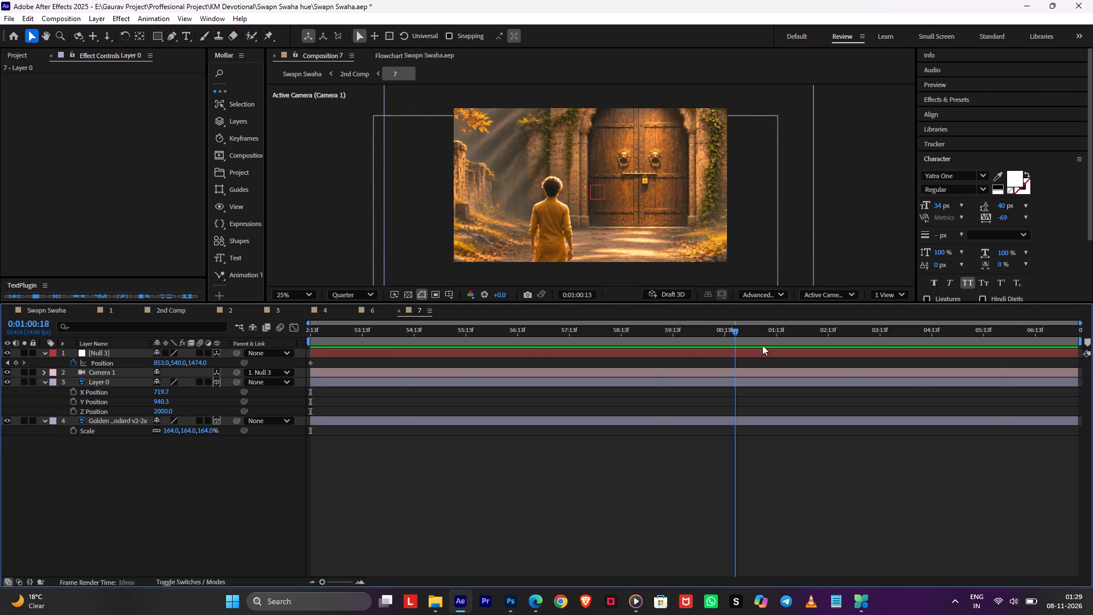
pyautogui.moveTo(762, 345); pyautogui.dragTo(1038, 355)
pyautogui.keyDown('alt'); pyautogui.scroll(-1, 954, 371); pyautogui.keyUp('alt')
pyautogui.keyDown('alt'); pyautogui.scroll(2, 954, 371); pyautogui.keyUp('alt')
pyautogui.keyDown('alt'); pyautogui.scroll(-2, 954, 371); pyautogui.keyUp('alt')
pyautogui.keyDown('alt'); pyautogui.scroll(-4, 897, 366); pyautogui.keyUp('alt')
pyautogui.keyDown('alt'); pyautogui.scroll(-3, 835, 397); pyautogui.keyUp('alt')
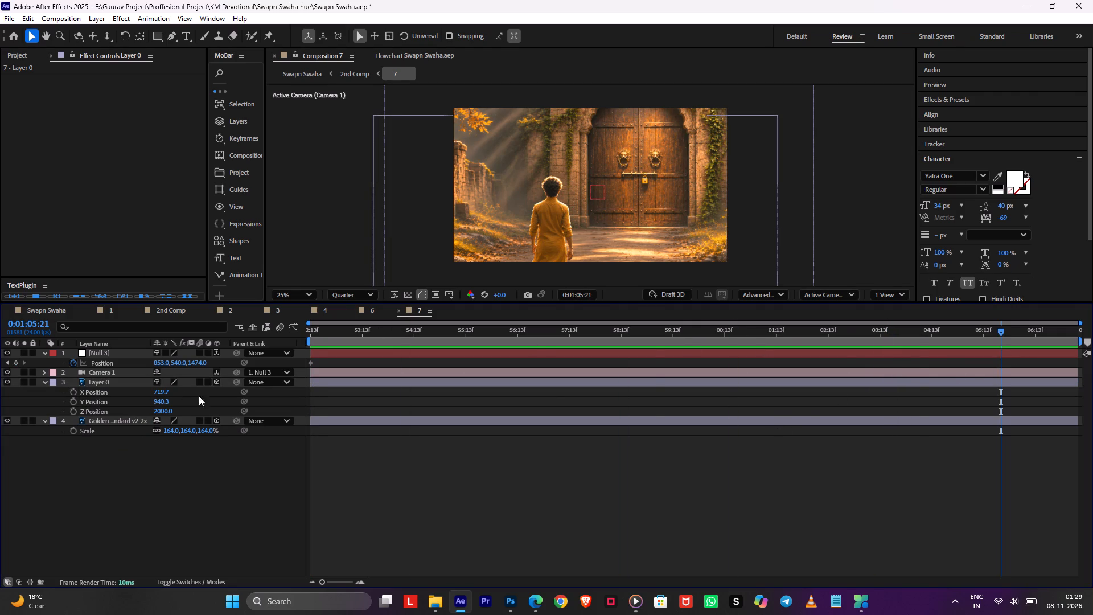
pyautogui.moveTo(194, 363); pyautogui.dragTo(355, 356)
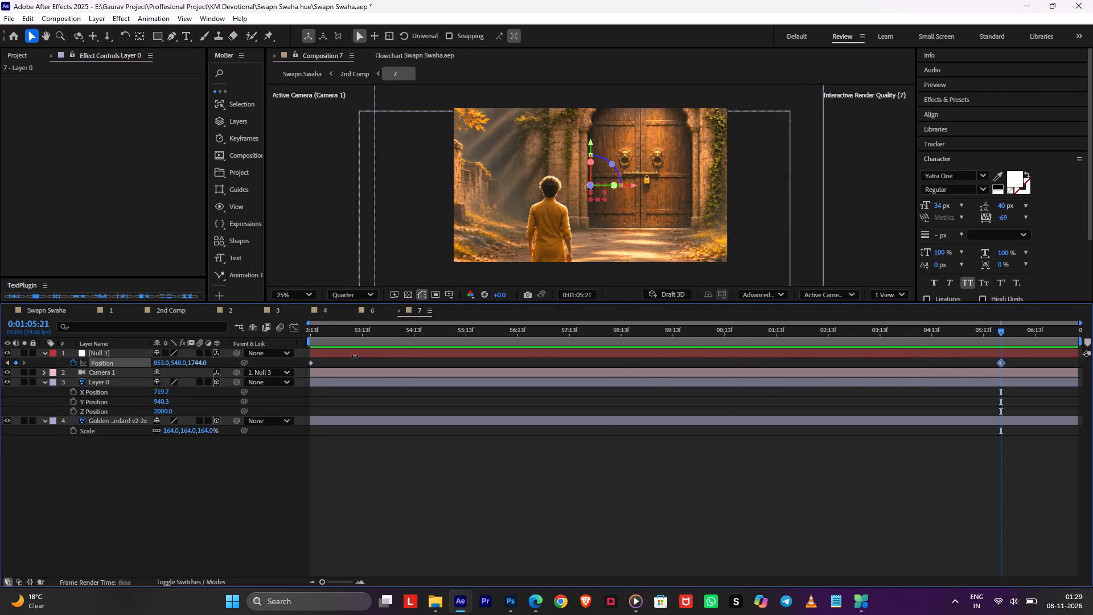
pyautogui.moveTo(355, 356); pyautogui.dragTo(406, 354)
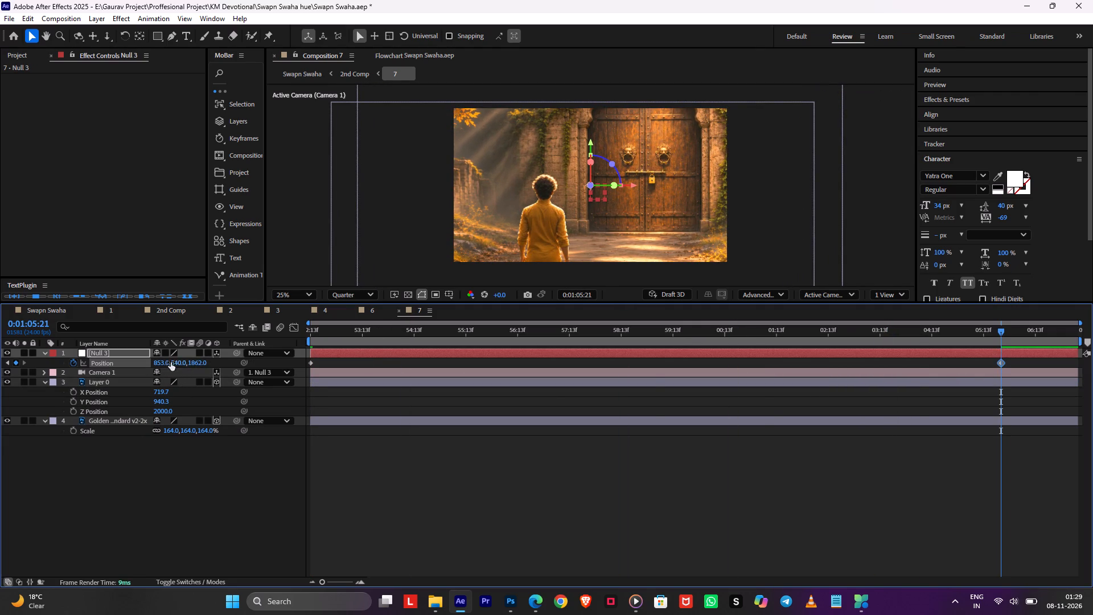
pyautogui.moveTo(172, 362); pyautogui.dragTo(221, 362)
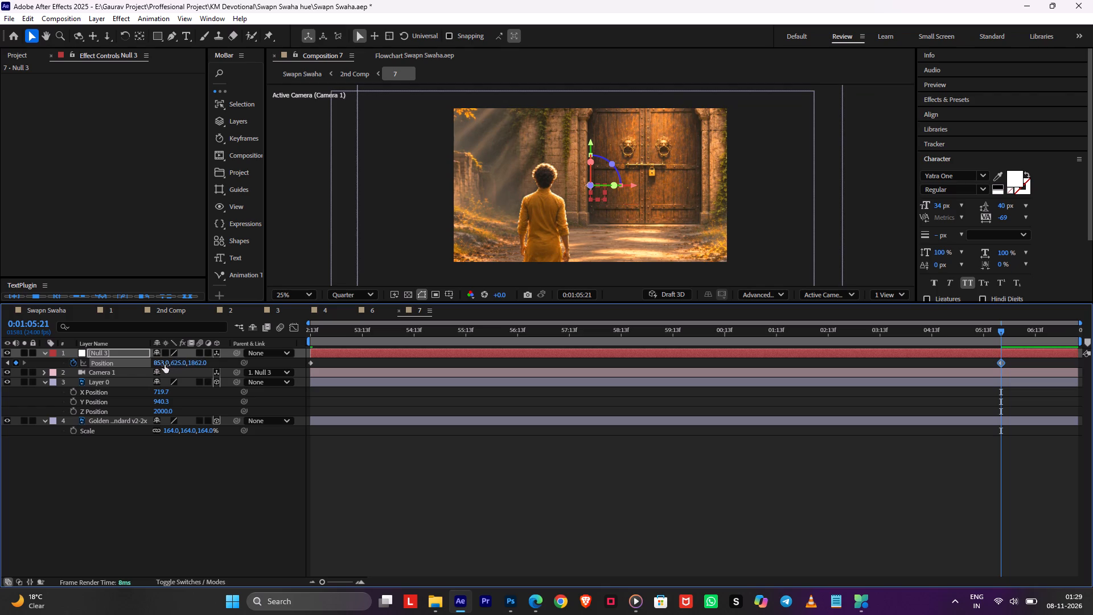
pyautogui.moveTo(165, 364); pyautogui.dragTo(283, 362)
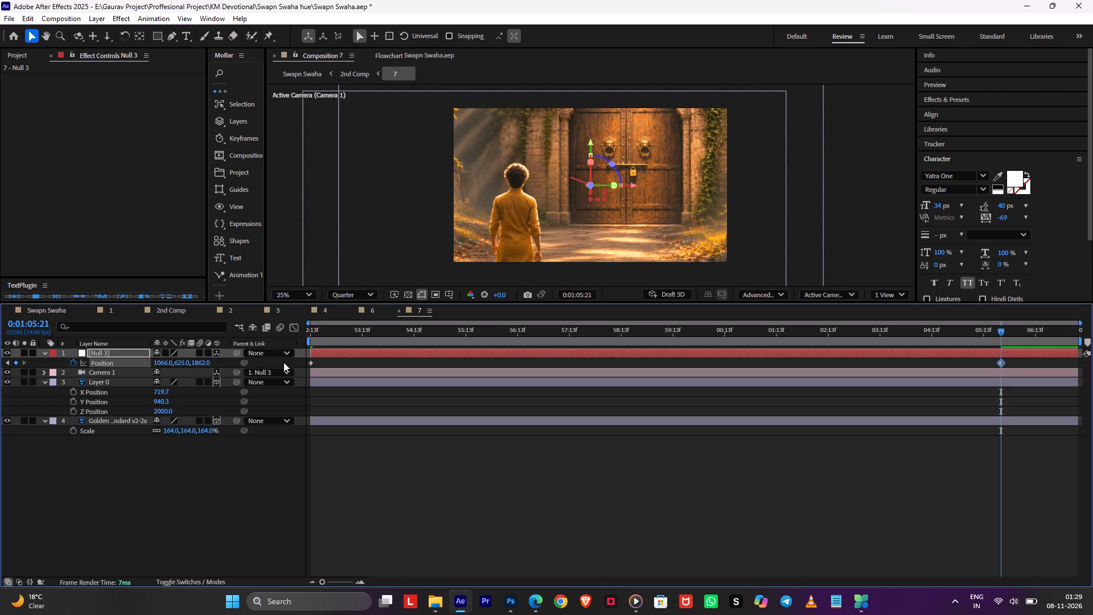
pyautogui.press('F9')
# Back at 0:00:52:13, set the null's starting Z position to 1095.
pyautogui.moveTo(314, 342); pyautogui.dragTo(300, 349)
pyautogui.moveTo(203, 364); pyautogui.dragTo(89, 393)
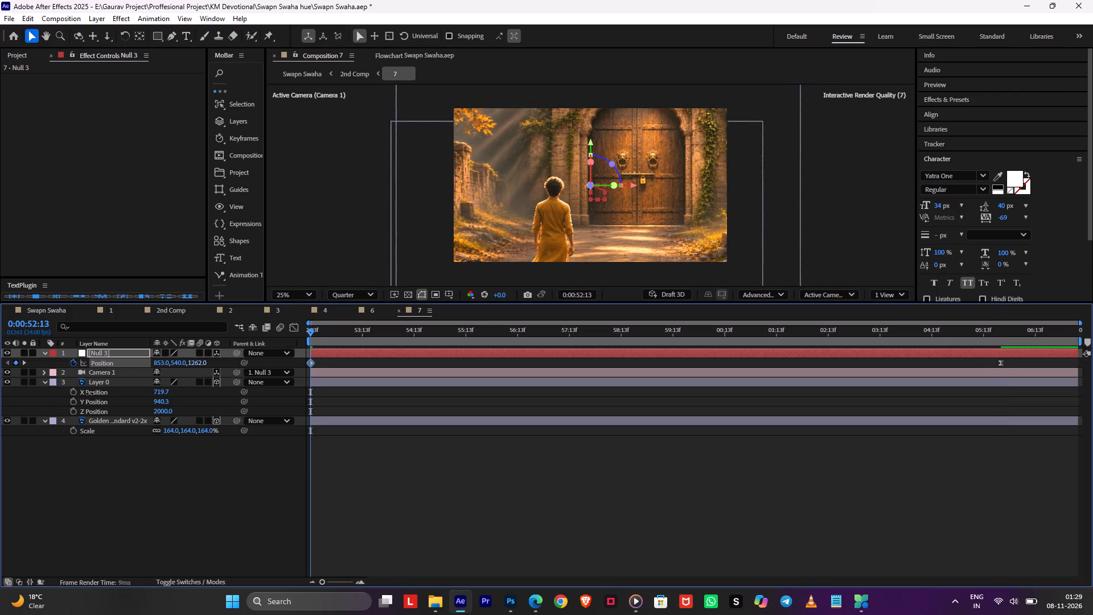
pyautogui.moveTo(89, 393); pyautogui.dragTo(26, 403)
# Copy the wiggle(1,10) expression from composition 6's Layer 0 Y Position to Layer 0's Y Position in composition 7.
pyautogui.press('Tab')
pyautogui.click(56, 400)
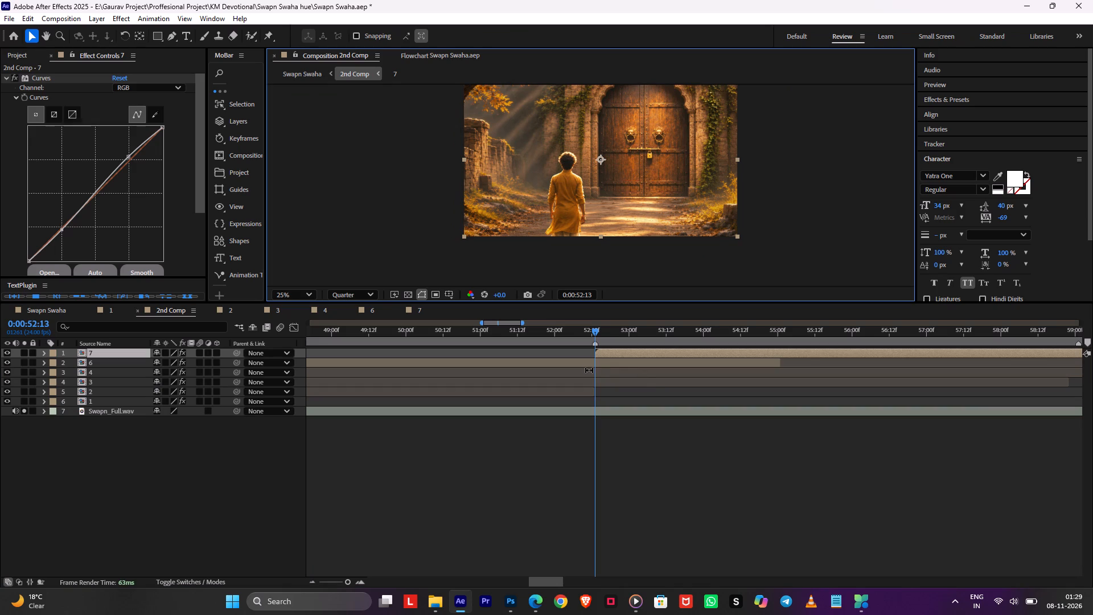
pyautogui.doubleClick(590, 362)
pyautogui.click(408, 411)
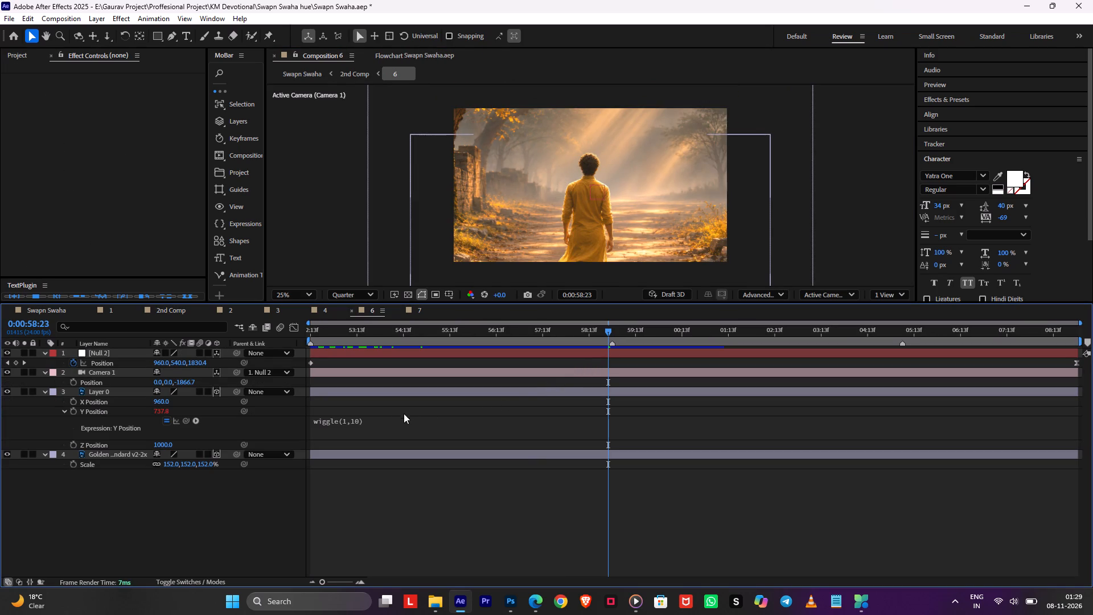
pyautogui.click(384, 421)
pyautogui.hotkey('ctrl', 'c')
pyautogui.click(387, 528)
pyautogui.press('Tab')
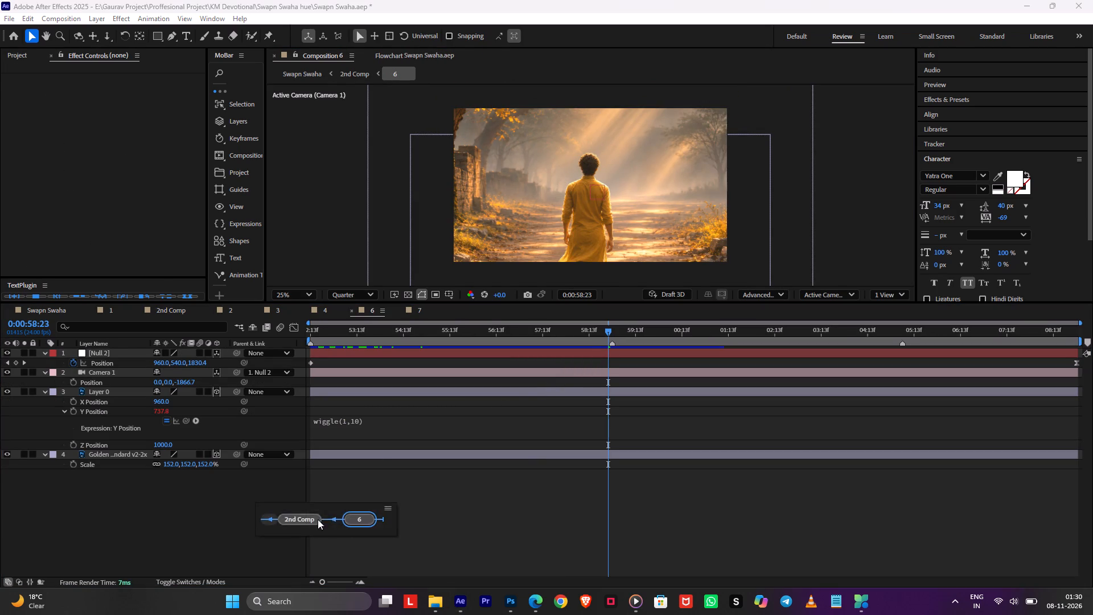
pyautogui.click(317, 519)
pyautogui.doubleClick(876, 355)
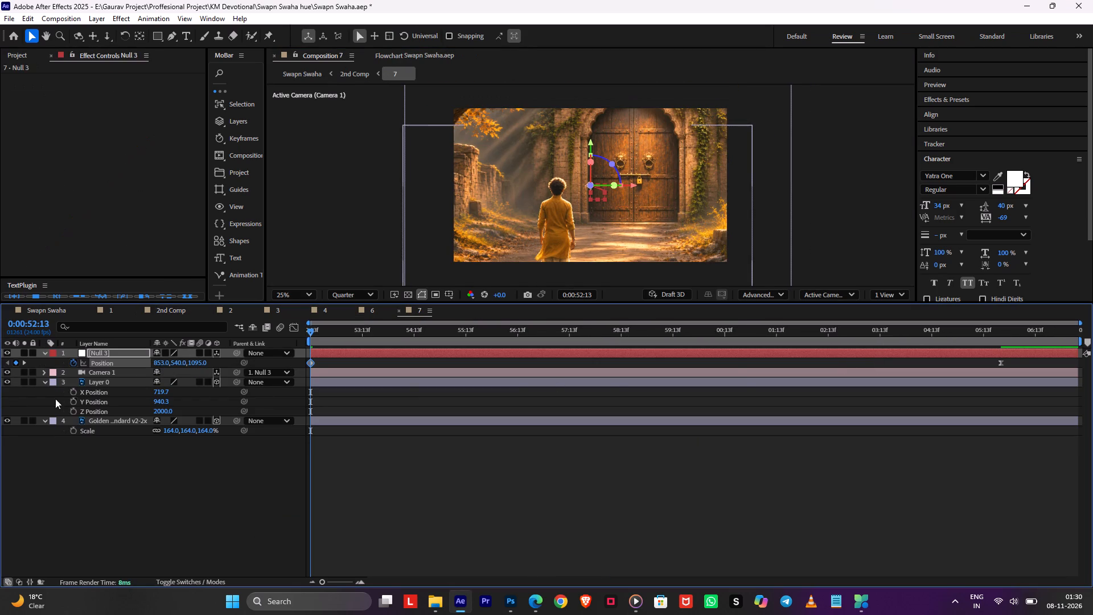
pyautogui.keyDown('alt'); pyautogui.click(76, 403); pyautogui.keyUp('alt')
pyautogui.hotkey('ctrl', 'v')
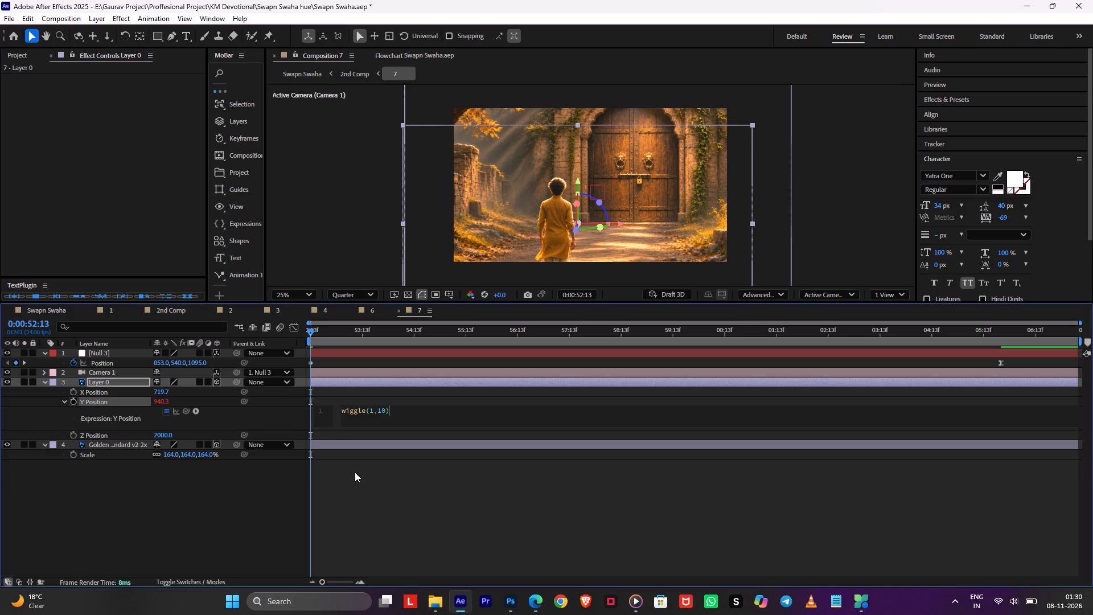
pyautogui.click(361, 487)
# Preview composition 7's camera move from the start and save the project.
pyautogui.moveTo(360, 338); pyautogui.dragTo(652, 371)
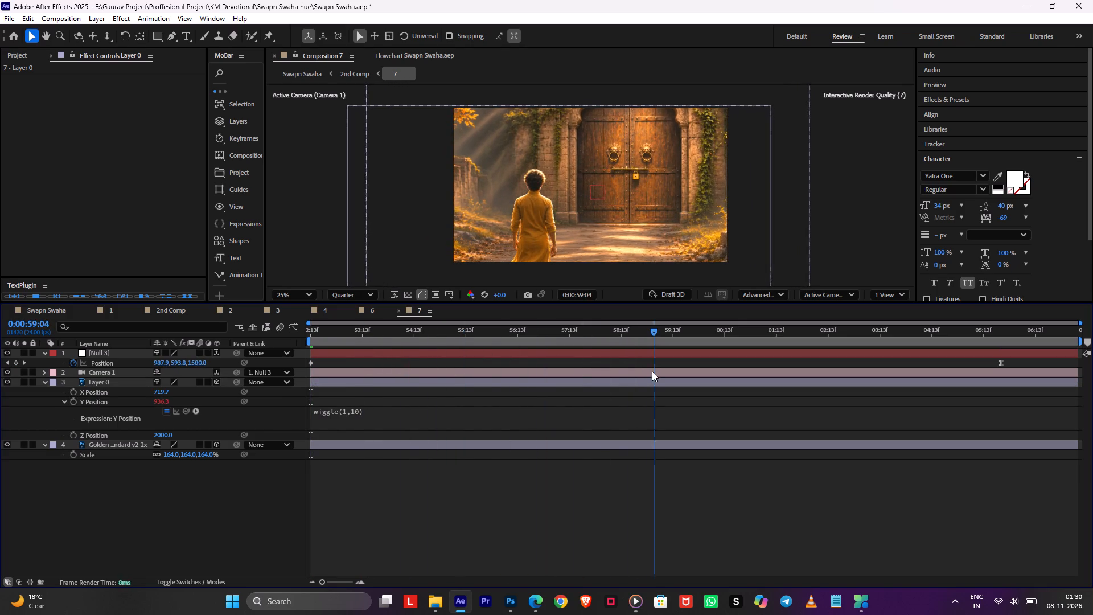
pyautogui.moveTo(652, 371); pyautogui.dragTo(183, 410)
pyautogui.press('space')
pyautogui.hotkey('ctrl', 's')
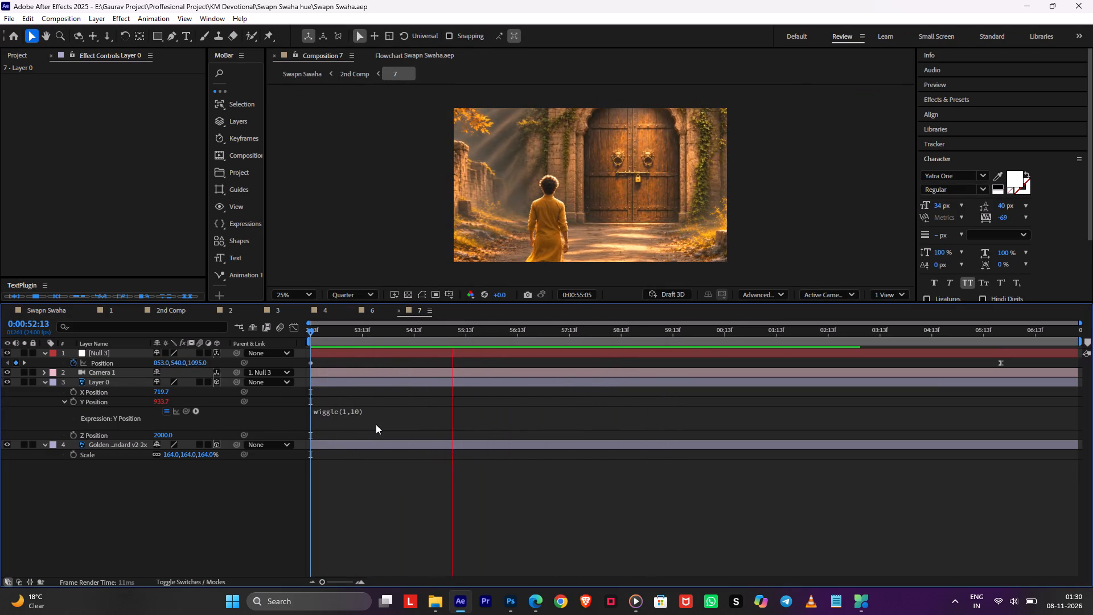
# Keyframe Layer 0's Z Position from 2000 at 0:00:52:13 to 2186, ease the end keyframe and move it near the null's last keyframe.
pyautogui.moveTo(354, 331); pyautogui.dragTo(211, 359)
pyautogui.click(336, 386)
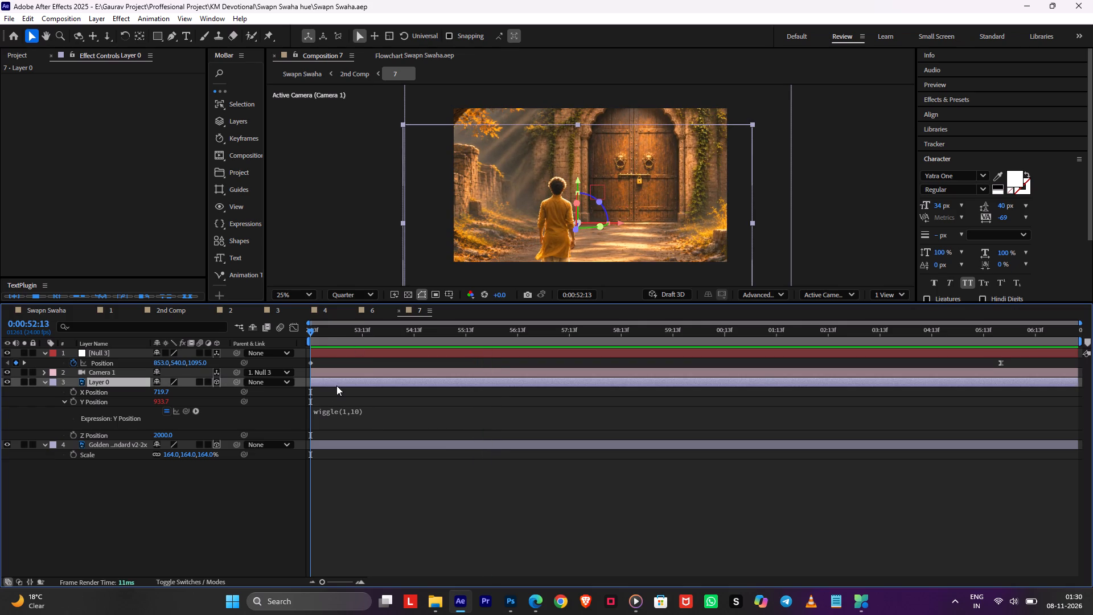
pyautogui.click(71, 437)
pyautogui.moveTo(506, 331); pyautogui.dragTo(832, 346)
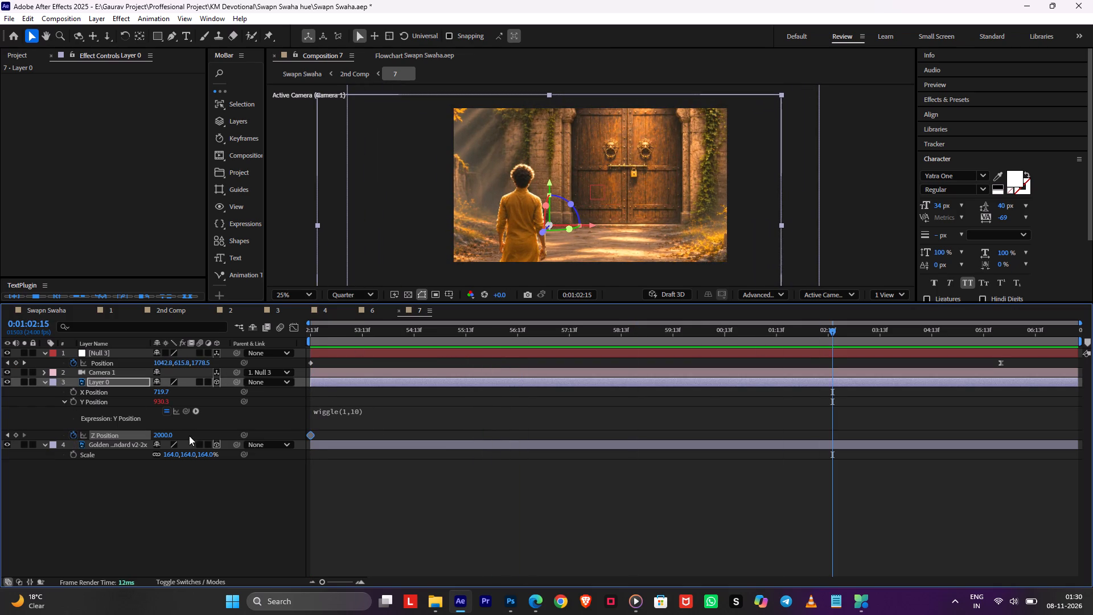
pyautogui.moveTo(165, 434); pyautogui.dragTo(211, 430)
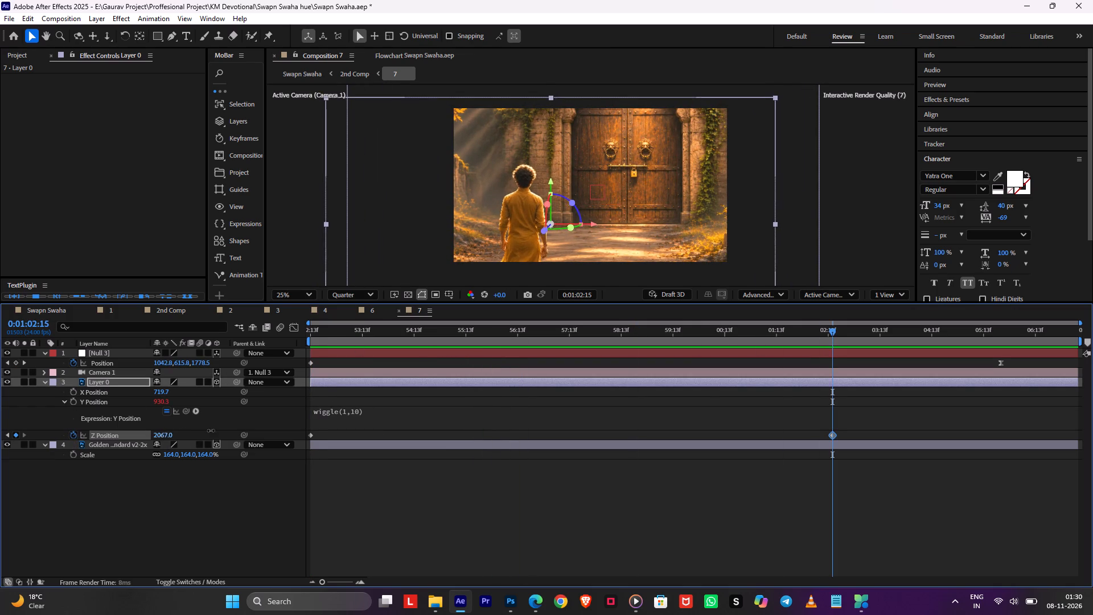
pyautogui.moveTo(211, 430); pyautogui.dragTo(268, 431)
pyautogui.press('F9')
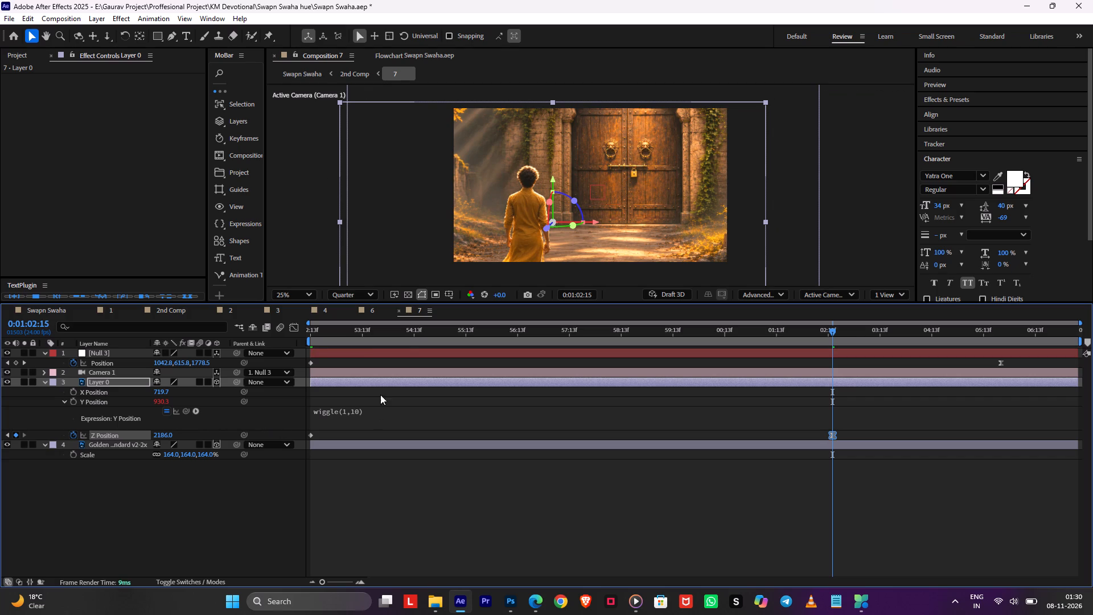
pyautogui.moveTo(834, 433); pyautogui.dragTo(1005, 436)
# Return to 2nd Comp, preview the cut into composition 7 from 0:00:52:13 and 0:00:51:16, and save the project.
pyautogui.press('Tab')
pyautogui.click(905, 429)
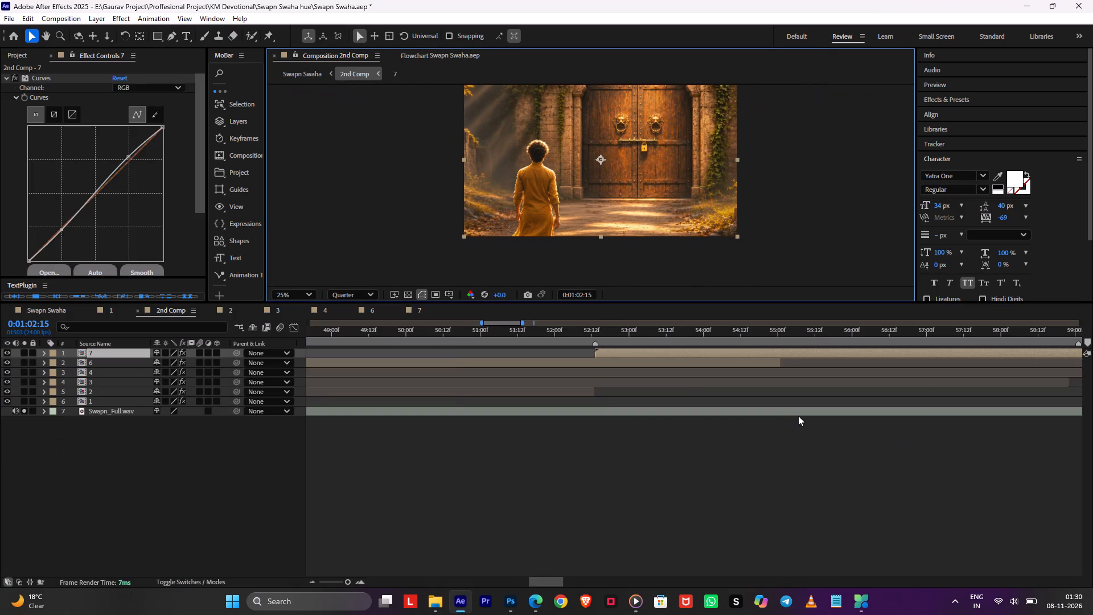
pyautogui.keyDown('alt'); pyautogui.scroll(-1, 798, 416); pyautogui.keyUp('alt')
pyautogui.moveTo(902, 337); pyautogui.dragTo(708, 346)
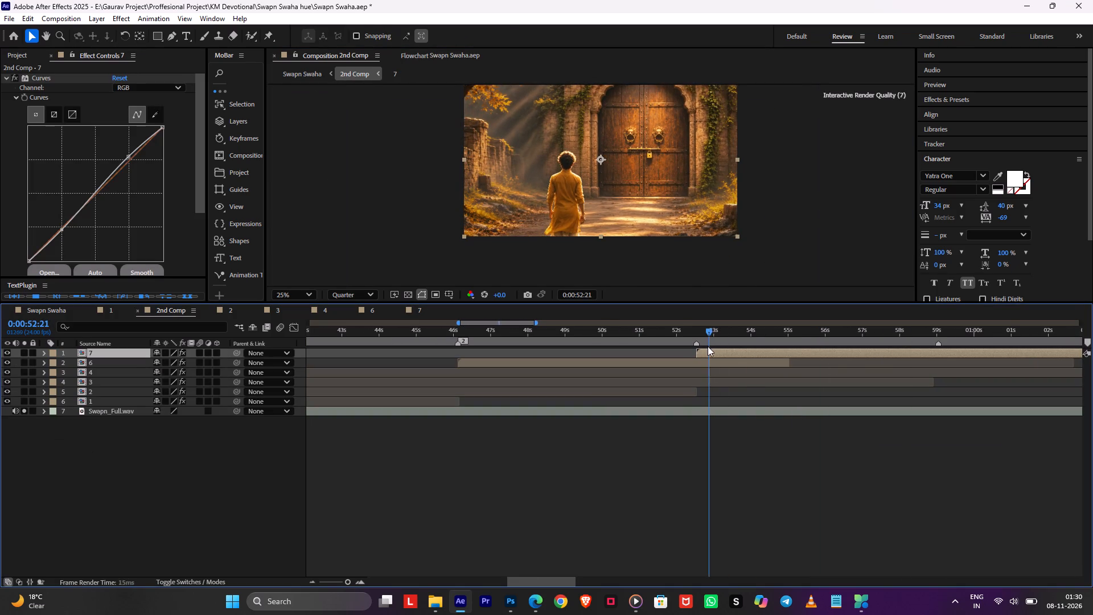
pyautogui.moveTo(708, 346); pyautogui.dragTo(704, 347)
pyautogui.press('space')
pyautogui.press('s')
pyautogui.hotkey('ctrl', 's')
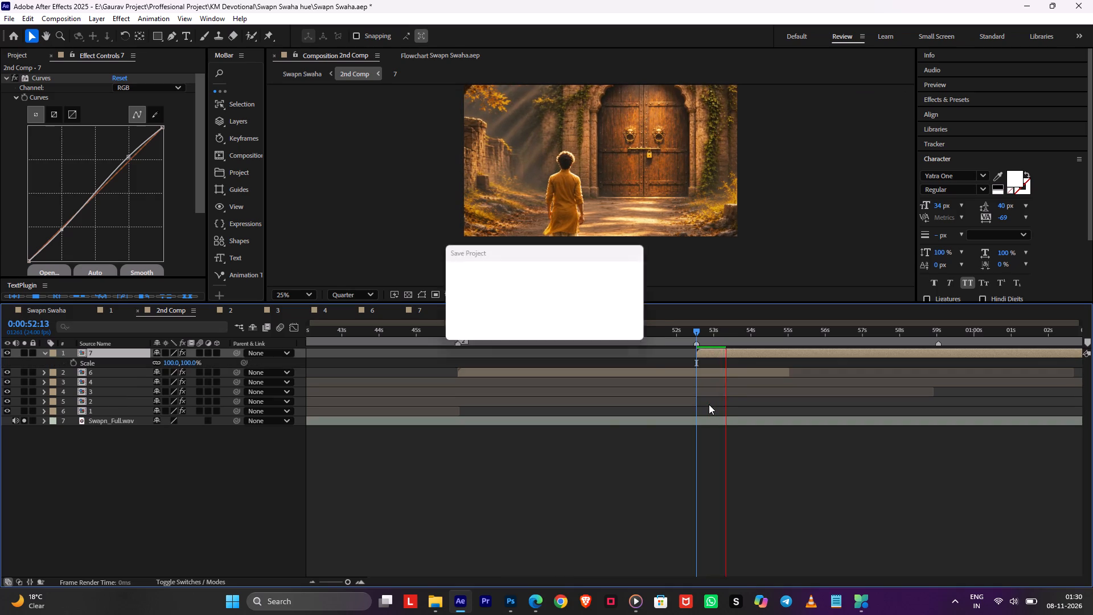
pyautogui.moveTo(726, 331); pyautogui.dragTo(700, 337)
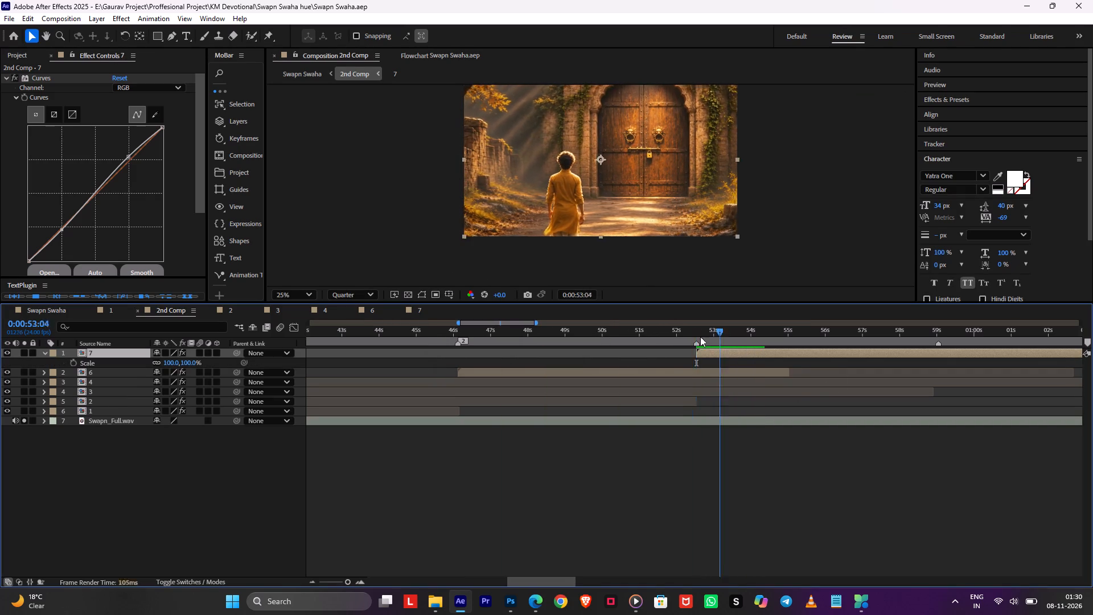
pyautogui.moveTo(700, 337); pyautogui.dragTo(663, 340)
pyautogui.press('space')
pyautogui.keyDown('alt'); pyautogui.scroll(1, 676, 358); pyautogui.keyUp('alt')
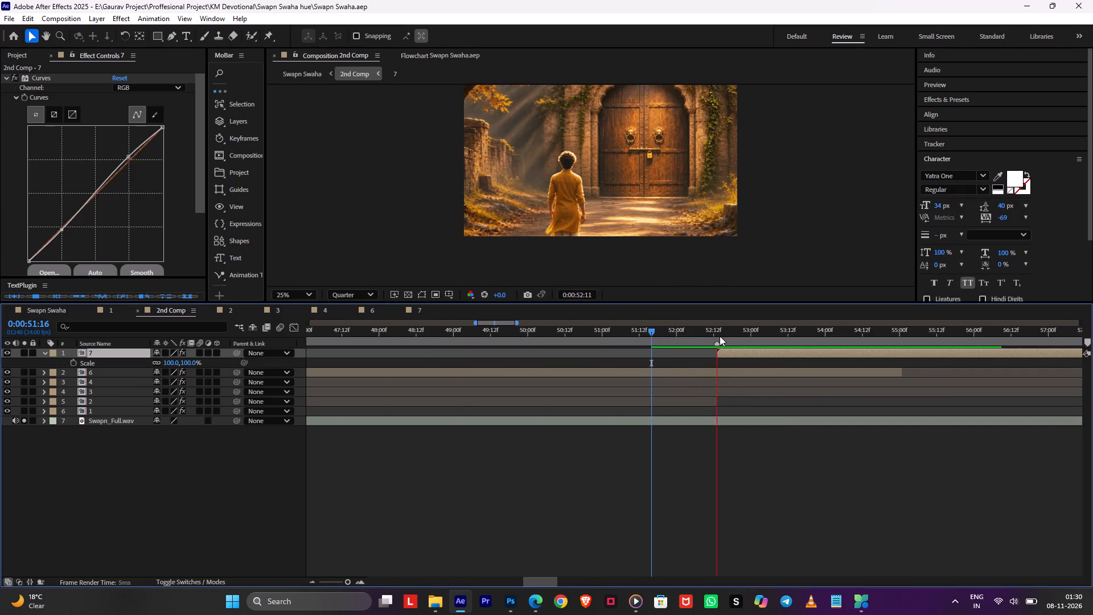
# Copy the two Opacity fade-in keyframes from the composition 2 layer to the composition 7 layer at 0:00:52:13.
pyautogui.click(721, 334)
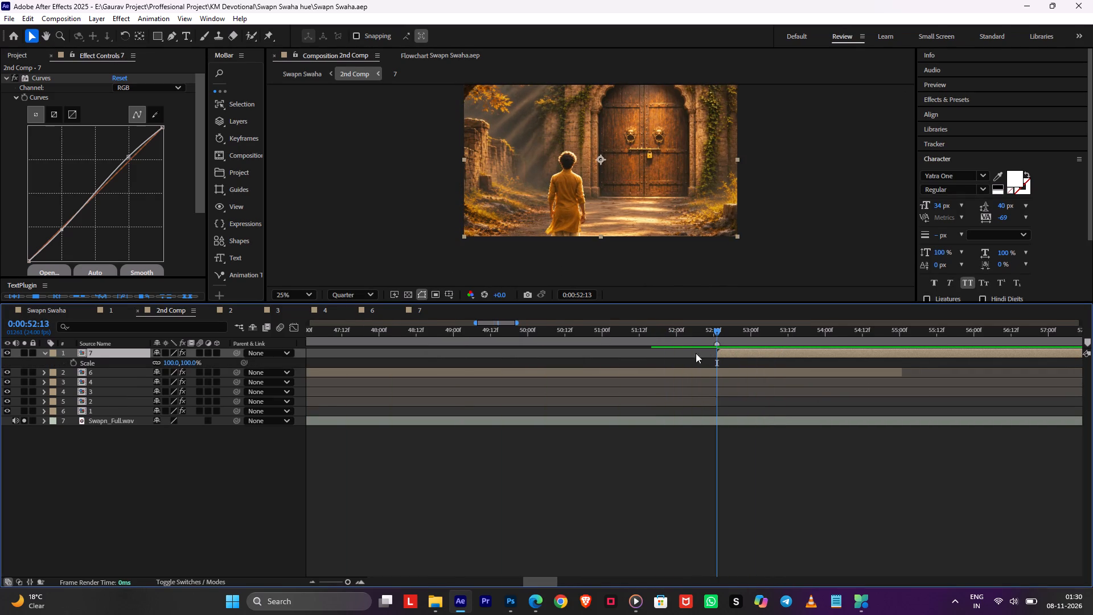
pyautogui.press('t')
pyautogui.keyDown('alt'); pyautogui.scroll(1, 322, 402); pyautogui.keyUp('alt')
pyautogui.keyDown('alt'); pyautogui.scroll(-2, 322, 402); pyautogui.keyUp('alt')
pyautogui.keyDown('alt'); pyautogui.scroll(-6, 367, 367); pyautogui.keyUp('alt')
pyautogui.click(341, 396)
pyautogui.click(331, 402)
pyautogui.press('t')
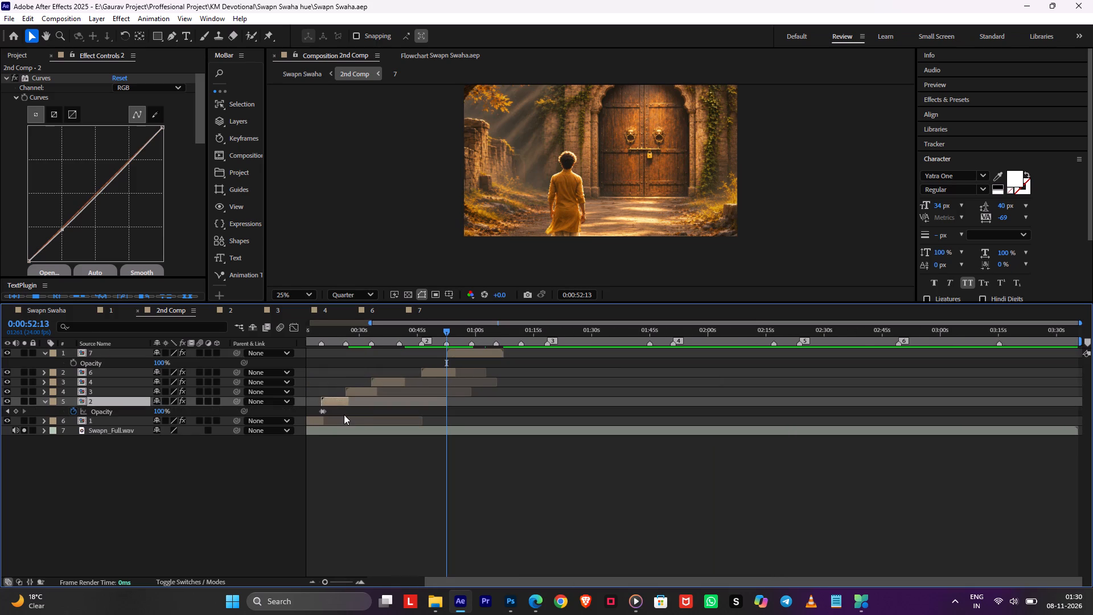
pyautogui.moveTo(336, 408); pyautogui.dragTo(310, 417)
pyautogui.hotkey('ctrl', 'c')
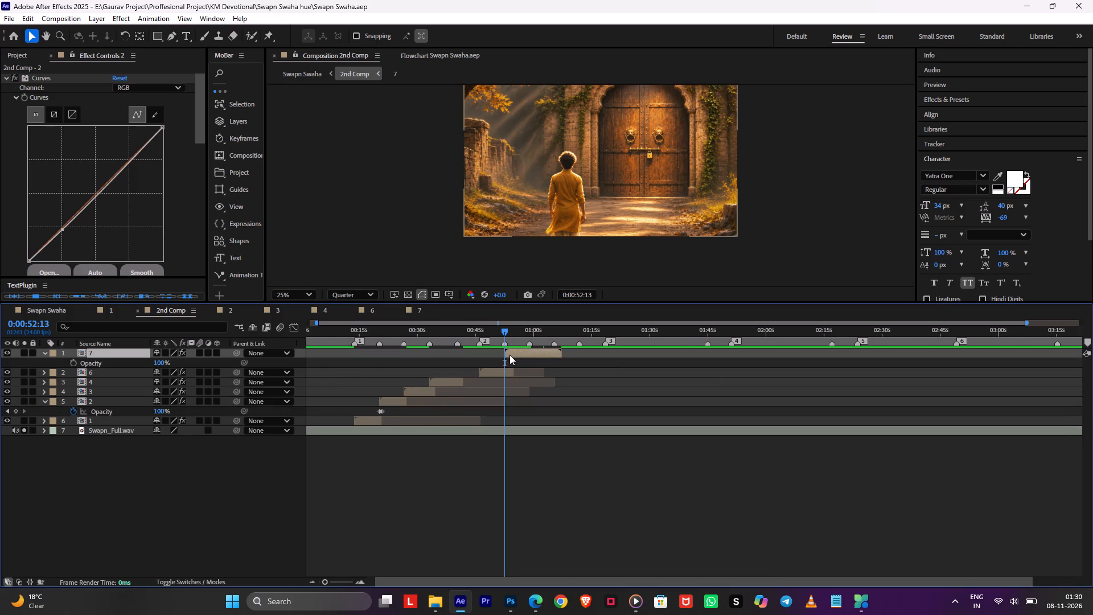
pyautogui.click(509, 355)
pyautogui.hotkey('ctrl', 'v')
# Preview composition 7's fade-in from 0:00:52:13 and save the project.
pyautogui.press('space')
pyautogui.keyDown('alt'); pyautogui.scroll(2, 508, 353); pyautogui.keyUp('alt')
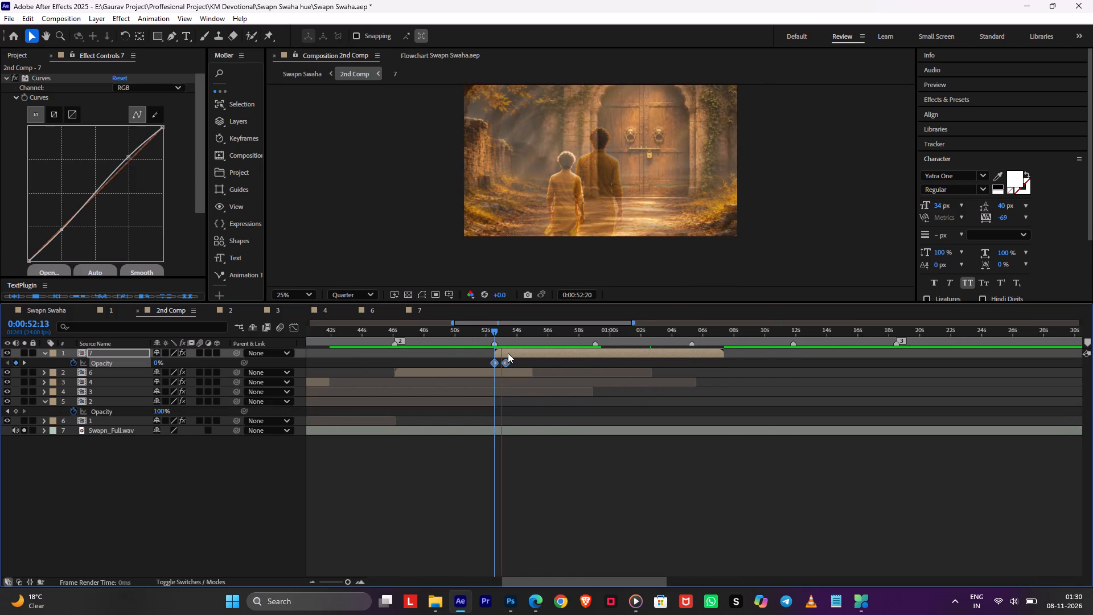
pyautogui.hotkey('ctrl', 's')
pyautogui.press('space')
# Lengthen composition 7's fade-in by moving its second Opacity keyframe to 0:00:54:00.
pyautogui.moveTo(509, 337); pyautogui.dragTo(515, 340)
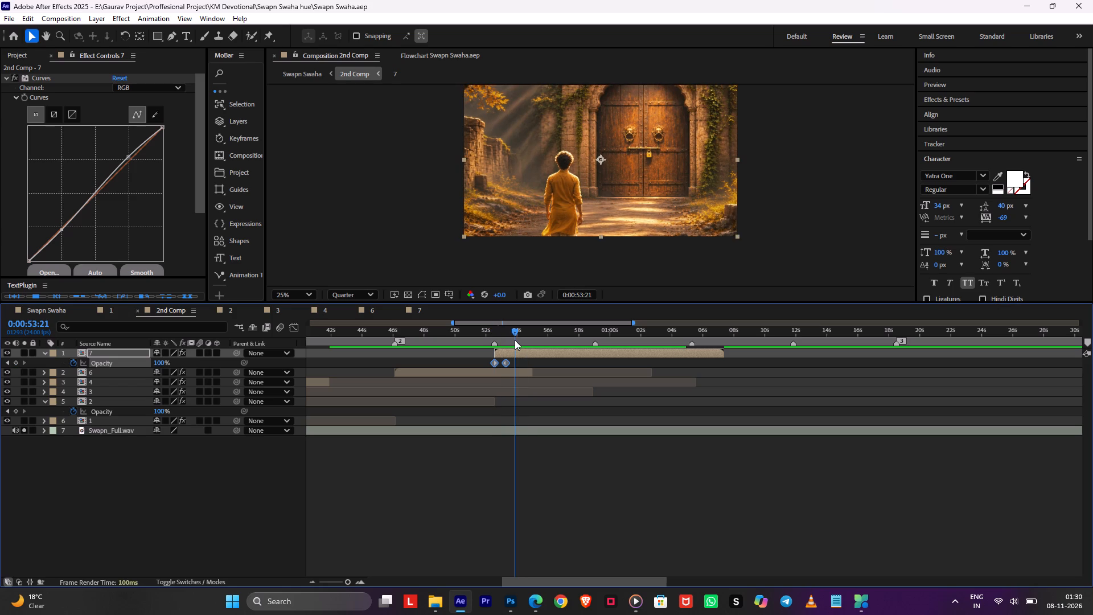
pyautogui.moveTo(515, 340); pyautogui.dragTo(517, 341)
pyautogui.keyDown('alt'); pyautogui.scroll(2, 512, 351); pyautogui.keyUp('alt')
pyautogui.click(503, 366)
pyautogui.moveTo(488, 366); pyautogui.dragTo(489, 366)
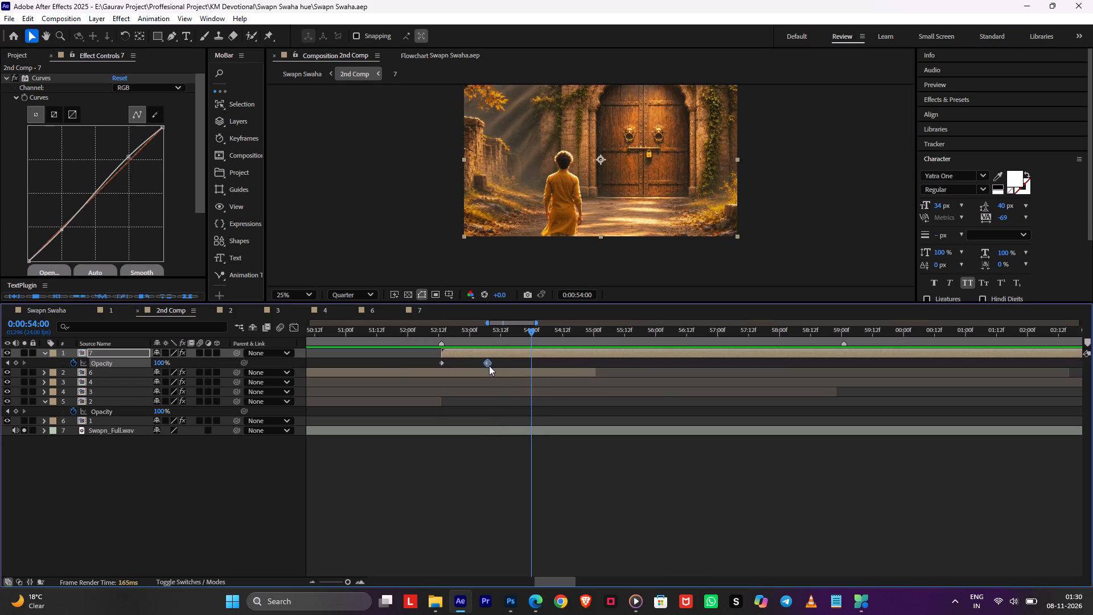
pyautogui.moveTo(489, 366); pyautogui.dragTo(527, 366)
# Reveal the Opacity property on all the scene composition layers in 2nd Comp.
pyautogui.keyDown('alt'); pyautogui.scroll(-3, 498, 372); pyautogui.keyUp('alt')
pyautogui.keyDown('alt'); pyautogui.scroll(-2, 354, 376); pyautogui.keyUp('alt')
pyautogui.click(344, 376)
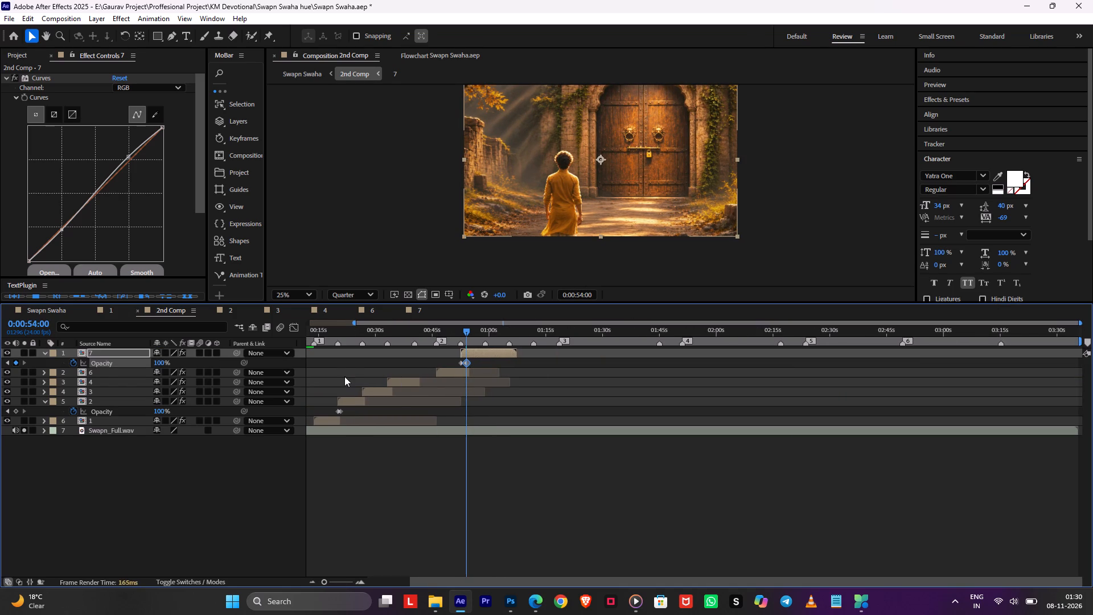
pyautogui.press('t')
pyautogui.press('t')
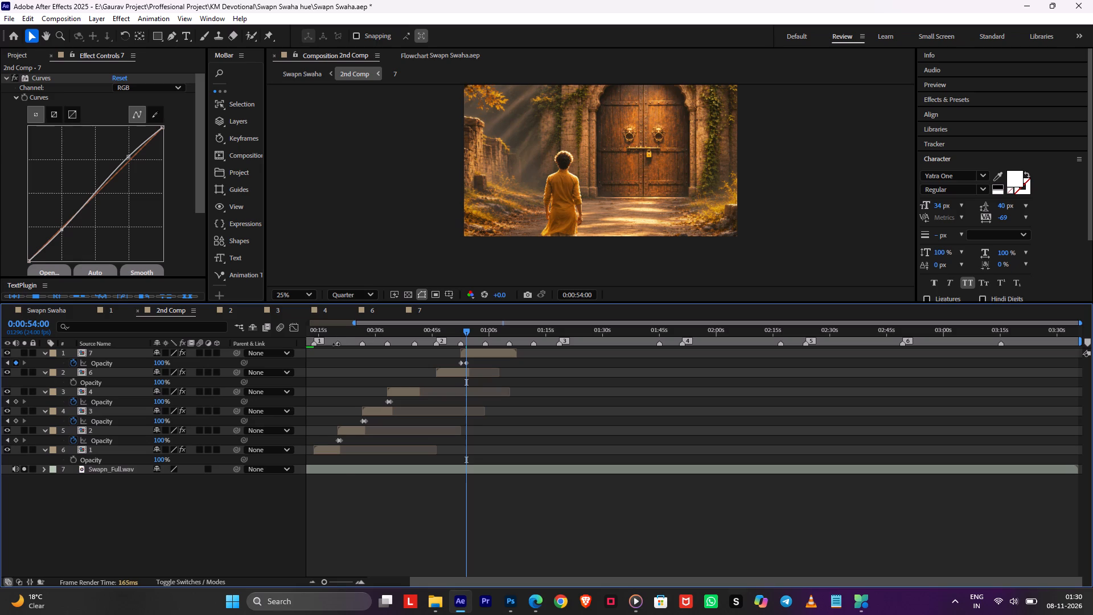
# Move composition 2's second Opacity keyframe to 0:00:22:00 and extend composition 1's out point just past it.
pyautogui.moveTo(344, 330); pyautogui.dragTo(339, 336)
pyautogui.keyDown('alt'); pyautogui.scroll(3, 337, 372); pyautogui.keyUp('alt')
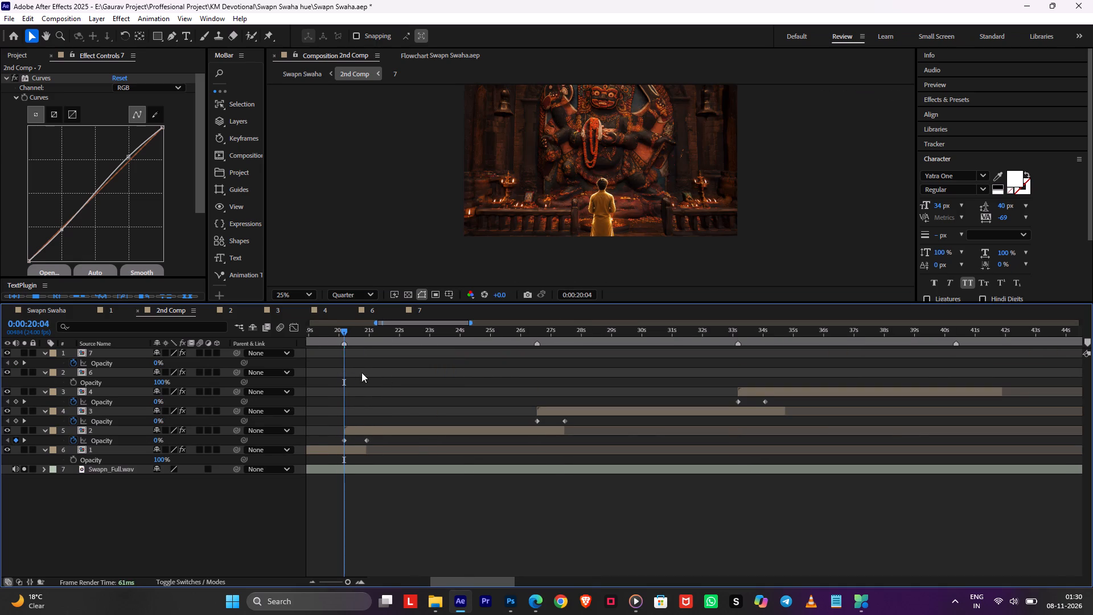
pyautogui.click(400, 338)
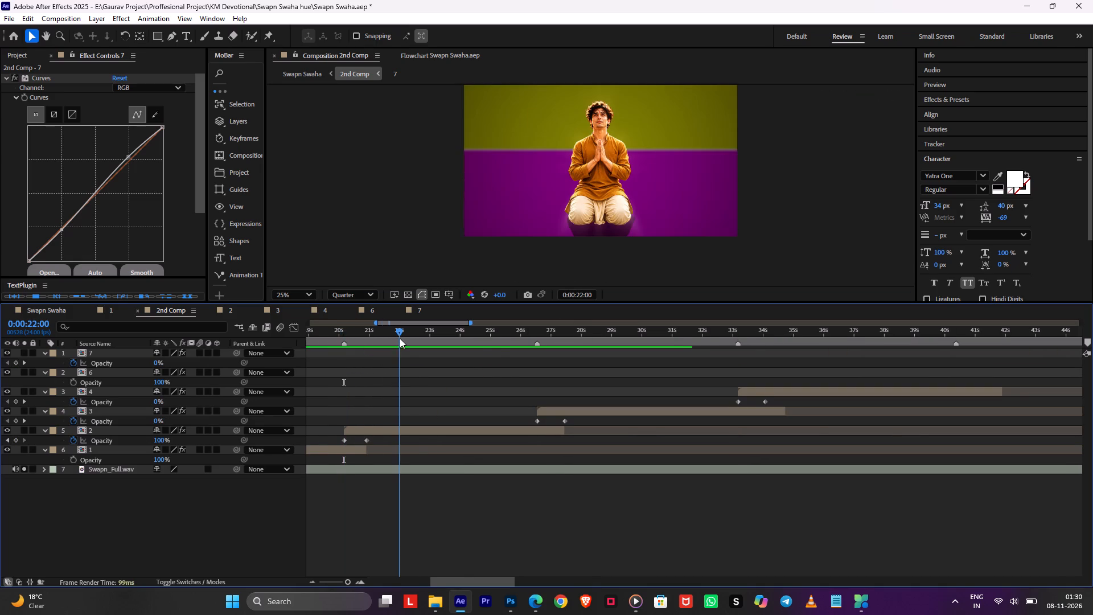
pyautogui.moveTo(365, 441); pyautogui.dragTo(370, 441)
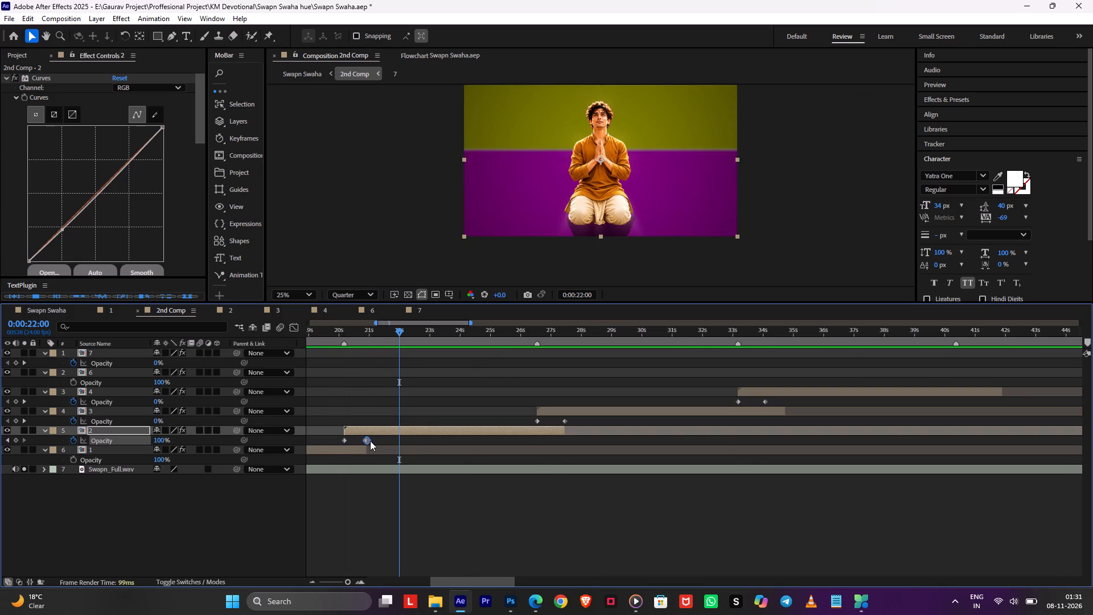
pyautogui.moveTo(370, 441); pyautogui.dragTo(396, 440)
pyautogui.moveTo(367, 452); pyautogui.dragTo(409, 452)
# Move composition 3's second Opacity keyframe to 0:00:28:12 and extend composition 2's out point just past it.
pyautogui.moveTo(561, 320); pyautogui.dragTo(550, 327)
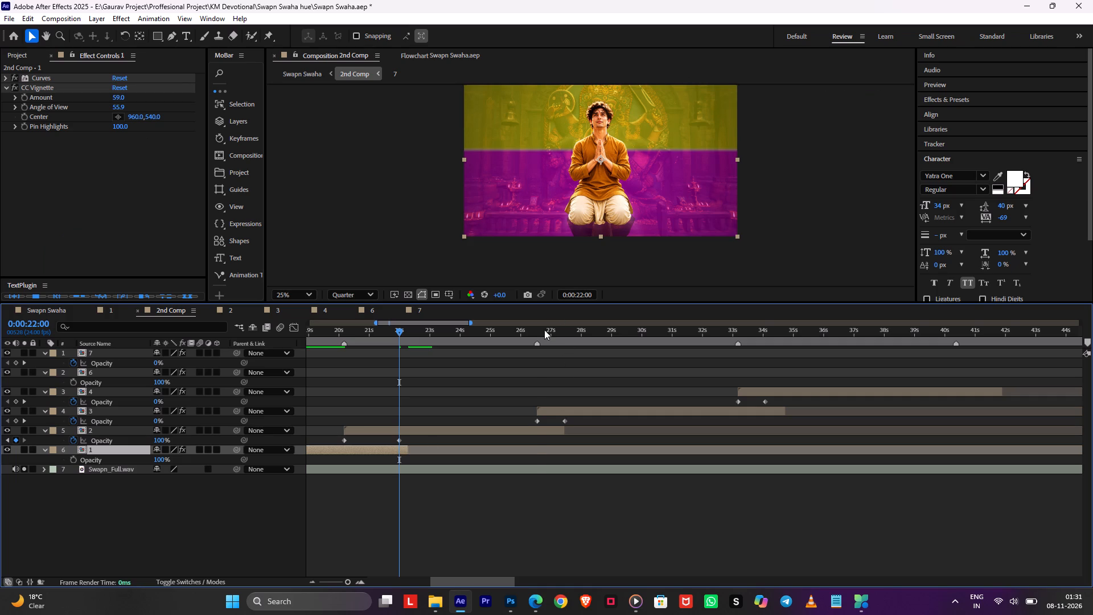
pyautogui.moveTo(540, 331); pyautogui.dragTo(609, 339)
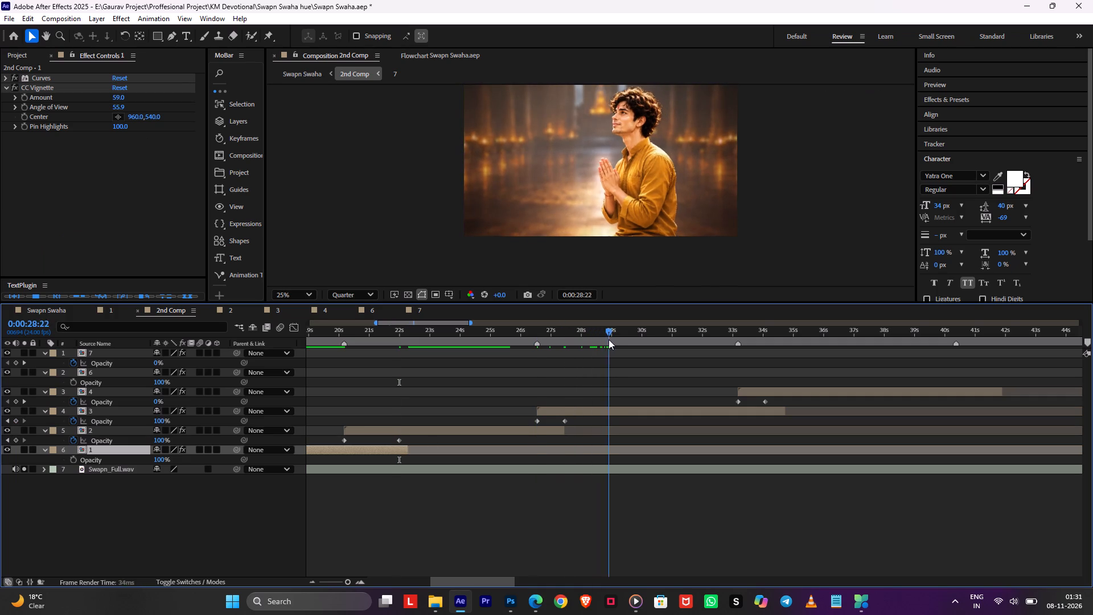
pyautogui.moveTo(609, 339); pyautogui.dragTo(612, 340)
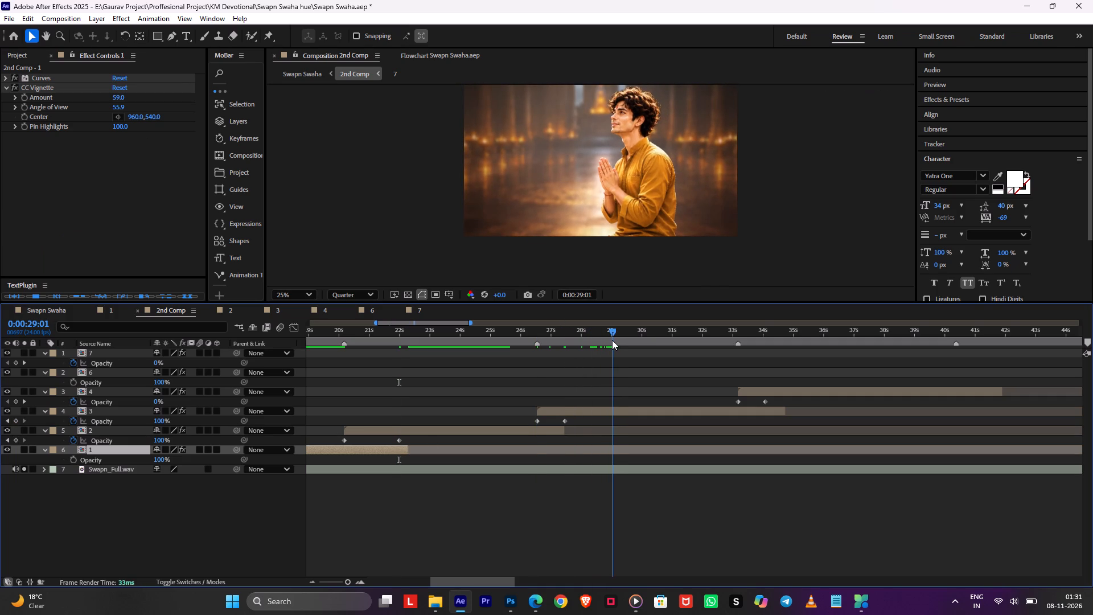
pyautogui.moveTo(612, 340); pyautogui.dragTo(597, 343)
pyautogui.keyDown('alt'); pyautogui.scroll(1, 590, 361); pyautogui.keyUp('alt')
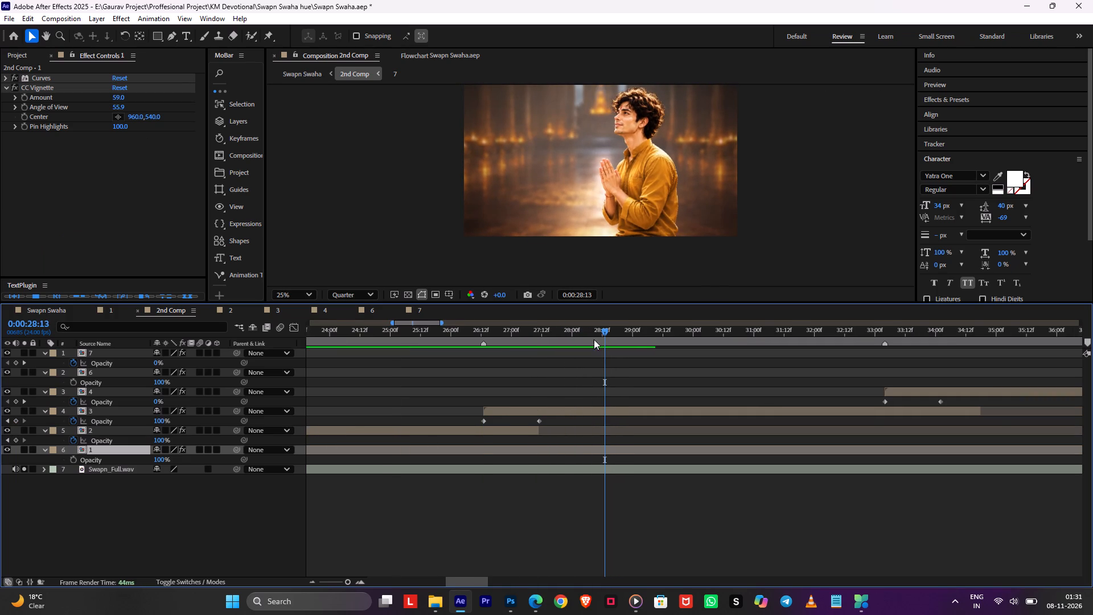
pyautogui.click(605, 334)
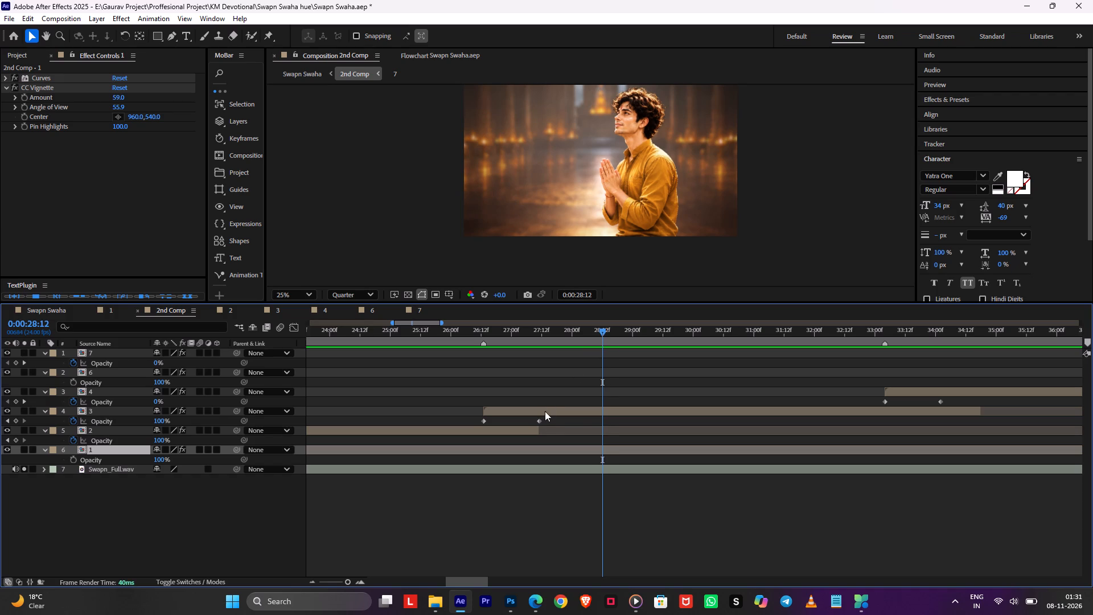
pyautogui.moveTo(540, 420); pyautogui.dragTo(595, 423)
pyautogui.moveTo(537, 431); pyautogui.dragTo(610, 426)
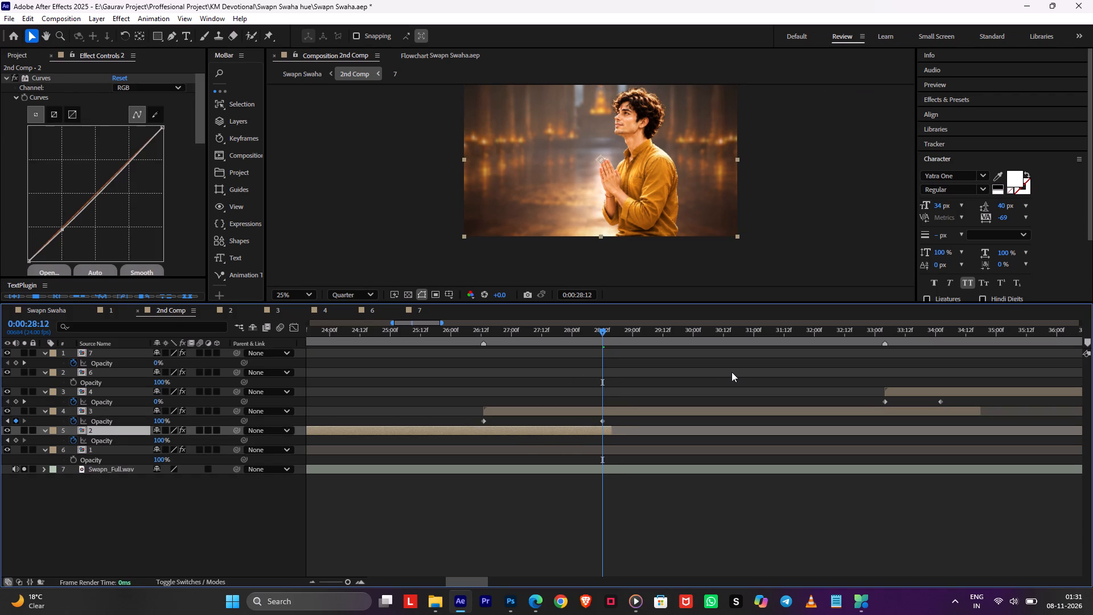
# Move composition 4's second Opacity keyframe to 0:00:35:00 and extend composition 3's out point to about 0:00:35:14.
pyautogui.moveTo(739, 371); pyautogui.dragTo(549, 394, button='middle')
pyautogui.moveTo(786, 333); pyautogui.dragTo(808, 339)
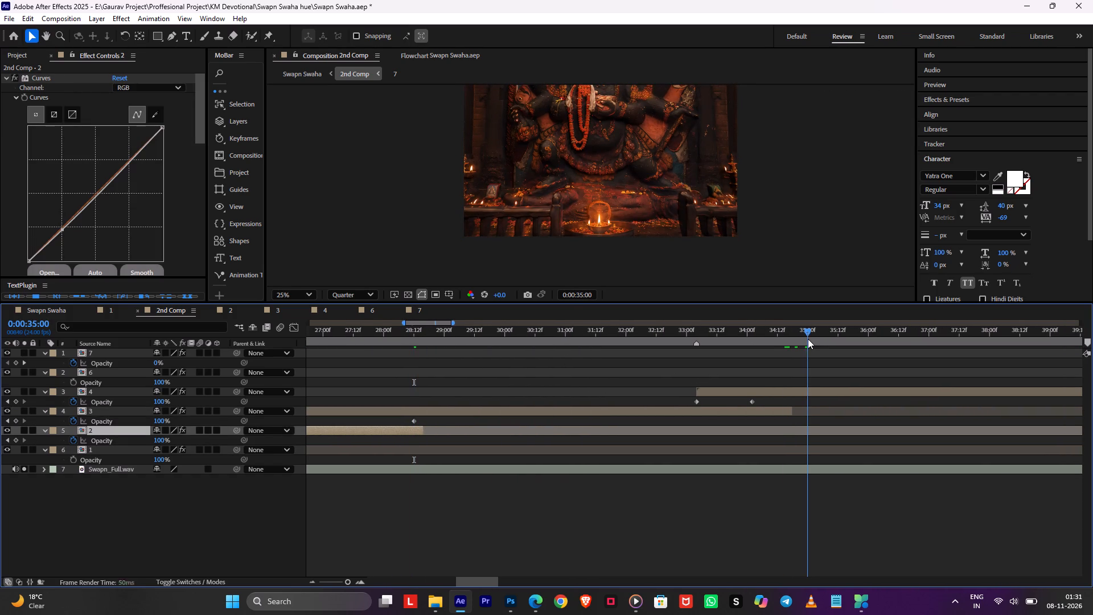
pyautogui.moveTo(808, 339); pyautogui.dragTo(808, 339)
pyautogui.moveTo(751, 404); pyautogui.dragTo(802, 404)
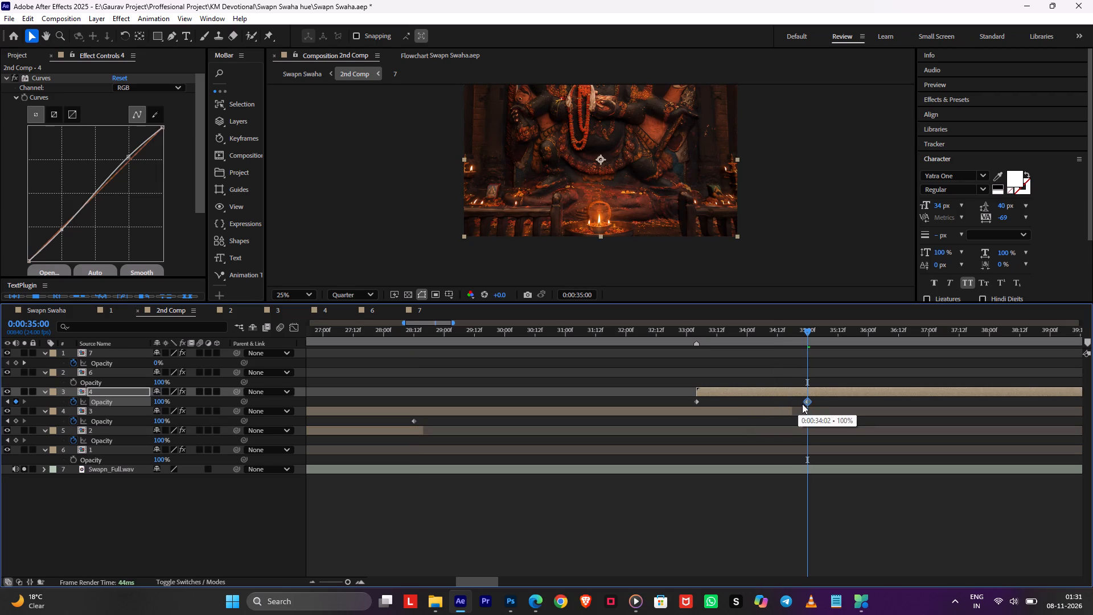
pyautogui.moveTo(802, 404); pyautogui.dragTo(808, 404)
pyautogui.moveTo(791, 410); pyautogui.dragTo(845, 420)
# Preview the crossfade from composition 3 to composition 4 from 0:00:32:07 and save the project.
pyautogui.keyDown('alt'); pyautogui.scroll(1, 829, 406); pyautogui.keyUp('alt')
pyautogui.keyDown('alt'); pyautogui.scroll(-4, 829, 406); pyautogui.keyUp('alt')
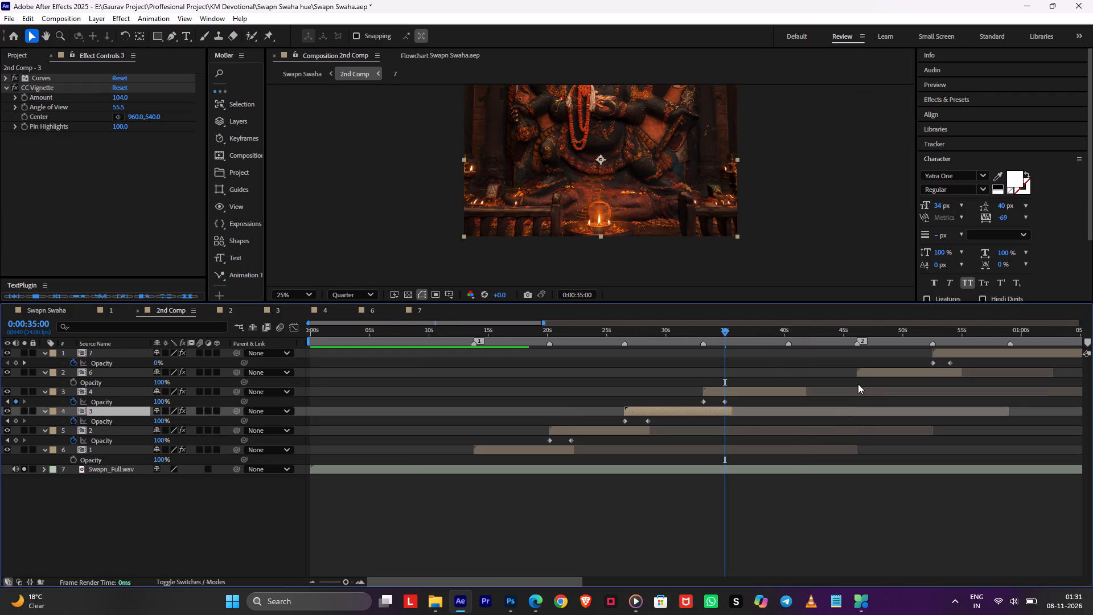
pyautogui.moveTo(911, 328); pyautogui.dragTo(693, 364)
pyautogui.press('space')
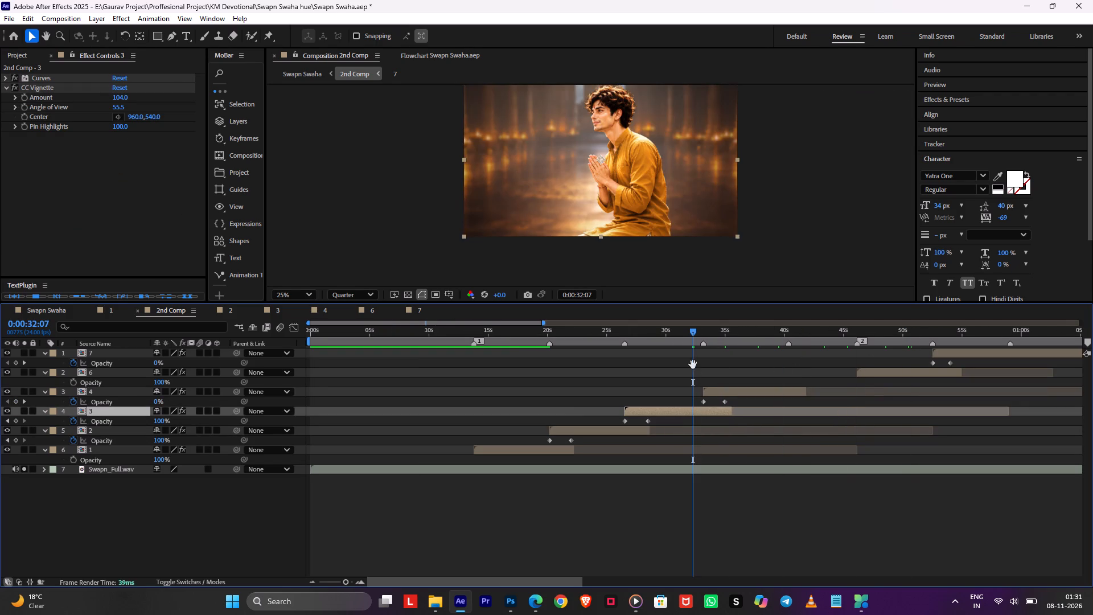
pyautogui.hotkey('ctrl', 's')
pyautogui.keyDown('alt'); pyautogui.scroll(2, 693, 369); pyautogui.keyUp('alt')
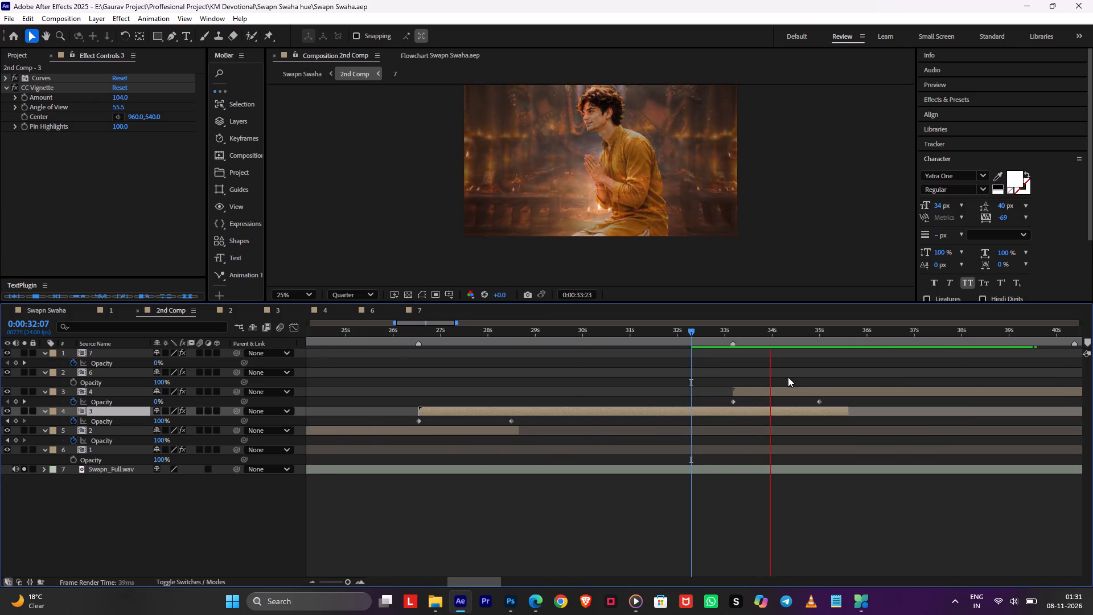
pyautogui.keyDown('alt'); pyautogui.scroll(-2, 791, 379); pyautogui.keyUp('alt')
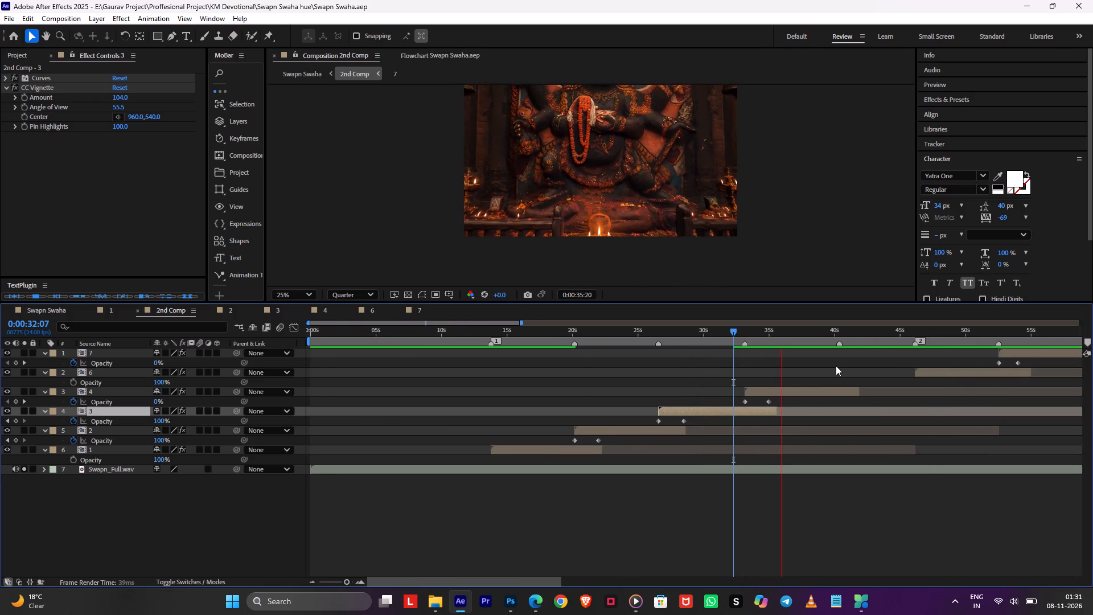
# Move composition 4's second Opacity keyframe to 0:00:35:14, preview the fade from 0:00:33:04 and save the project.
pyautogui.moveTo(830, 370); pyautogui.dragTo(628, 394, button='middle')
pyautogui.moveTo(567, 328); pyautogui.dragTo(575, 339)
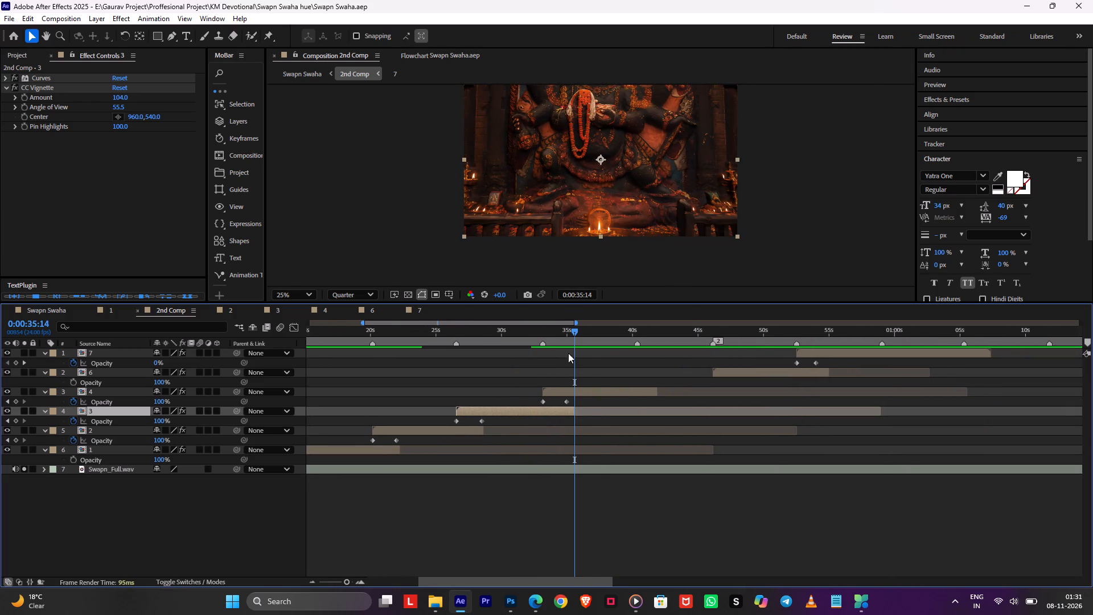
pyautogui.moveTo(565, 401); pyautogui.dragTo(574, 408)
pyautogui.click(545, 339)
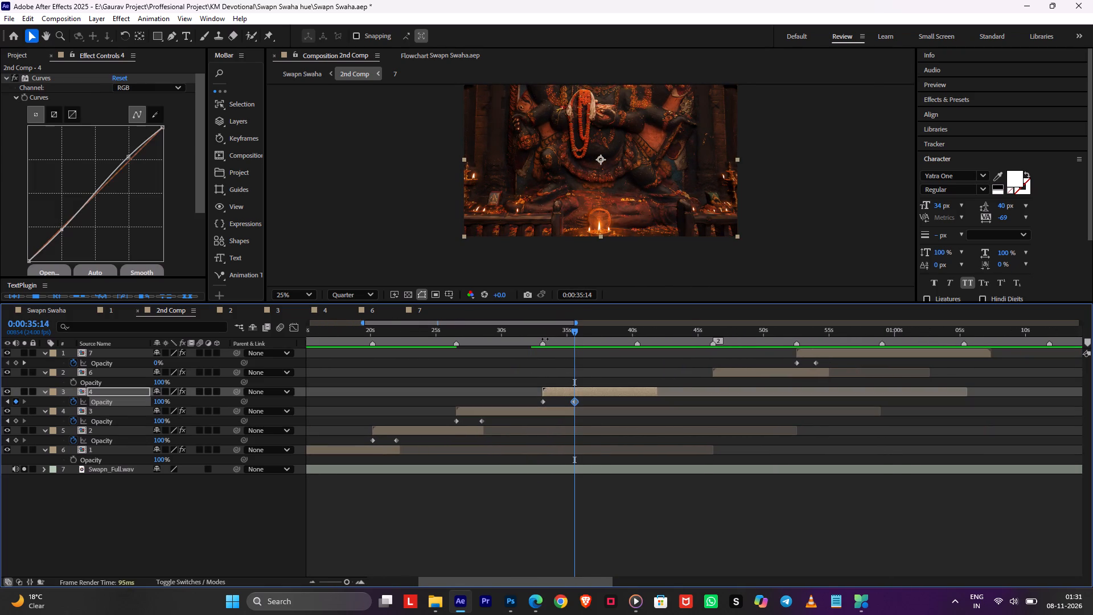
pyautogui.click(543, 333)
pyautogui.press('space')
pyautogui.hotkey('ctrl', 's')
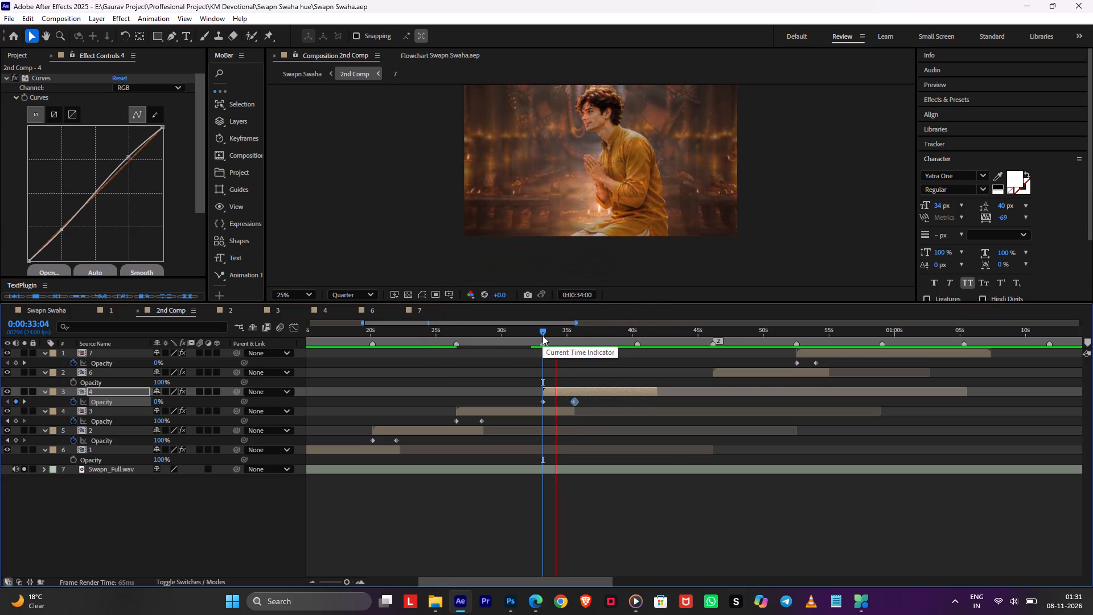
# Preview composition 6 from 0:00:46:18 and its crossfade into composition 7 from 0:00:52:02.
pyautogui.moveTo(667, 384); pyautogui.dragTo(519, 397, button='middle')
pyautogui.scroll(-1, 505, 392)
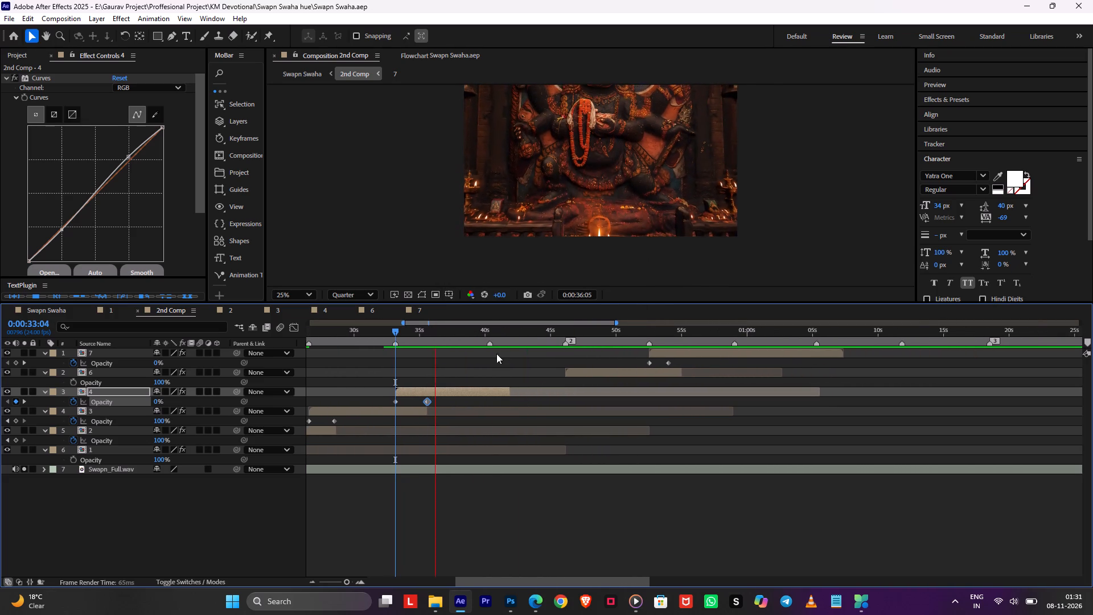
pyautogui.moveTo(531, 327); pyautogui.dragTo(573, 347)
pyautogui.press('space')
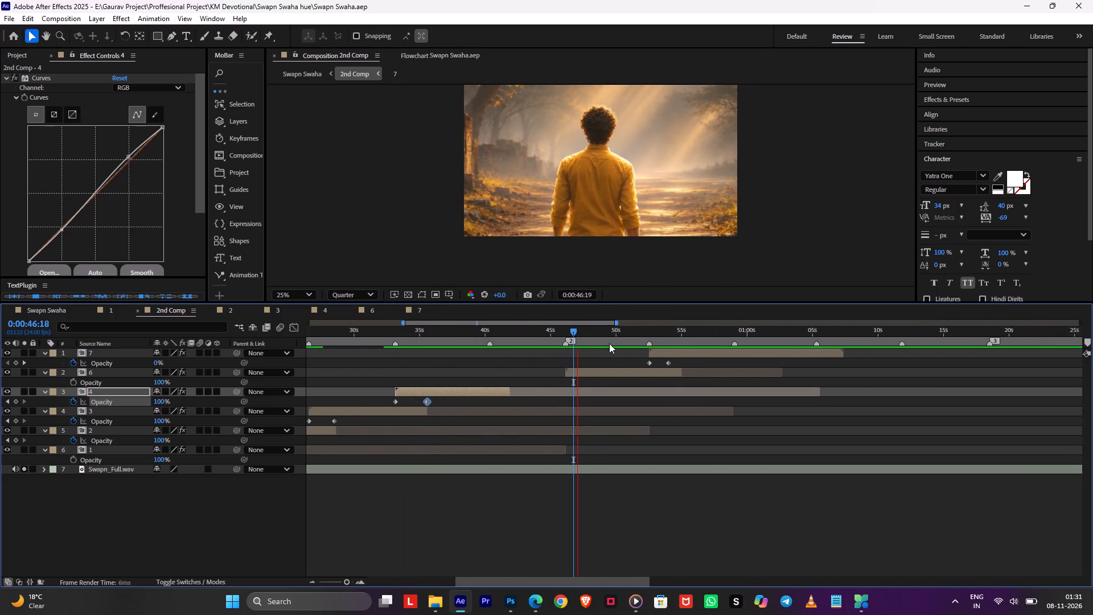
pyautogui.click(643, 333)
pyautogui.press('space')
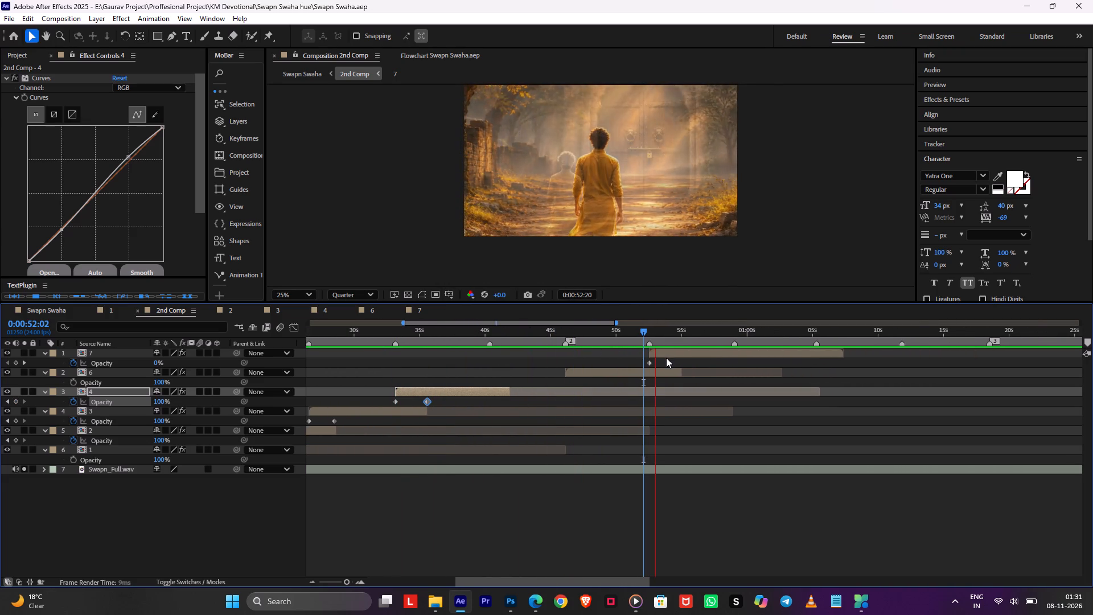
# Preview the rest of composition 7's opening after its crossfade and park the playhead at 0:00:55:18.
pyautogui.moveTo(688, 364); pyautogui.dragTo(572, 378, button='middle')
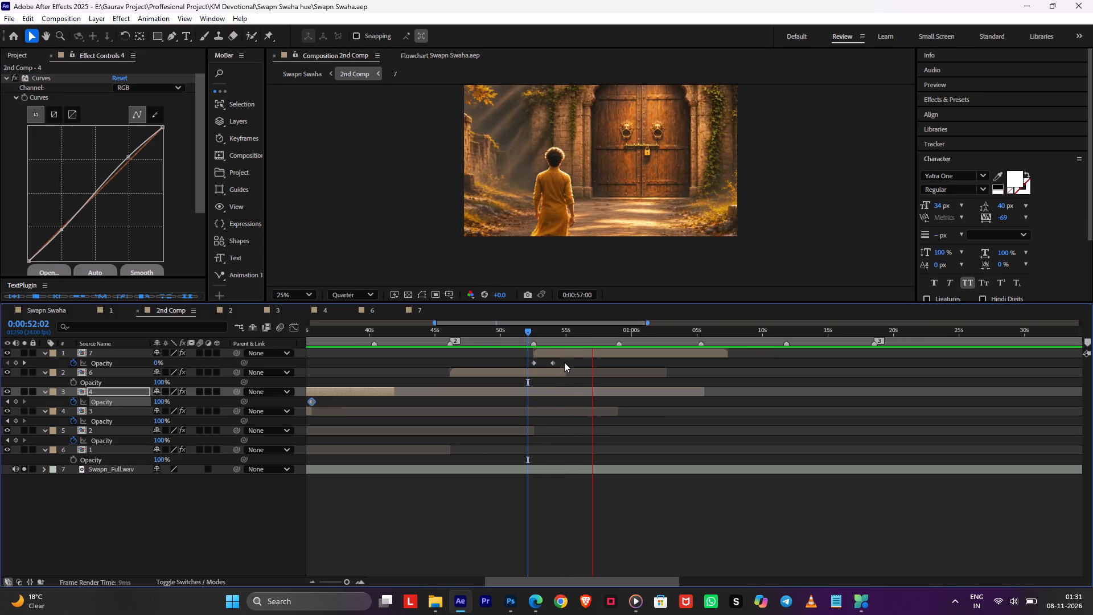
pyautogui.press('space')
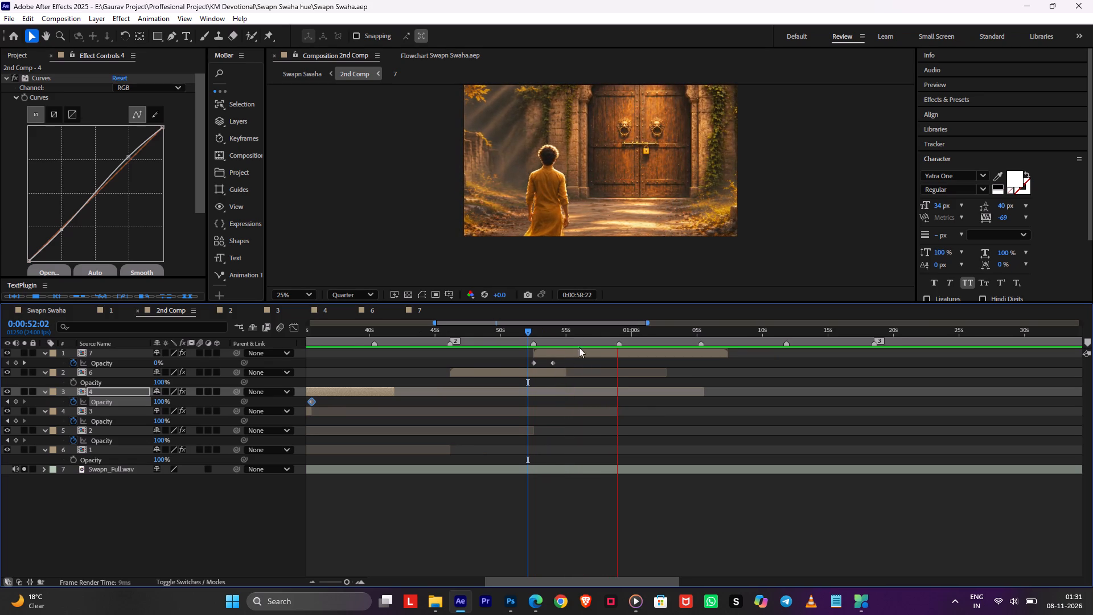
pyautogui.moveTo(594, 335); pyautogui.dragTo(576, 337)
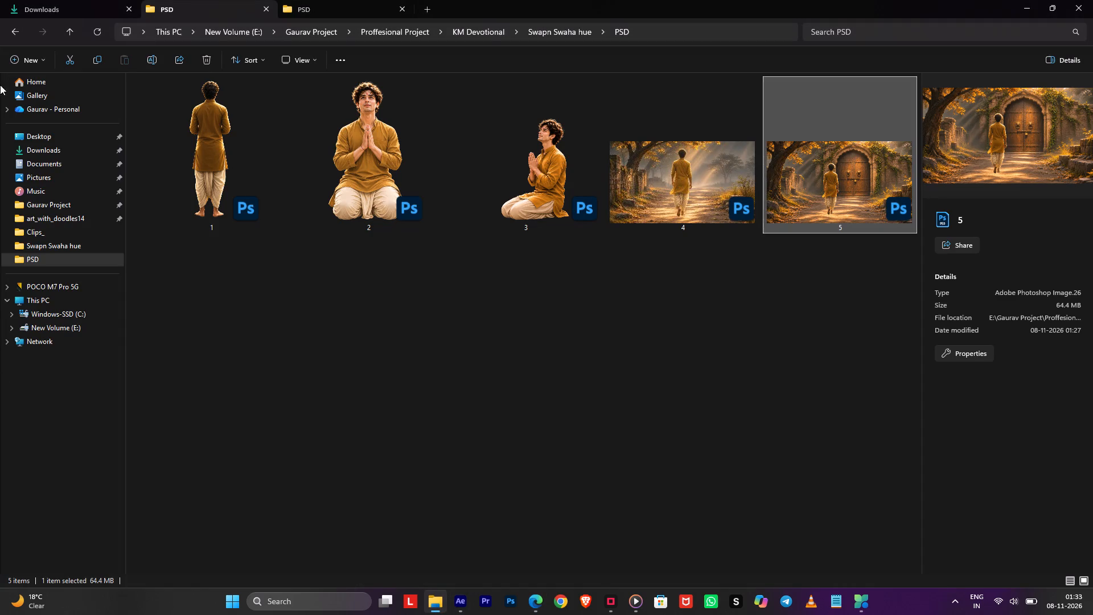
pyautogui.click(120, 0)
pyautogui.click(377, 0)
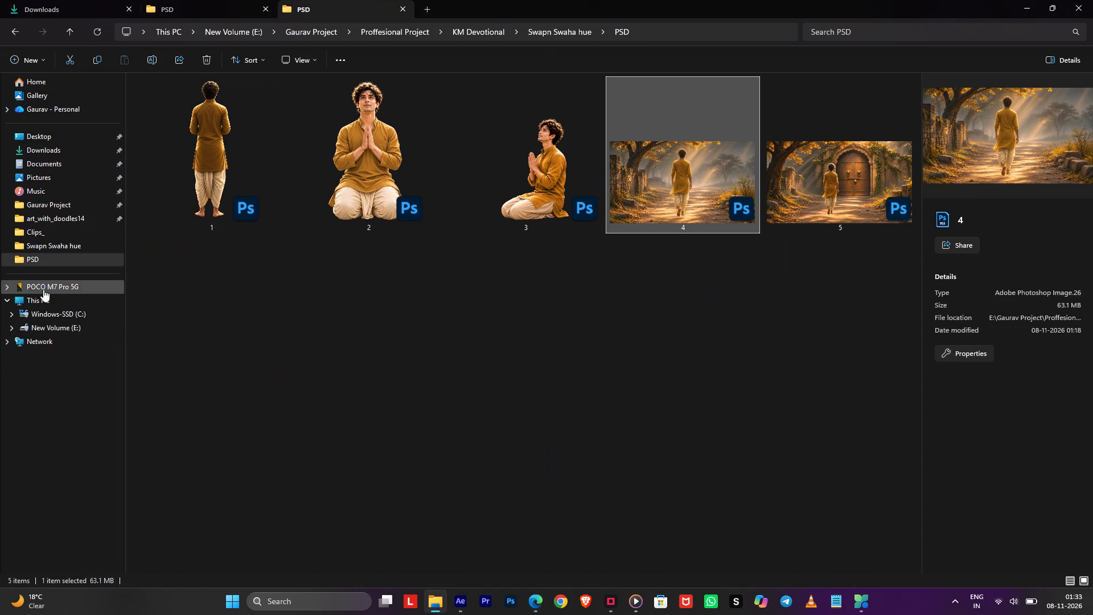
pyautogui.click(43, 298)
pyautogui.doubleClick(387, 102)
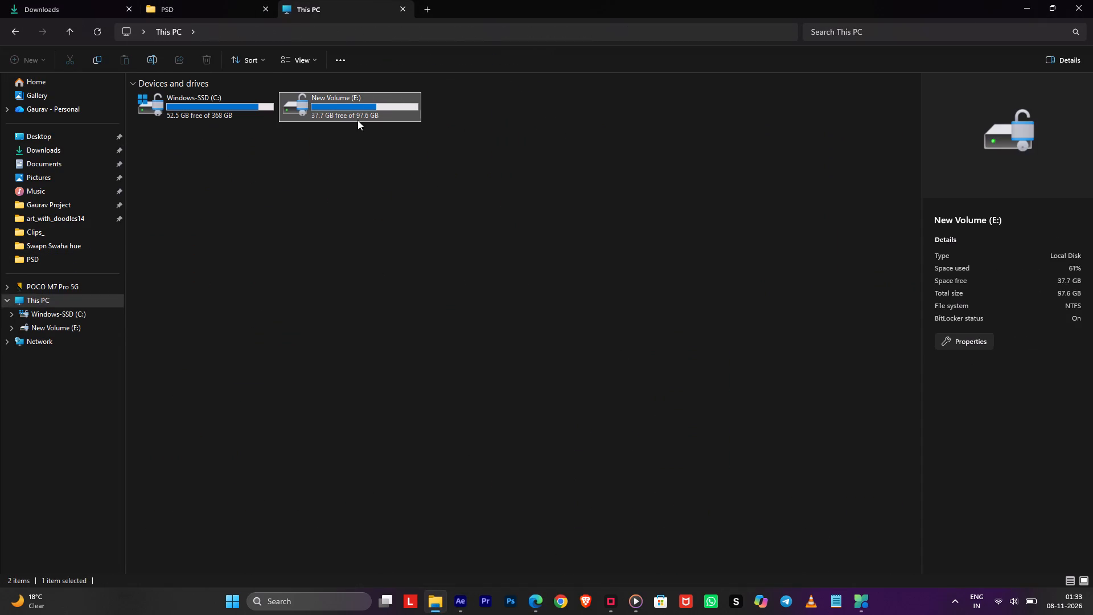
pyautogui.doubleClick(504, 171)
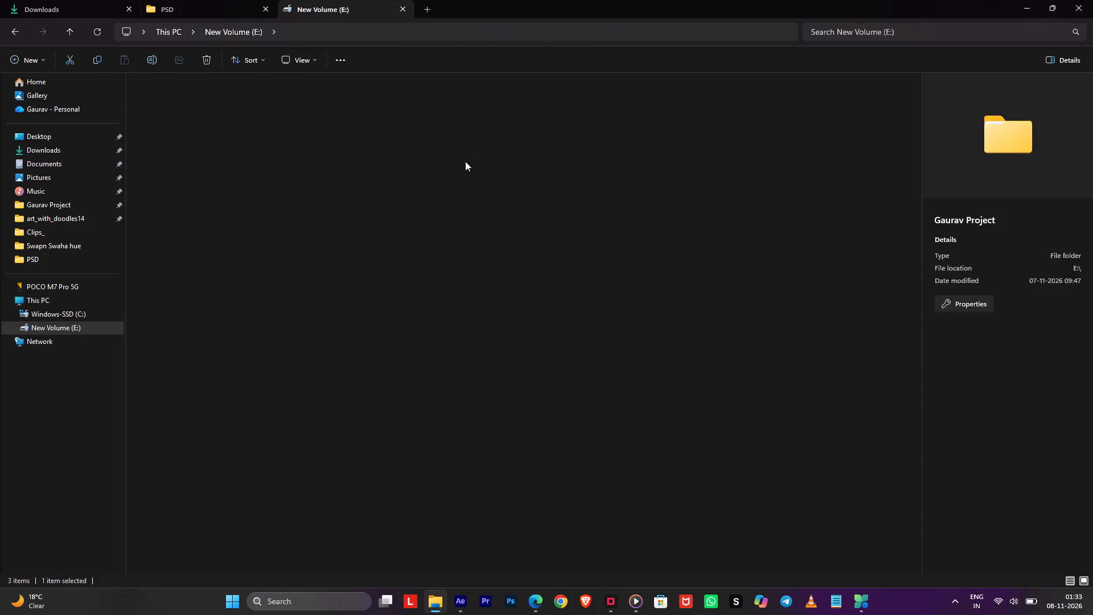
pyautogui.doubleClick(240, 161)
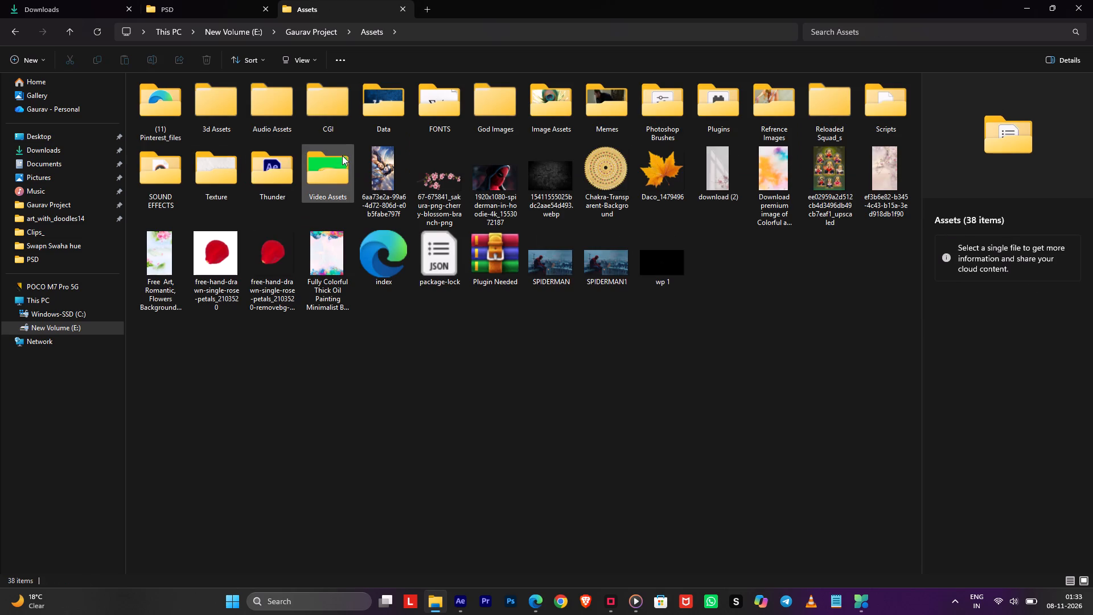
pyautogui.doubleClick(343, 169)
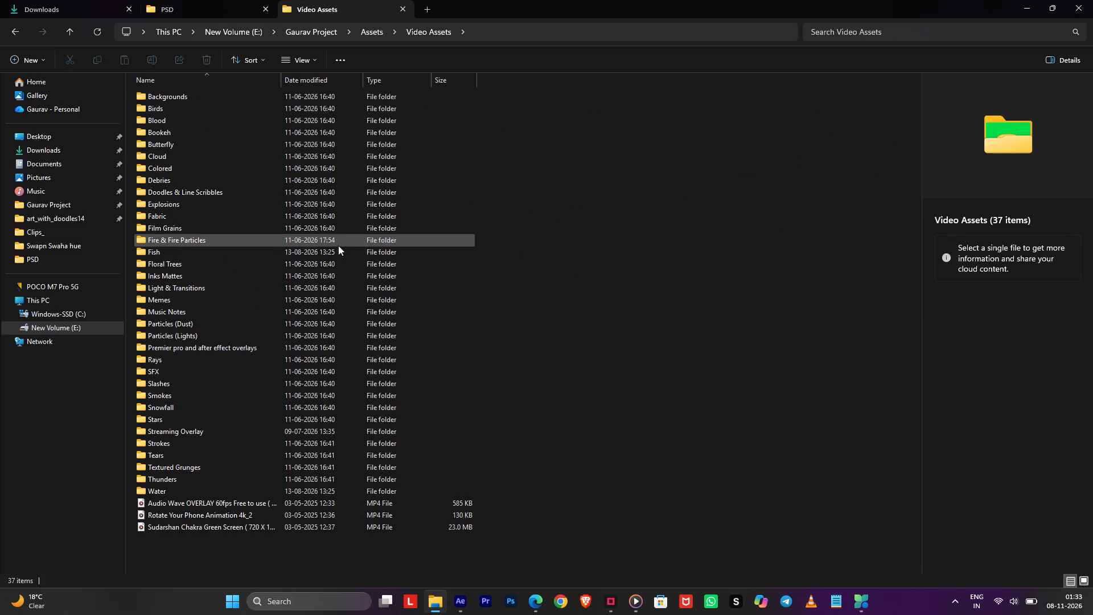
# Enlarge the Video Assets thumbnails and look through the folders, including Doodles & Line Scribbles, for a suitable overlay.
pyautogui.keyDown('ctrl'); pyautogui.scroll(4, 339, 246); pyautogui.keyUp('ctrl')
pyautogui.keyDown('ctrl'); pyautogui.scroll(-1, 339, 246); pyautogui.keyUp('ctrl')
pyautogui.keyDown('ctrl'); pyautogui.scroll(3, 339, 246); pyautogui.keyUp('ctrl')
pyautogui.keyDown('ctrl'); pyautogui.scroll(-2, 339, 246); pyautogui.keyUp('ctrl')
pyautogui.keyDown('ctrl'); pyautogui.scroll(1, 339, 246); pyautogui.keyUp('ctrl')
pyautogui.keyDown('ctrl'); pyautogui.scroll(-1, 339, 246); pyautogui.keyUp('ctrl')
pyautogui.keyDown('ctrl'); pyautogui.scroll(8, 339, 246); pyautogui.keyUp('ctrl')
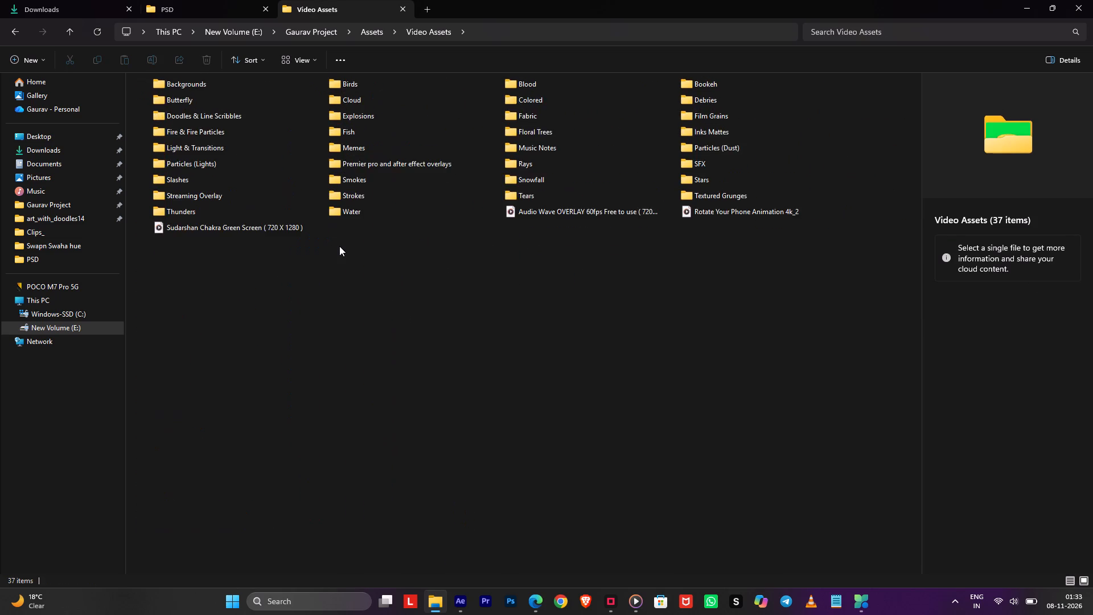
pyautogui.keyDown('ctrl'); pyautogui.scroll(1, 339, 246); pyautogui.keyUp('ctrl')
pyautogui.keyDown('ctrl'); pyautogui.scroll(-2, 339, 246); pyautogui.keyUp('ctrl')
pyautogui.keyDown('ctrl'); pyautogui.scroll(1, 339, 246); pyautogui.keyUp('ctrl')
pyautogui.keyDown('ctrl'); pyautogui.scroll(-1, 339, 246); pyautogui.keyUp('ctrl')
pyautogui.keyDown('ctrl'); pyautogui.scroll(20, 339, 246); pyautogui.keyUp('ctrl')
pyautogui.keyDown('ctrl'); pyautogui.scroll(4, 339, 246); pyautogui.keyUp('ctrl')
pyautogui.keyDown('ctrl'); pyautogui.scroll(-2, 339, 246); pyautogui.keyUp('ctrl')
pyautogui.keyDown('ctrl'); pyautogui.scroll(4, 339, 246); pyautogui.keyUp('ctrl')
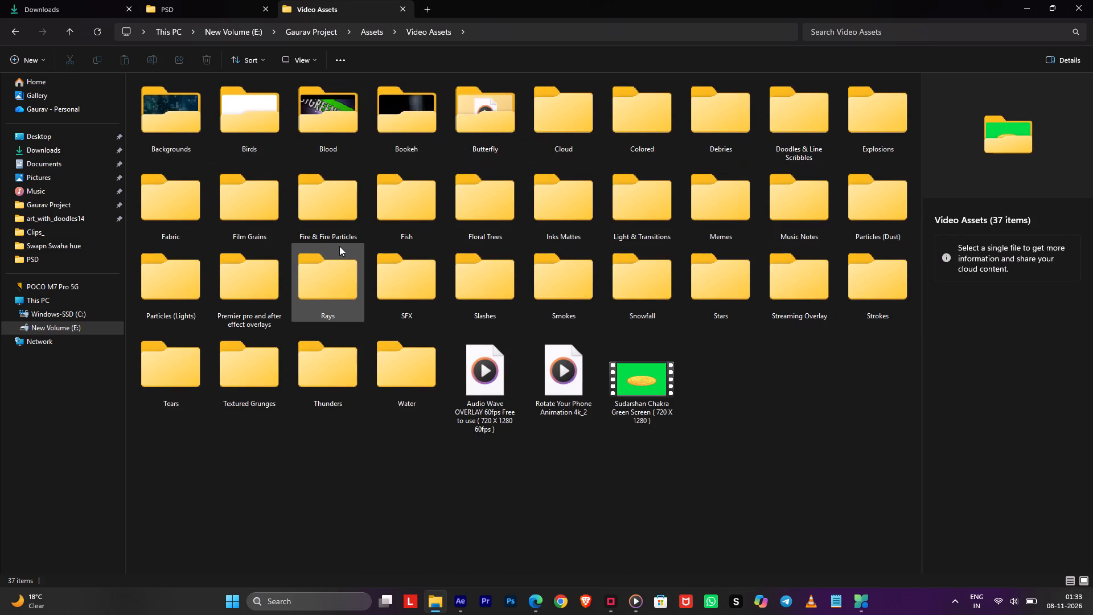
pyautogui.keyDown('ctrl'); pyautogui.scroll(4, 339, 246); pyautogui.keyUp('ctrl')
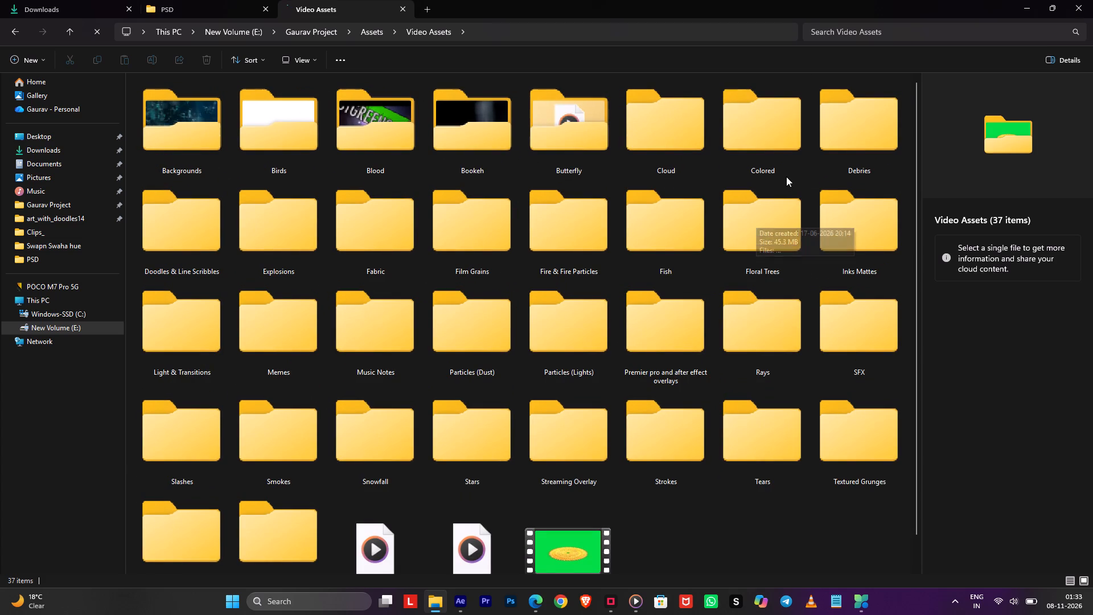
pyautogui.doubleClick(163, 263)
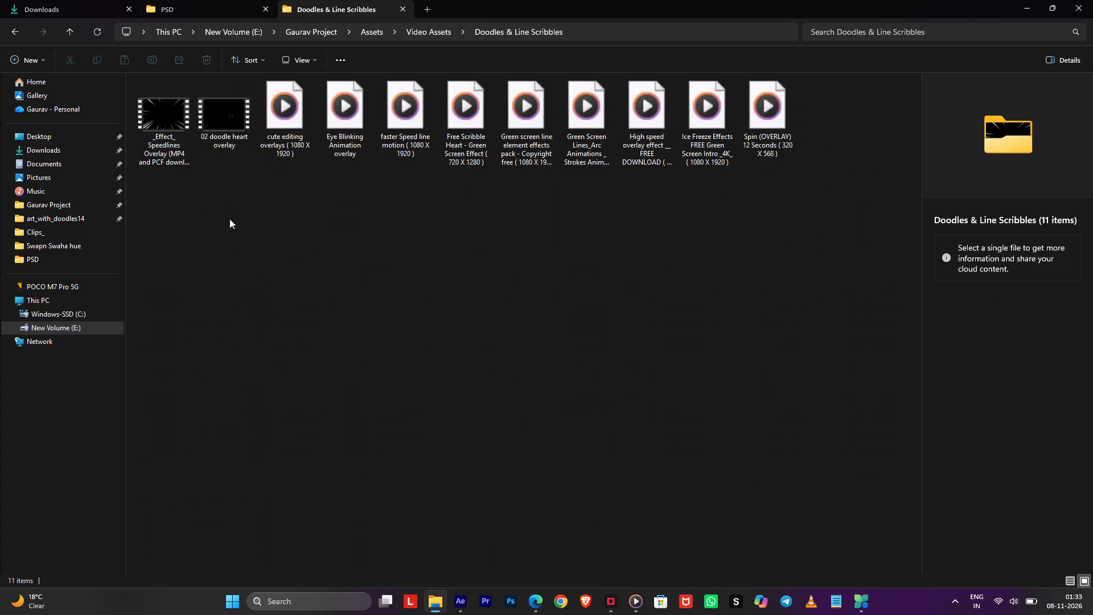
pyautogui.click(294, 178)
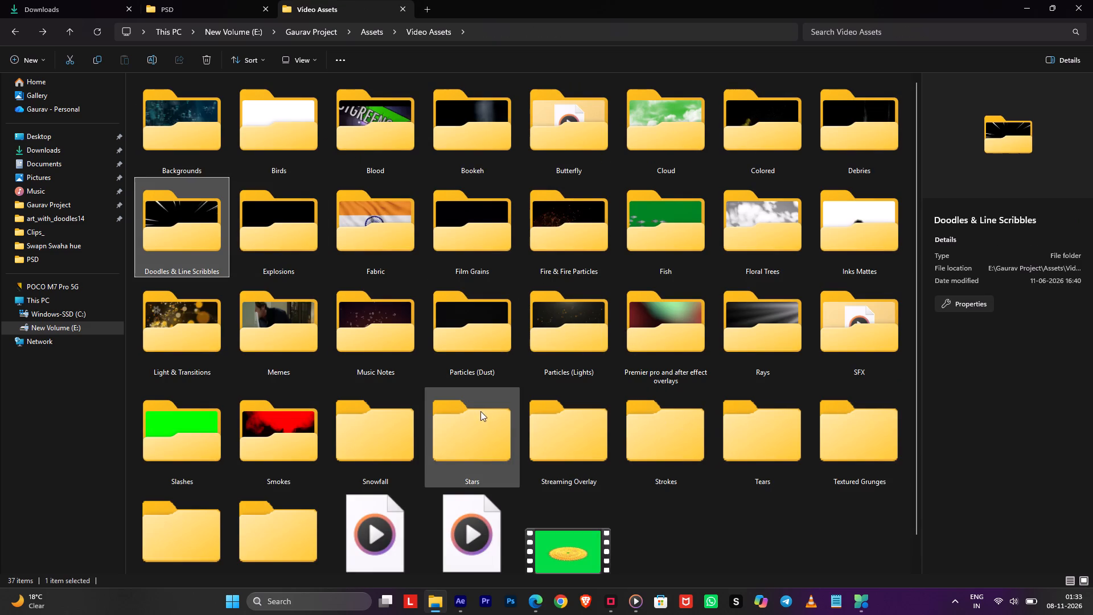
# Search Video Assets for "fall" and add the "Falling leaves _ FREE FOOTAGE" green screen clip to 2nd Comp in After Effects.
pyautogui.click(874, 24)
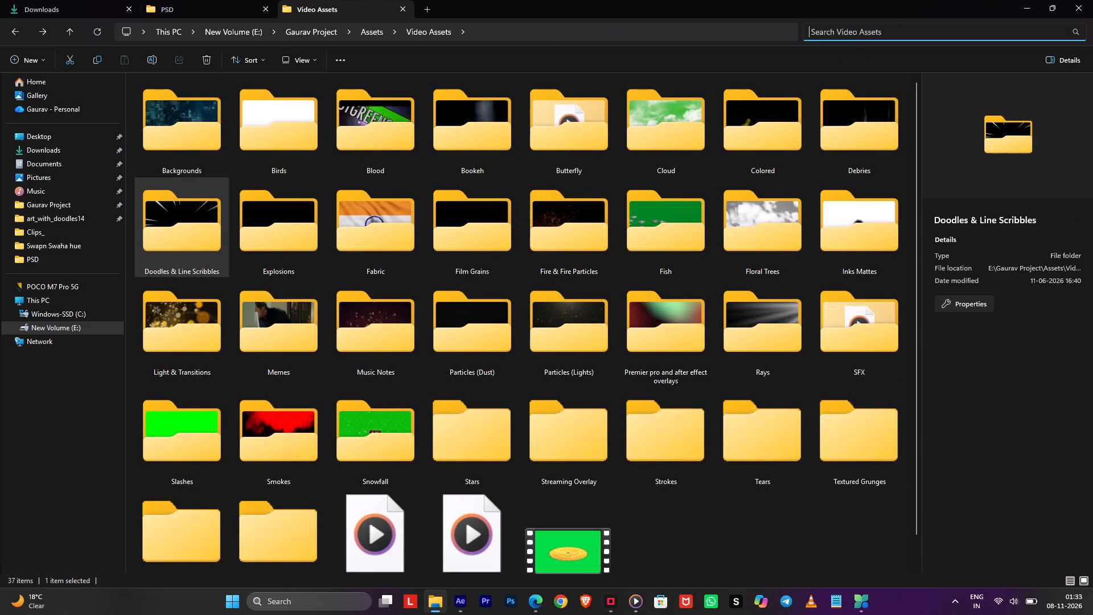
pyautogui.write('fall')
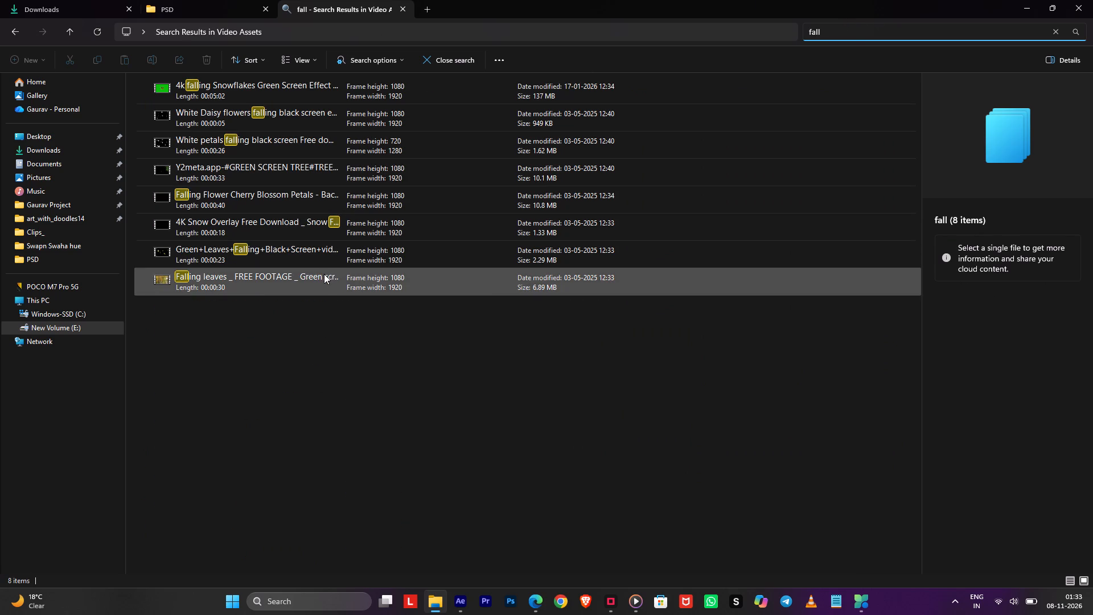
pyautogui.click(278, 293)
pyautogui.moveTo(218, 288); pyautogui.dragTo(469, 314)
pyautogui.hotkey('alt', 'Tab')
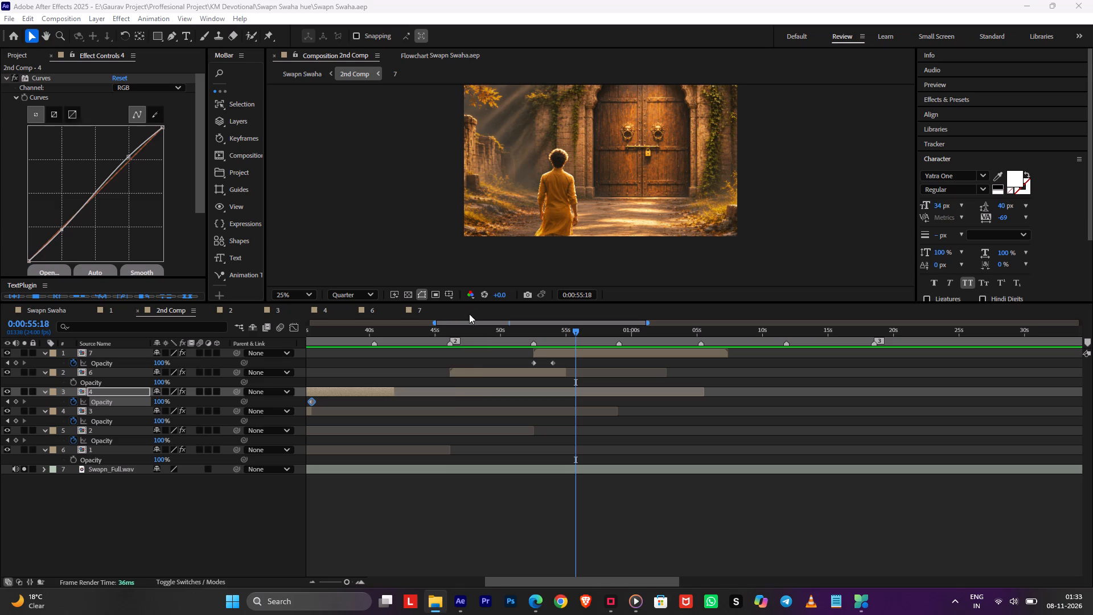
pyautogui.moveTo(469, 314); pyautogui.dragTo(451, 410)
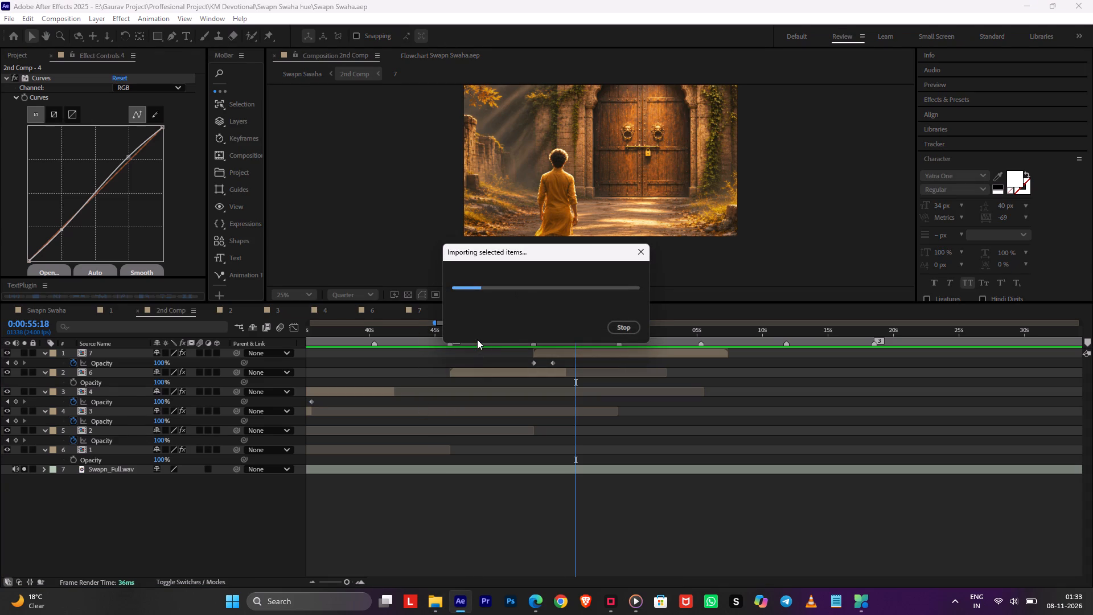
# Move the falling leaves clip out of 2nd Comp by cutting it and pasting it above Layer 0 inside comp 6.
pyautogui.click(476, 337)
pyautogui.hotkey('ctrl', 'x')
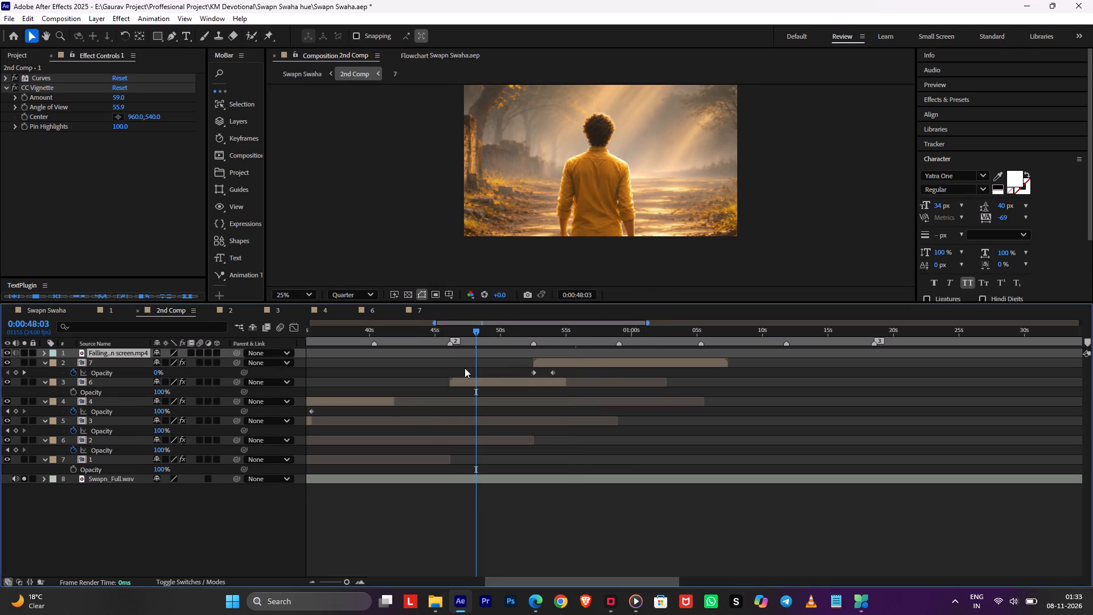
pyautogui.doubleClick(465, 368)
pyautogui.click(388, 393)
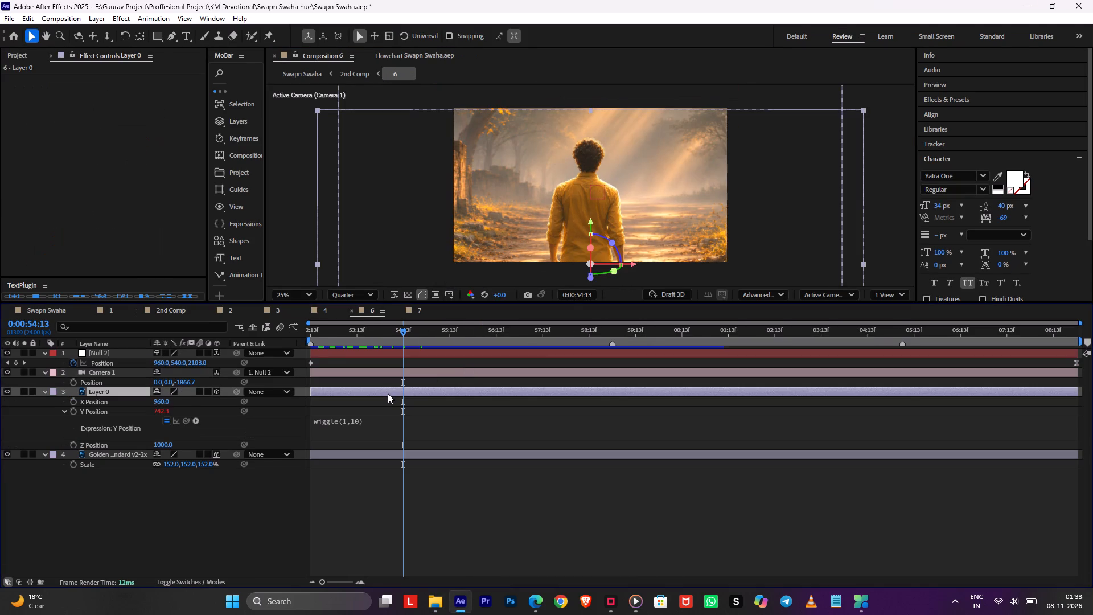
pyautogui.hotkey('ctrl', 'v')
# Slide the falling leaves clip earlier so its green screen section plays from the comp's start at 0:00:52:13.
pyautogui.moveTo(414, 329); pyautogui.dragTo(251, 378)
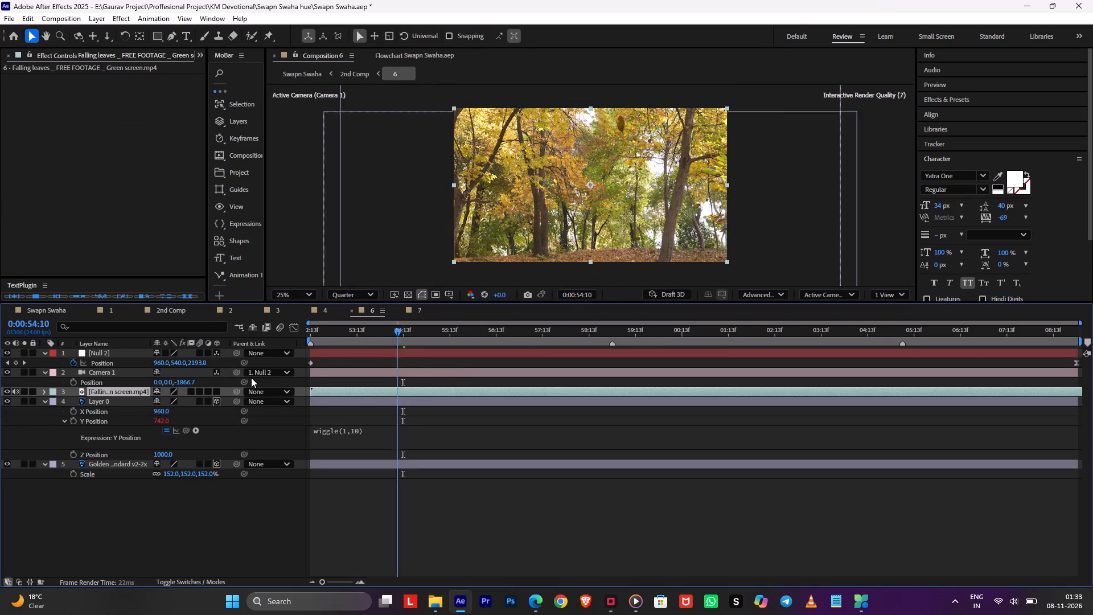
pyautogui.moveTo(251, 378); pyautogui.dragTo(118, 395)
pyautogui.moveTo(344, 395); pyautogui.dragTo(6, 428)
pyautogui.moveTo(377, 395); pyautogui.dragTo(295, 398)
# Apply Keylight (1.2) to the falling leaves clip and sample its green background as the Screen Colour.
pyautogui.hotkey('ctrl', 'space')
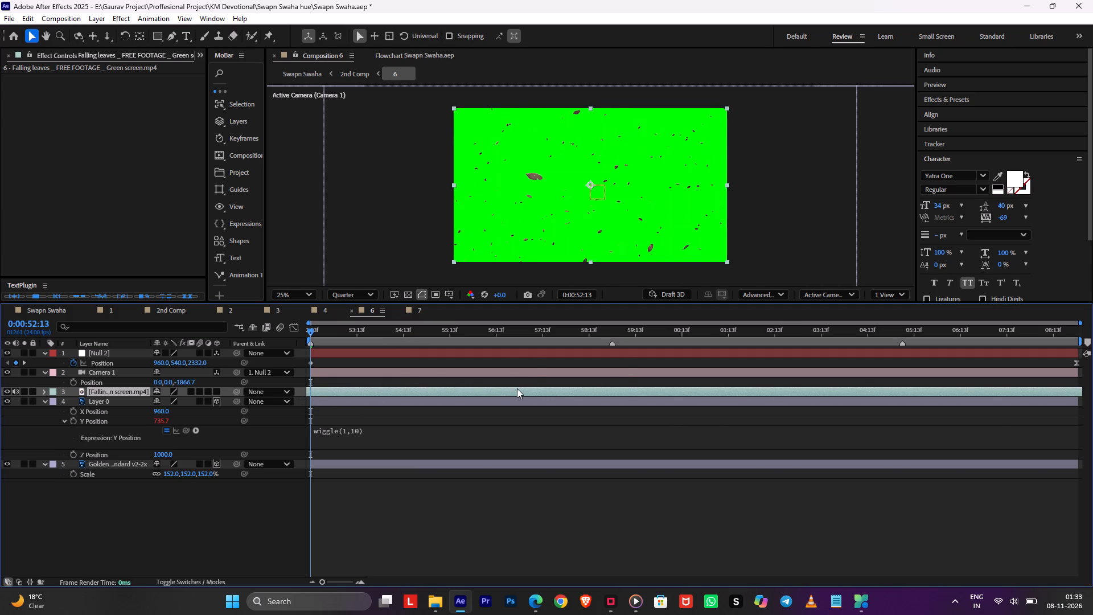
pyautogui.write('key')
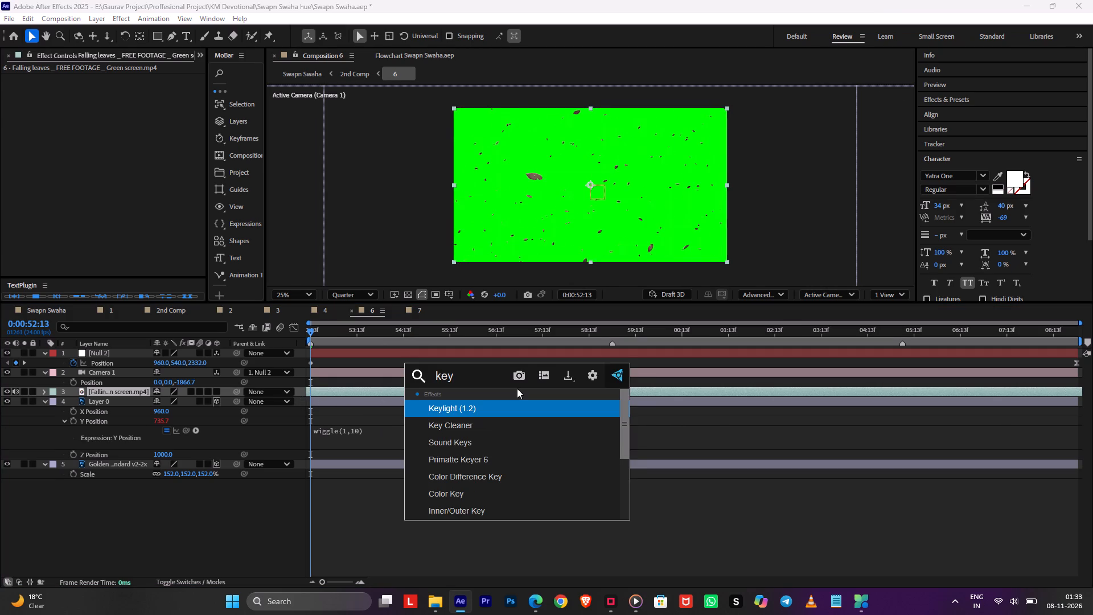
pyautogui.press('Return')
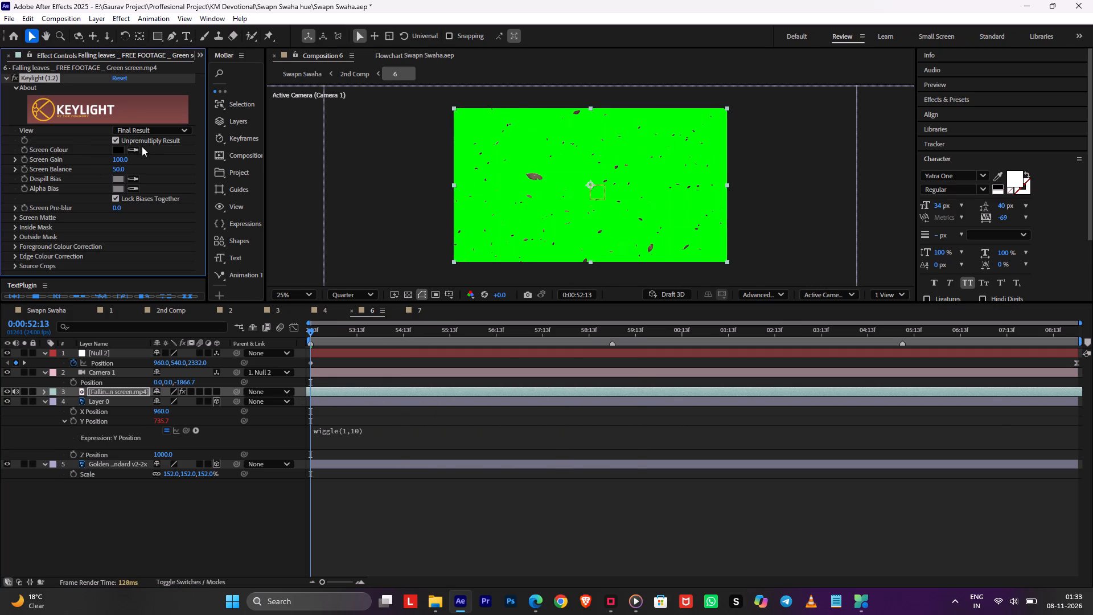
pyautogui.click(135, 150)
pyautogui.click(544, 154)
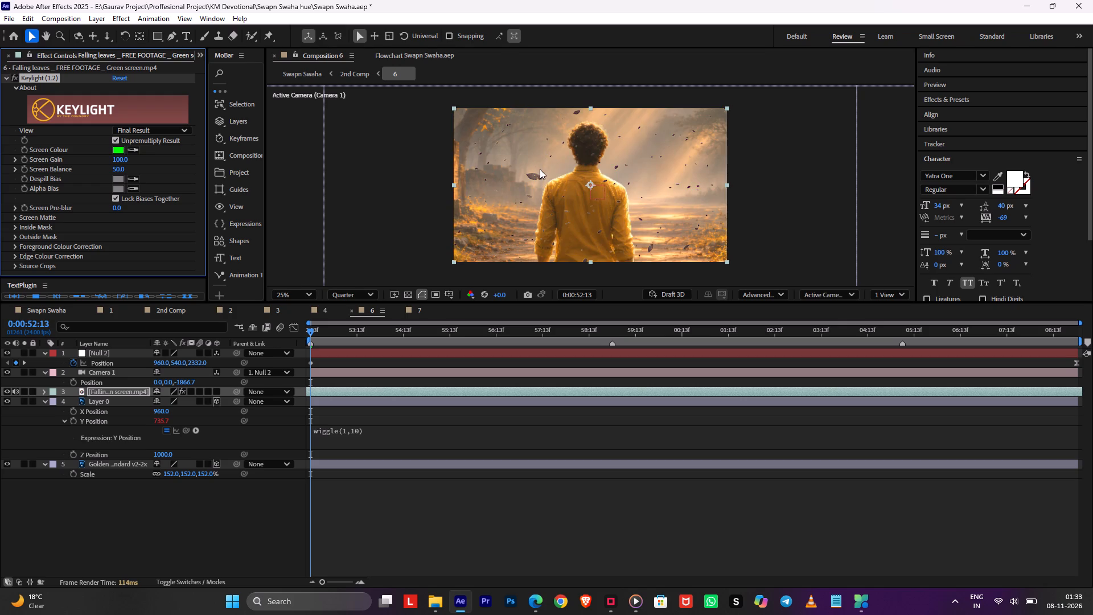
# Reorder the falling leaves layer to sit below Layer 0 and above the Golden background layer.
pyautogui.moveTo(141, 392); pyautogui.dragTo(138, 435)
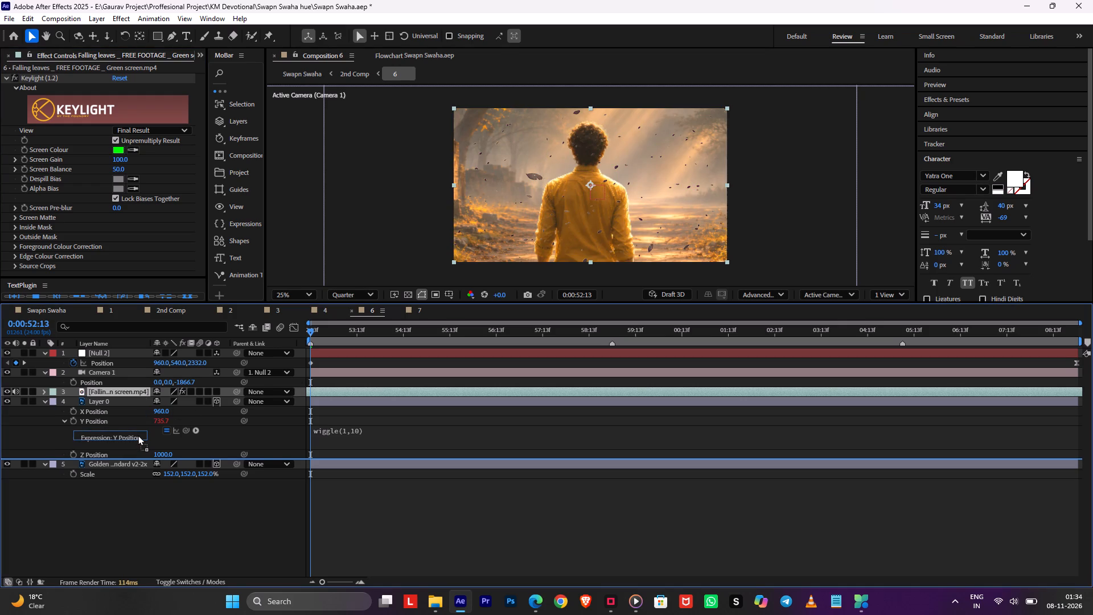
pyautogui.moveTo(138, 435); pyautogui.dragTo(137, 434)
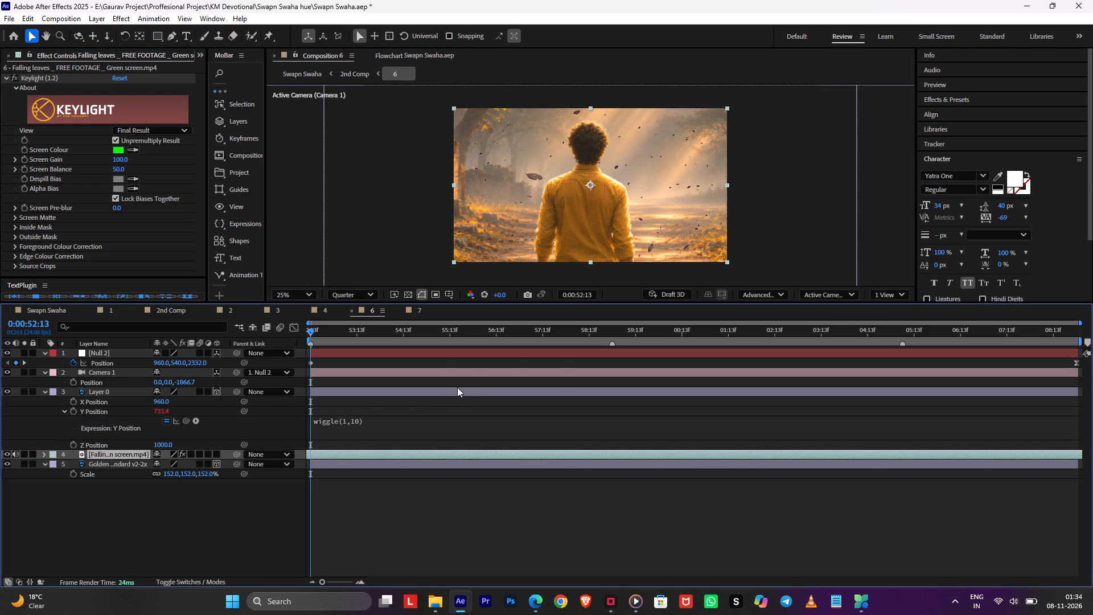
# Apply Levels to the falling leaves with Input White 187, Gamma 1.68, Output Black 2 and Output White 186.
pyautogui.hotkey('ctrl', 'space')
pyautogui.write('level')
pyautogui.press('Return')
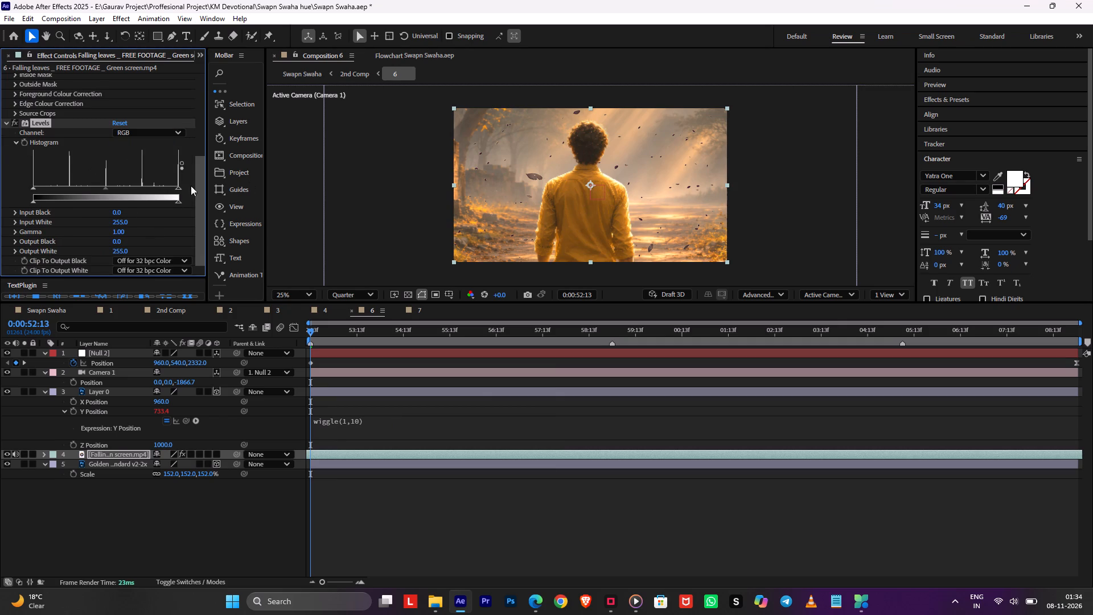
pyautogui.click(163, 187)
pyautogui.moveTo(163, 188); pyautogui.dragTo(135, 182)
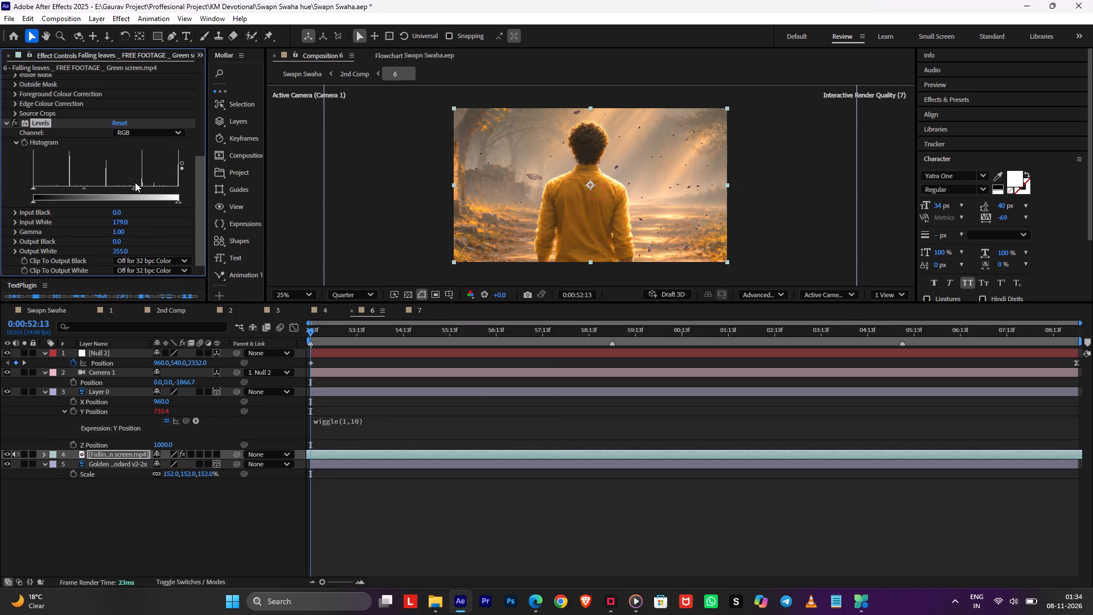
pyautogui.moveTo(135, 182); pyautogui.dragTo(122, 188)
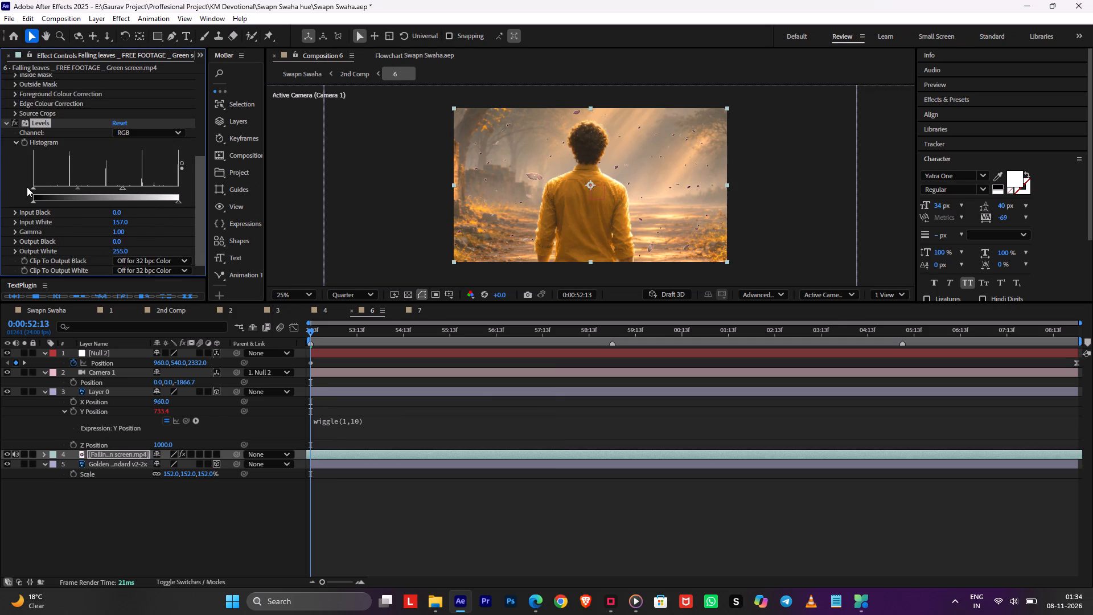
pyautogui.click(33, 200)
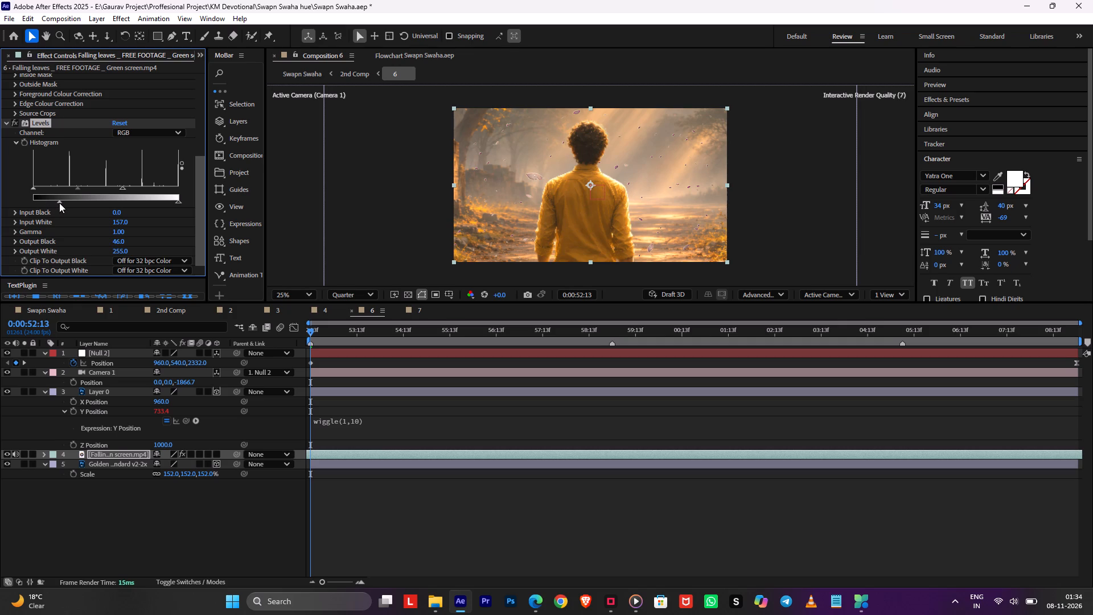
pyautogui.moveTo(175, 202); pyautogui.dragTo(147, 200)
pyautogui.moveTo(147, 200); pyautogui.dragTo(139, 200)
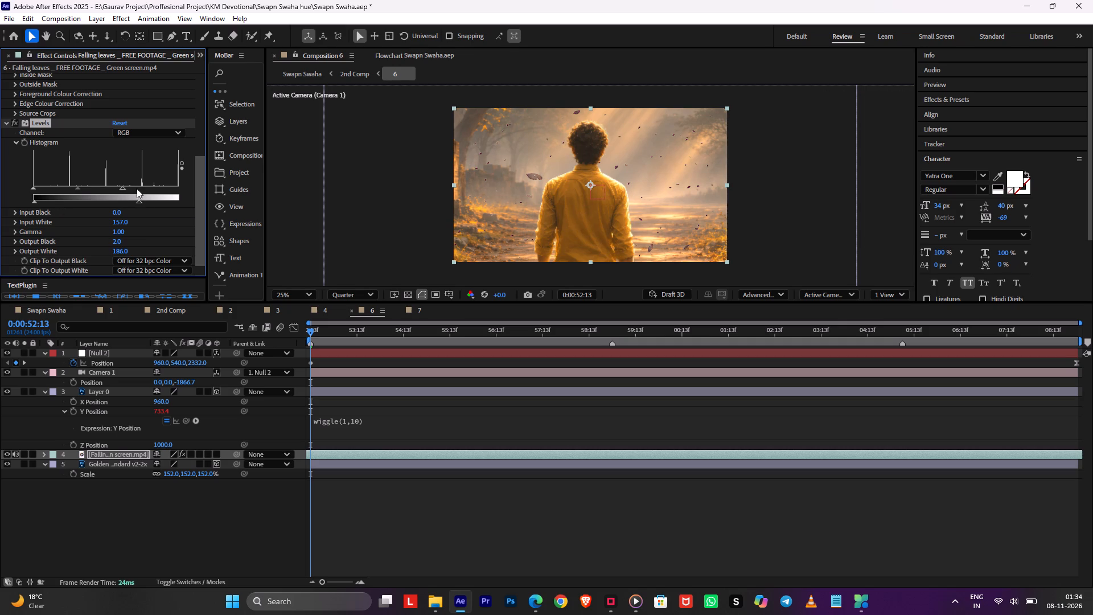
pyautogui.moveTo(138, 188); pyautogui.dragTo(152, 188)
pyautogui.moveTo(32, 188); pyautogui.dragTo(25, 194)
pyautogui.moveTo(94, 189); pyautogui.dragTo(70, 186)
pyautogui.moveTo(150, 188); pyautogui.dragTo(141, 186)
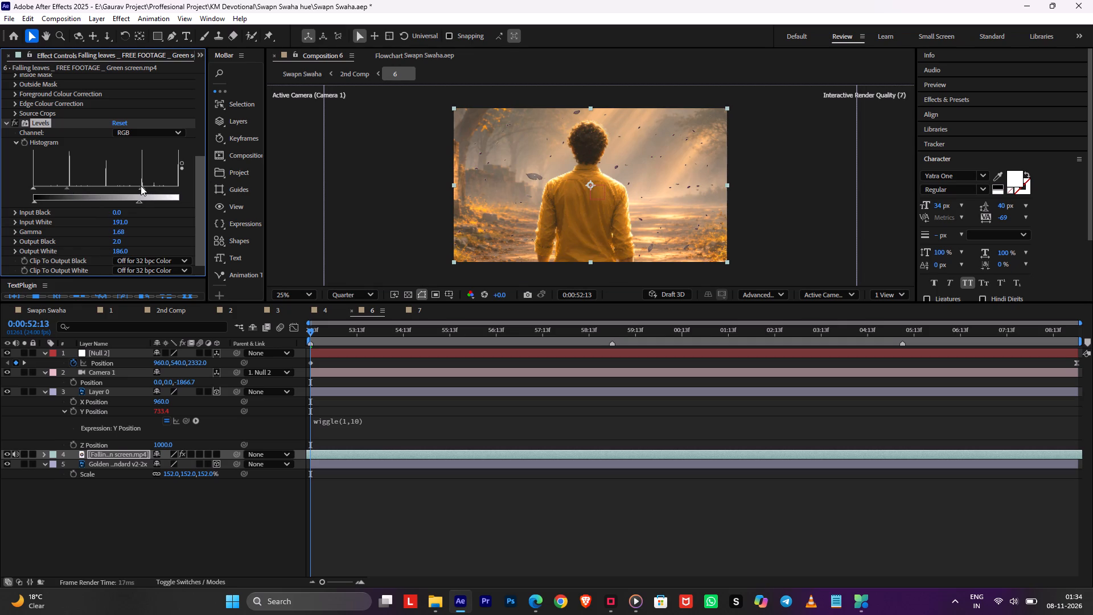
pyautogui.moveTo(141, 186); pyautogui.dragTo(139, 186)
# Apply Tint to the falling leaves and map white to a light orange-tan with a hue of 31°.
pyautogui.hotkey('ctrl', 'space')
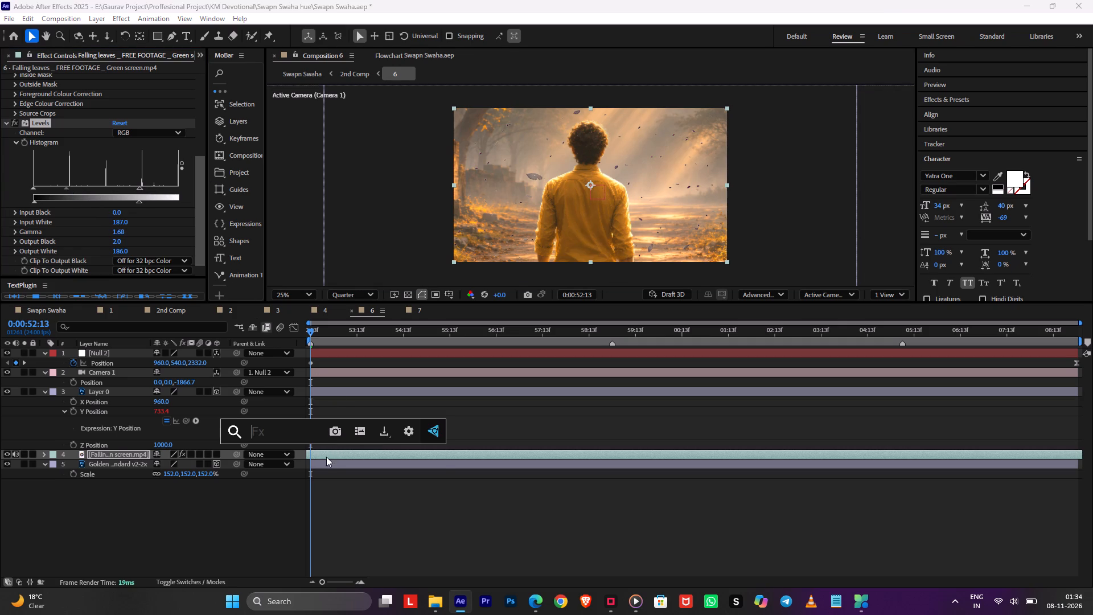
pyautogui.write('tint')
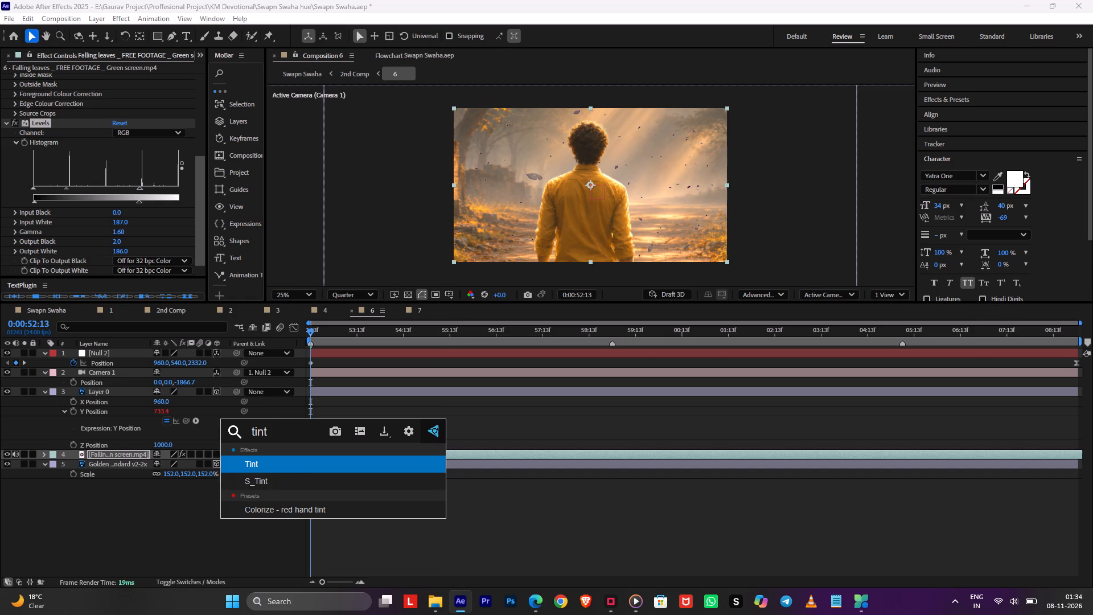
pyautogui.press('Return')
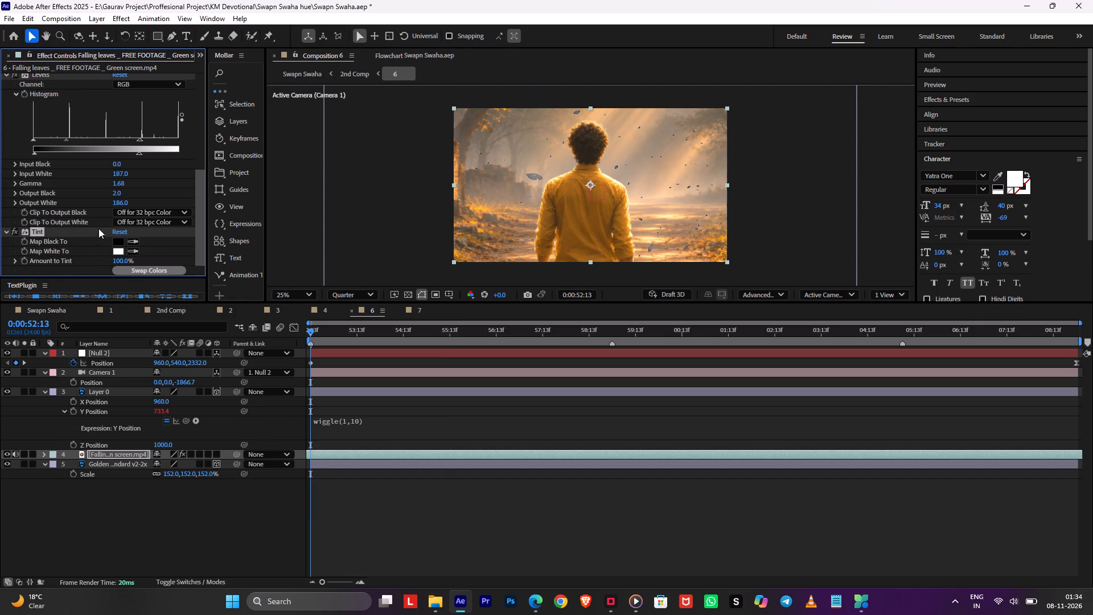
pyautogui.click(115, 250)
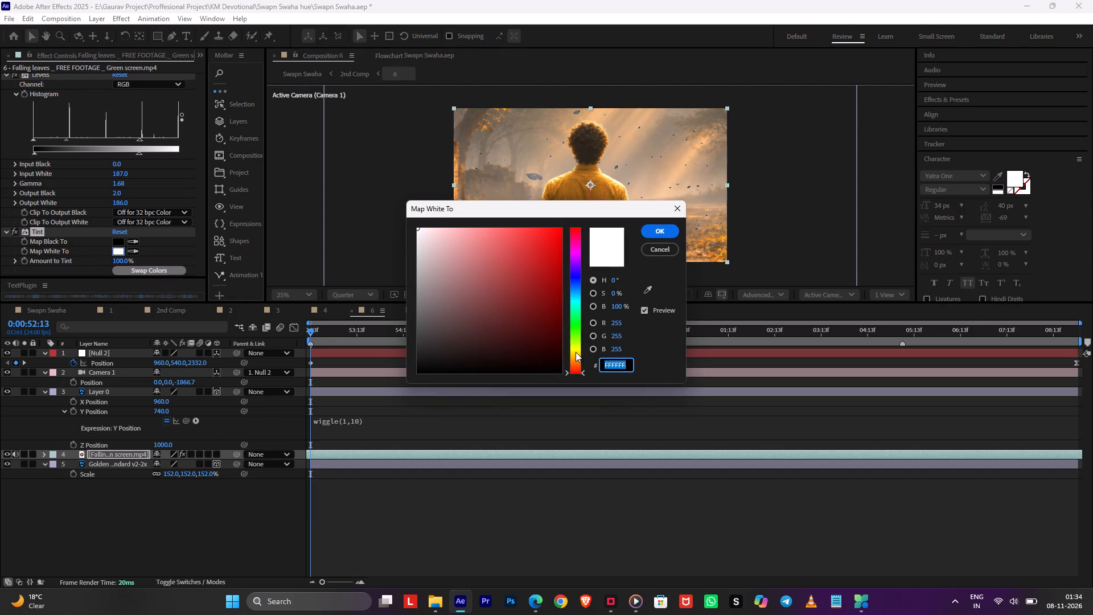
pyautogui.click(576, 352)
pyautogui.moveTo(576, 352); pyautogui.dragTo(576, 360)
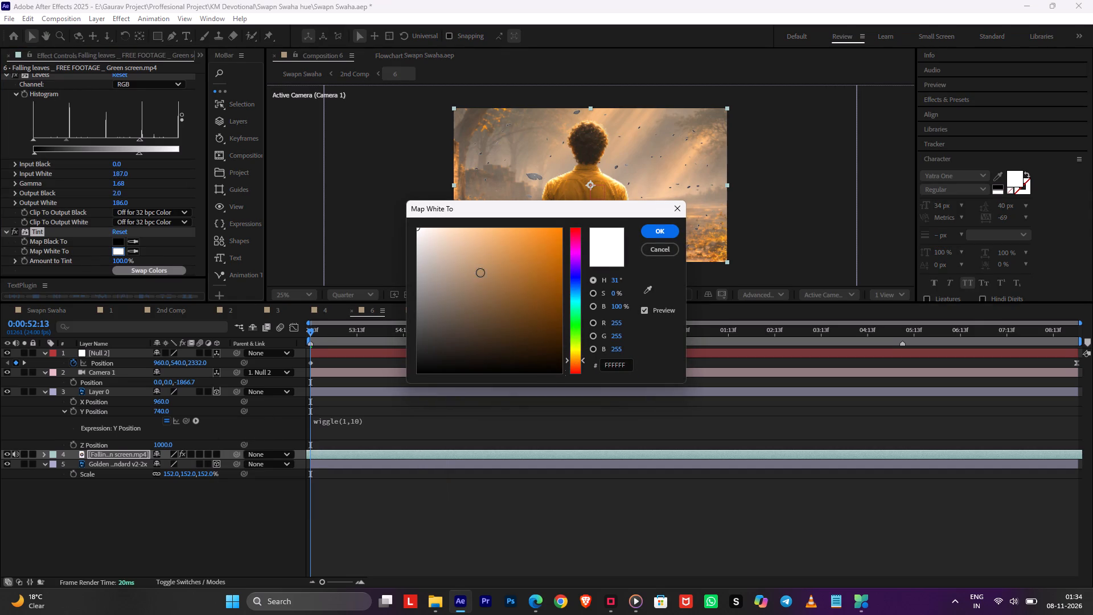
pyautogui.click(474, 277)
pyautogui.click(459, 237)
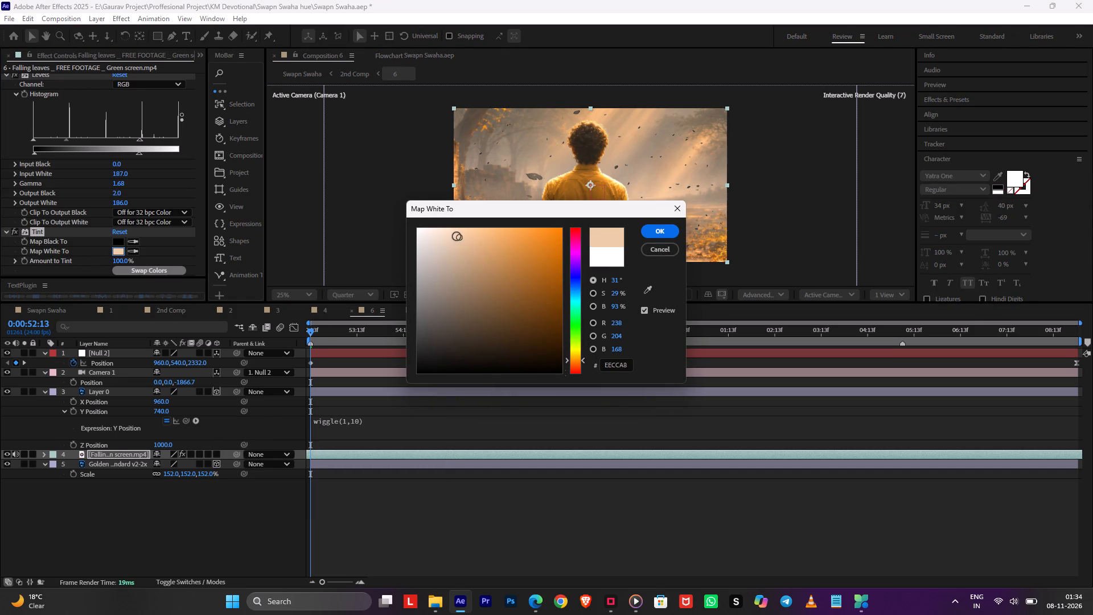
pyautogui.moveTo(454, 235); pyautogui.dragTo(453, 269)
pyautogui.moveTo(458, 278); pyautogui.dragTo(466, 265)
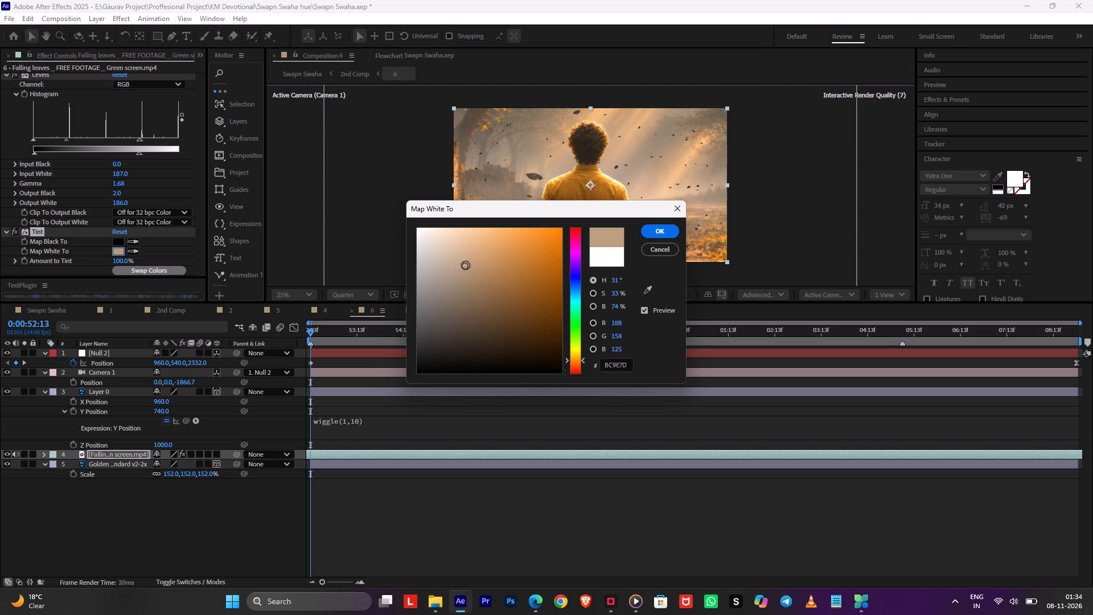
pyautogui.moveTo(466, 265); pyautogui.dragTo(476, 249)
pyautogui.click(664, 234)
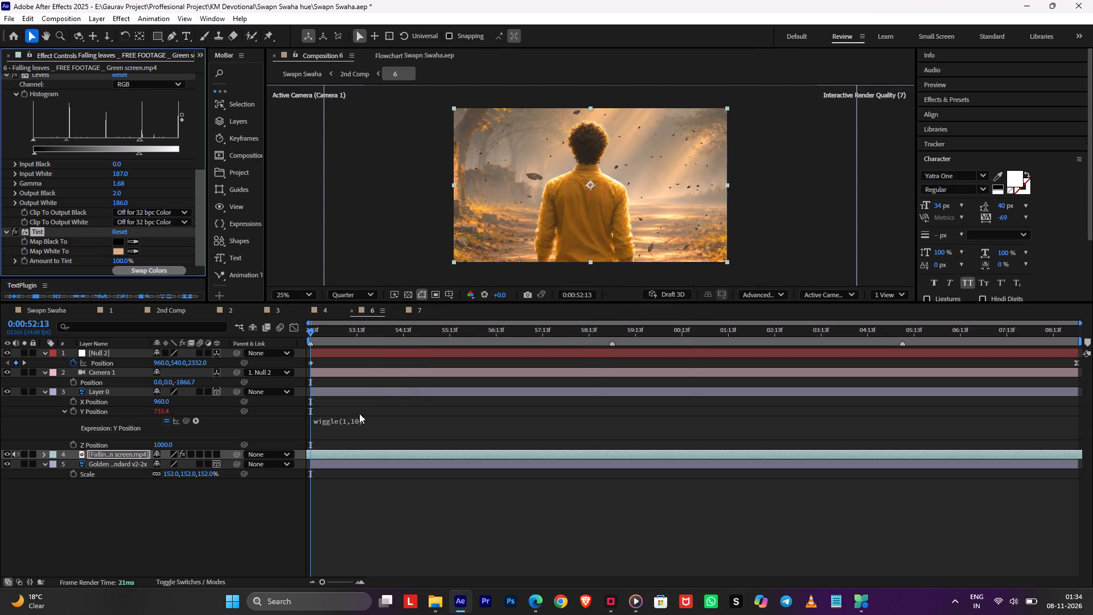
# Set the falling leaves layer's opacity to 68% and save the project.
pyautogui.press('t')
pyautogui.moveTo(158, 468); pyautogui.dragTo(134, 462)
pyautogui.hotkey('ctrl', 's')
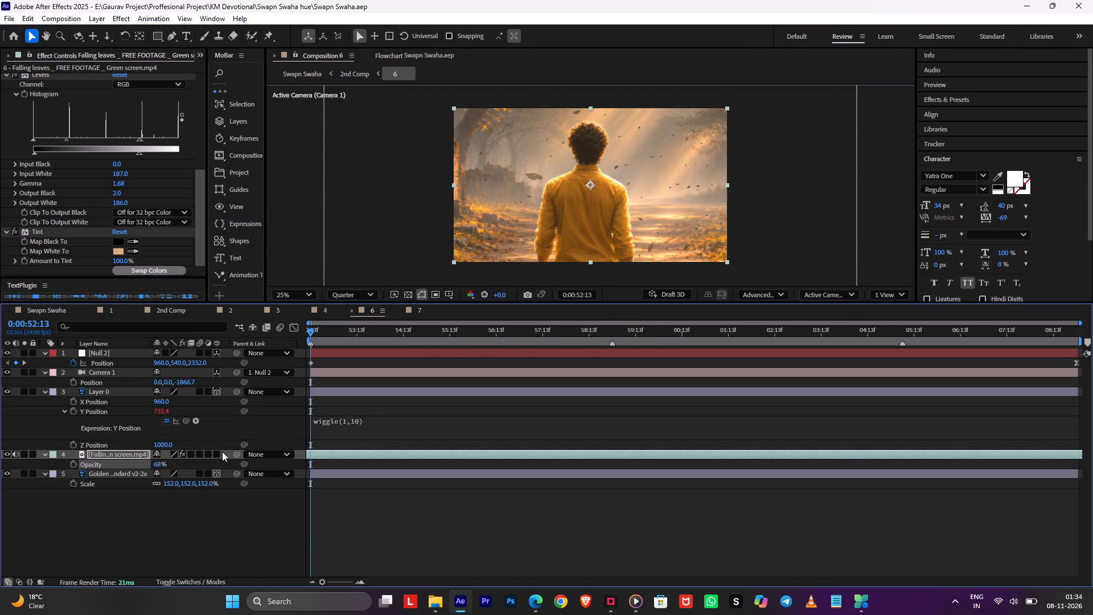
# Make the falling leaves layer 3D, parent it to the Golden background layer, and preview the motion.
pyautogui.click(214, 452)
pyautogui.moveTo(237, 454); pyautogui.dragTo(124, 524)
pyautogui.press('space')
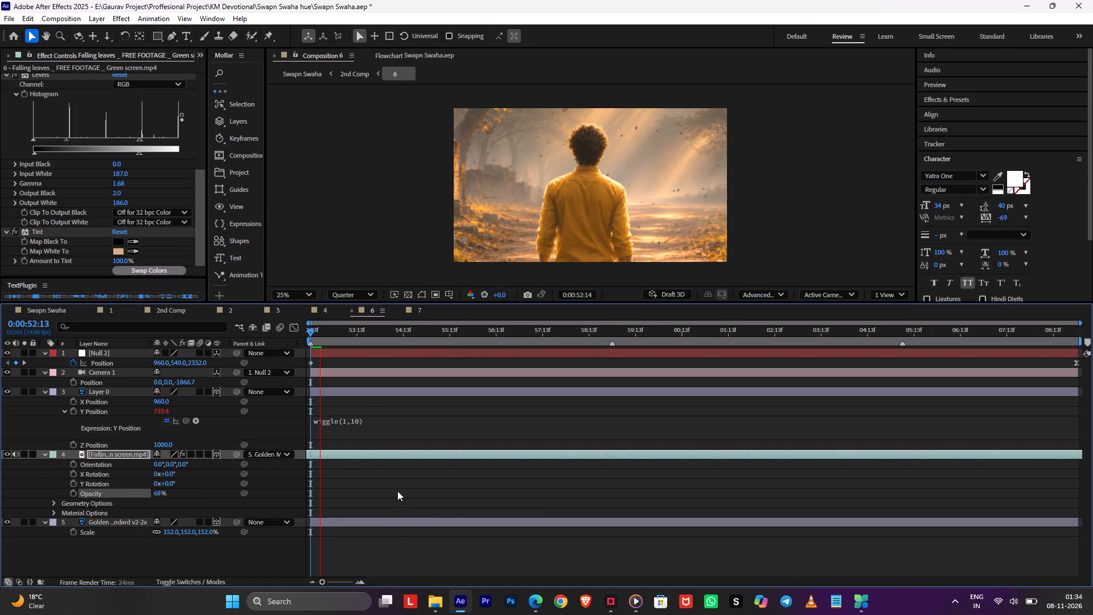
pyautogui.click(335, 333)
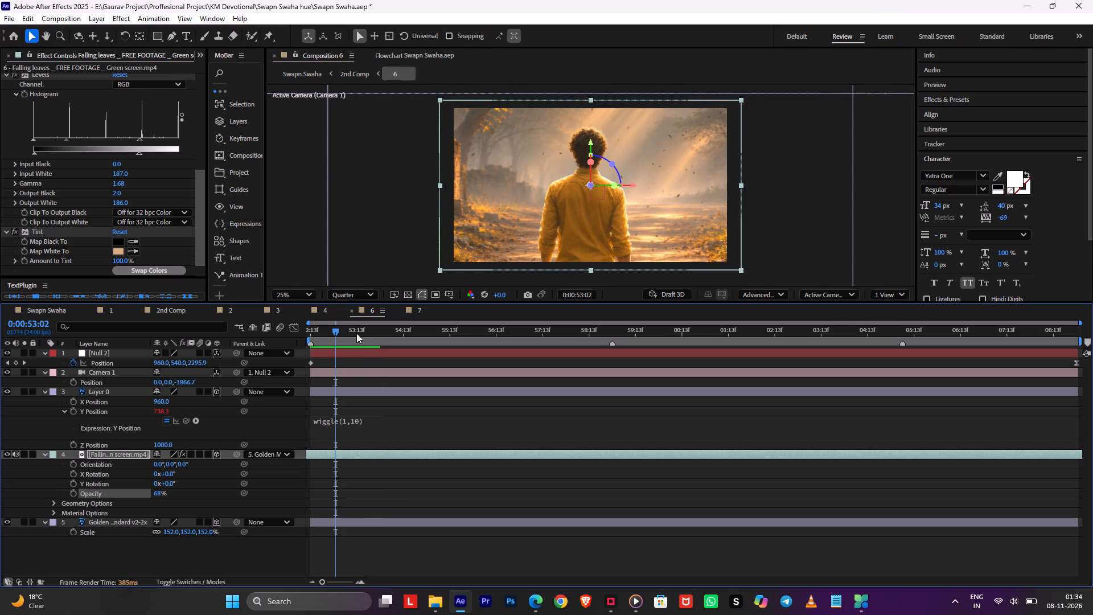
pyautogui.click(357, 333)
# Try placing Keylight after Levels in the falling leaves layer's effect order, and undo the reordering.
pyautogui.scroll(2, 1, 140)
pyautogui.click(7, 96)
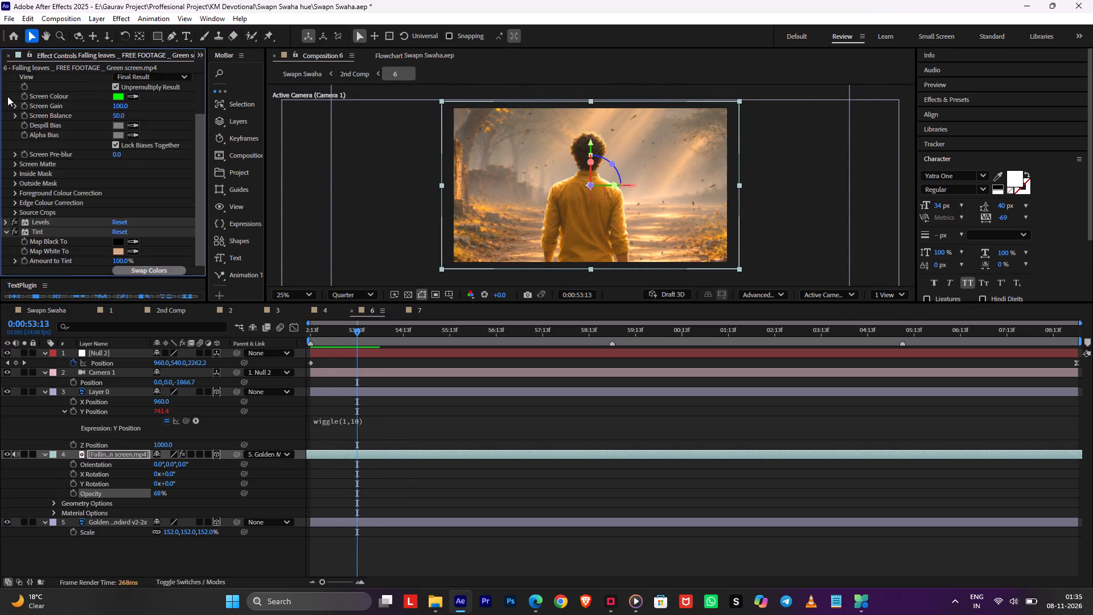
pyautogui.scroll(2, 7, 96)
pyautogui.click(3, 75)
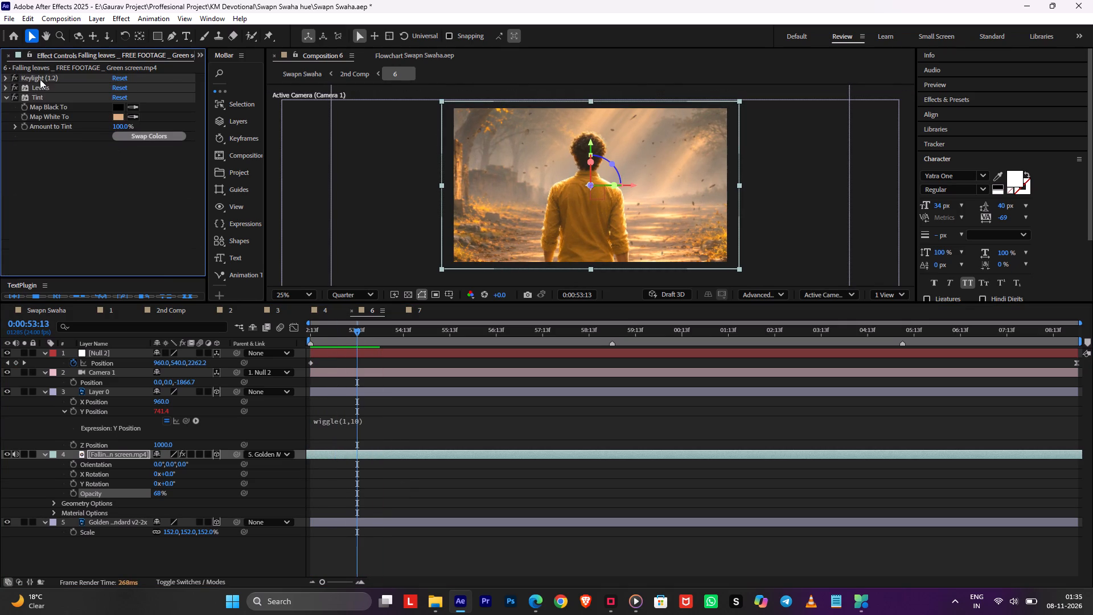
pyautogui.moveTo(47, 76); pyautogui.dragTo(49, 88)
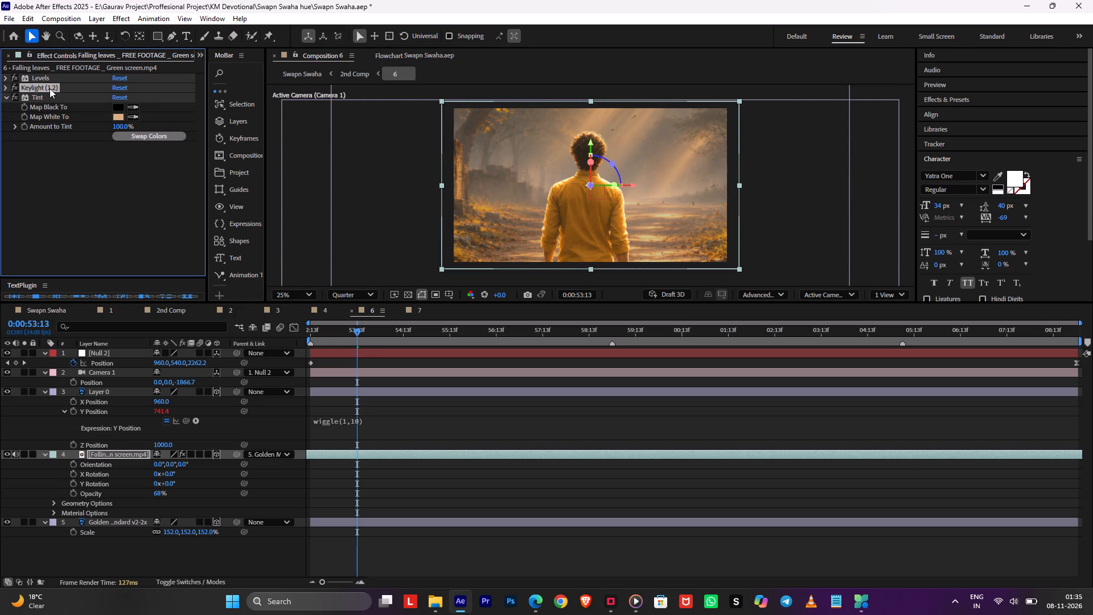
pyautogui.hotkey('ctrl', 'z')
# Lower the Levels Input White on the falling leaves layer to 108, previewing the motion and saving the project.
pyautogui.press('space')
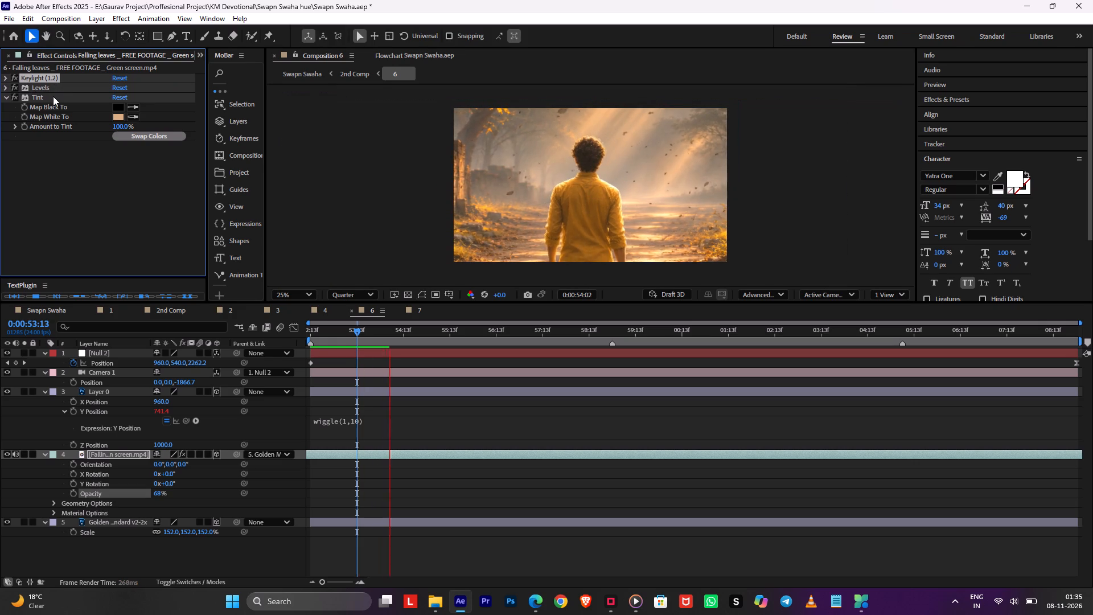
pyautogui.press('space')
pyautogui.click(7, 88)
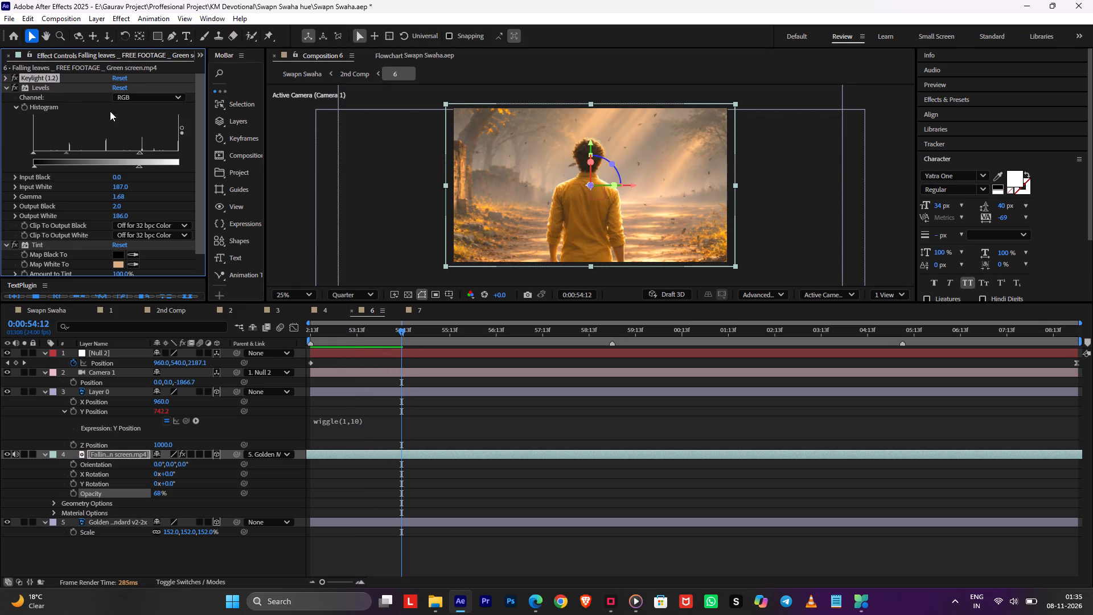
pyautogui.moveTo(138, 150); pyautogui.dragTo(118, 151)
pyautogui.click(134, 150)
pyautogui.moveTo(139, 154); pyautogui.dragTo(114, 155)
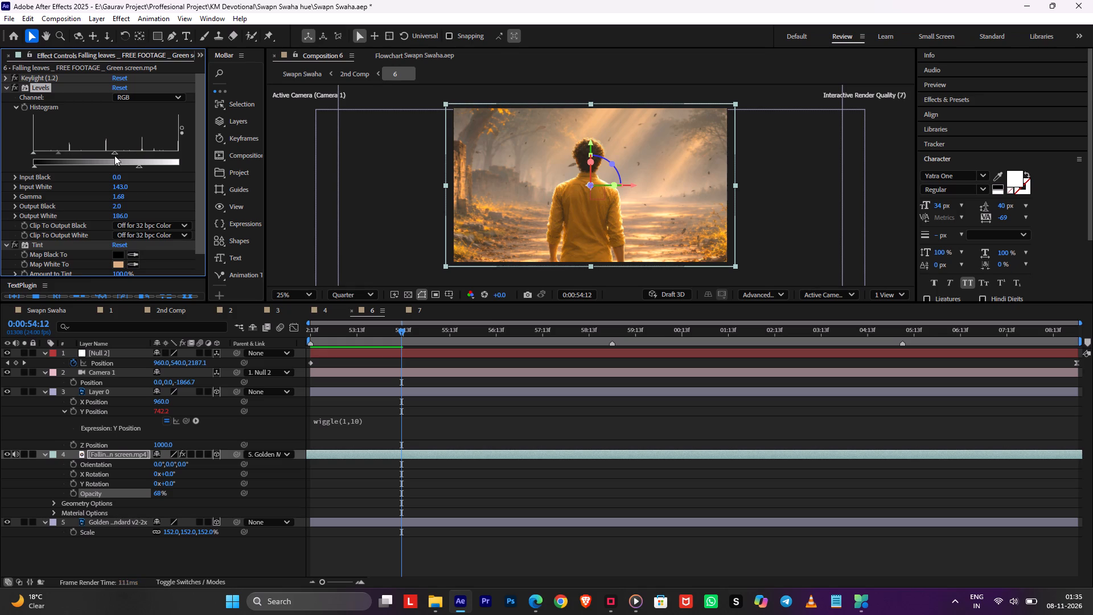
pyautogui.moveTo(114, 155); pyautogui.dragTo(108, 158)
pyautogui.press('space')
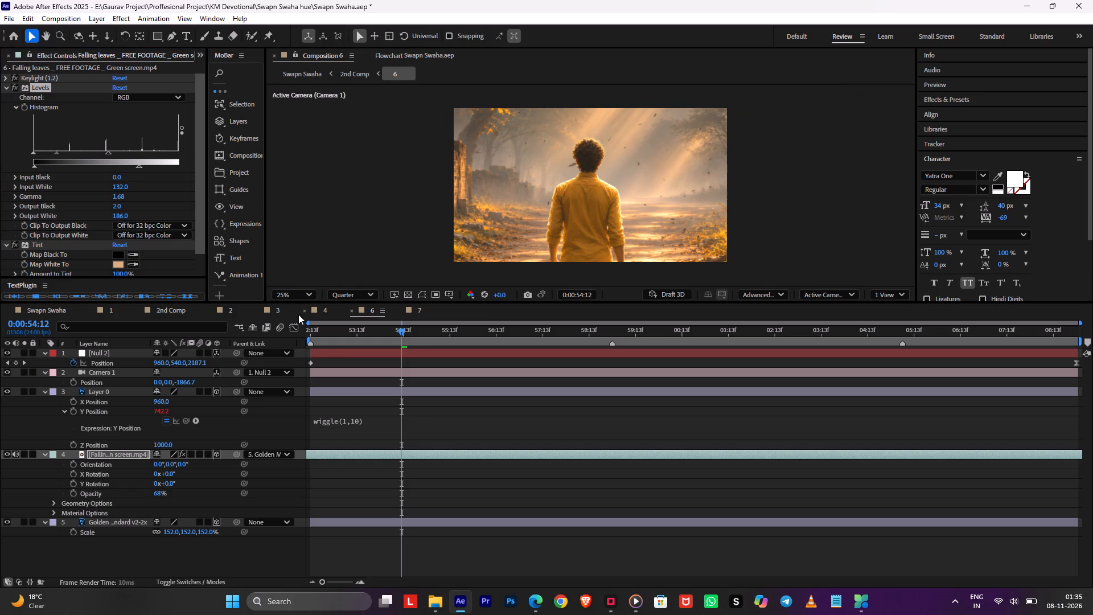
pyautogui.moveTo(415, 332); pyautogui.dragTo(409, 332)
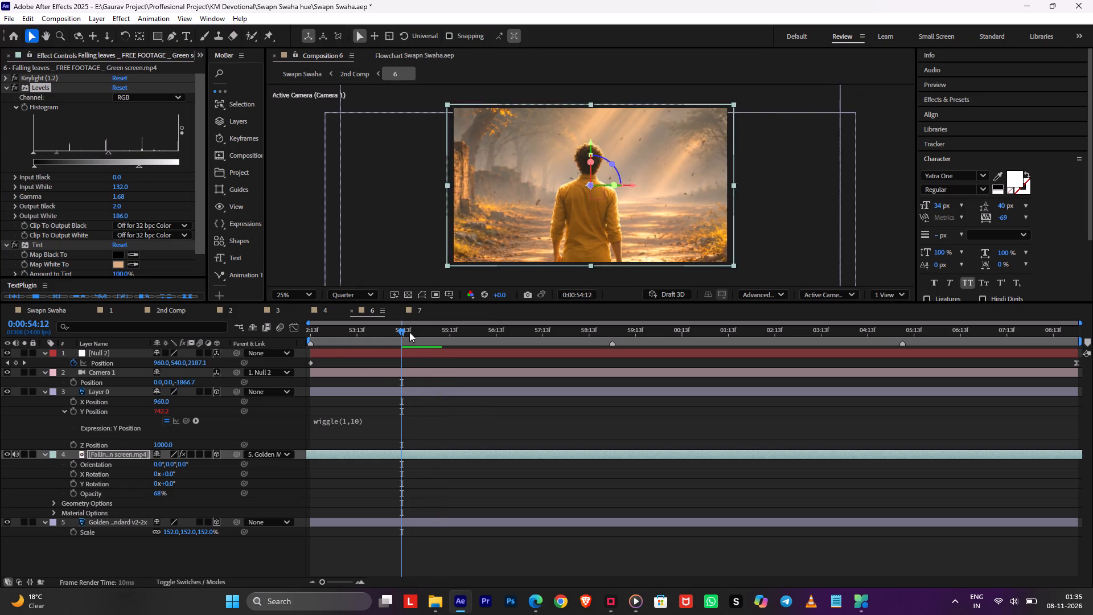
pyautogui.moveTo(409, 332); pyautogui.dragTo(270, 345)
pyautogui.hotkey('ctrl', 's')
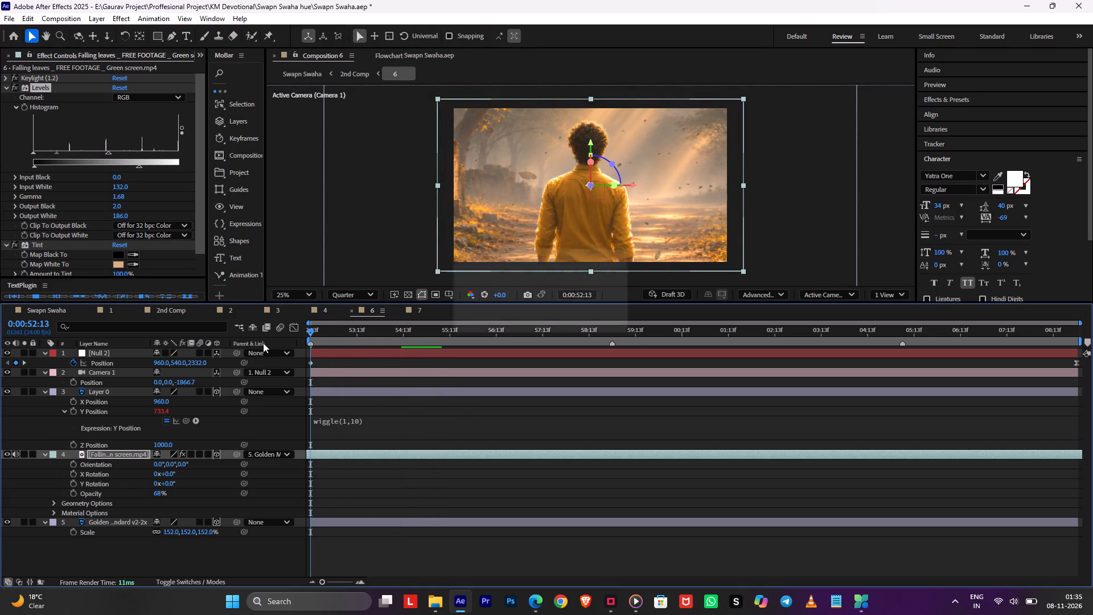
pyautogui.click(135, 155)
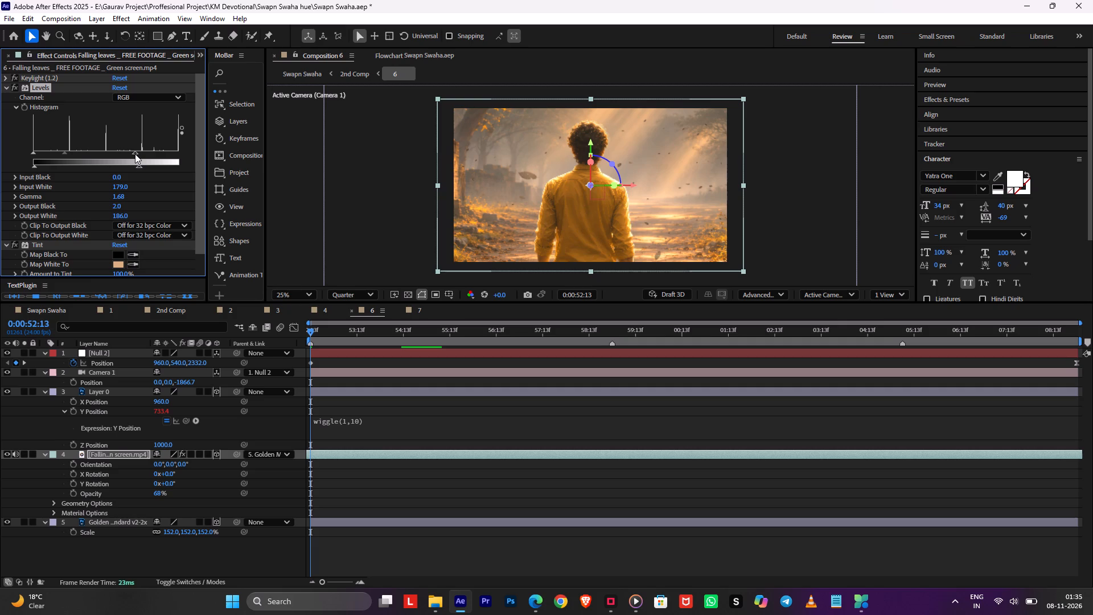
pyautogui.moveTo(135, 154); pyautogui.dragTo(100, 151)
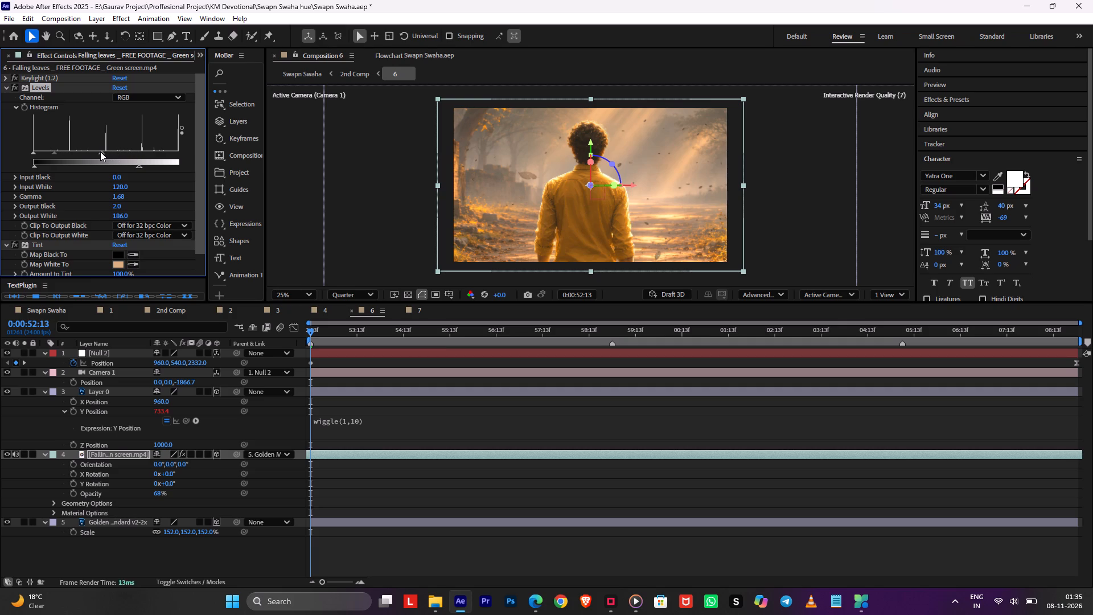
pyautogui.moveTo(100, 151); pyautogui.dragTo(94, 151)
pyautogui.press('space')
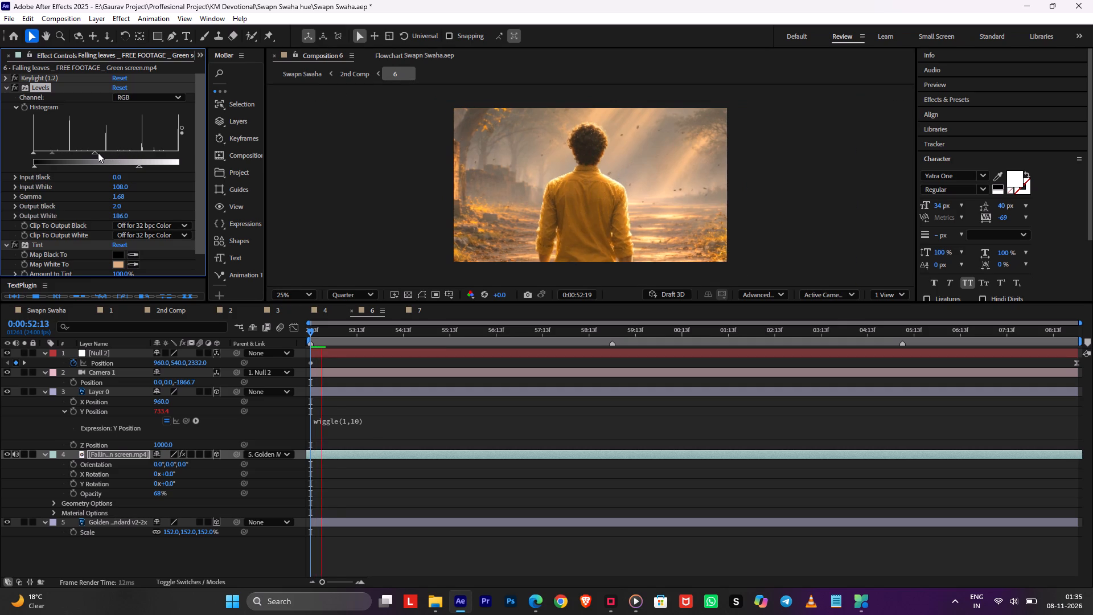
pyautogui.moveTo(334, 338); pyautogui.dragTo(251, 338)
# Return to 2nd Comp, preview scene 6 and its crossfade into scene 7, and save the project.
pyautogui.press('Tab')
pyautogui.click(170, 339)
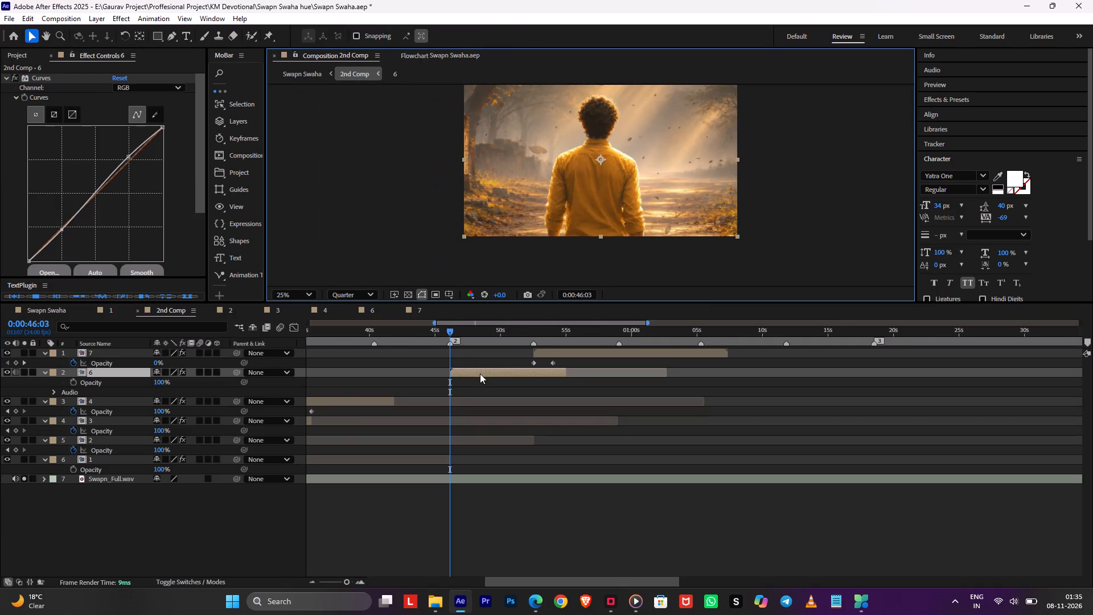
pyautogui.click(480, 371)
pyautogui.click(480, 371)
pyautogui.press('Tab')
pyautogui.click(364, 394)
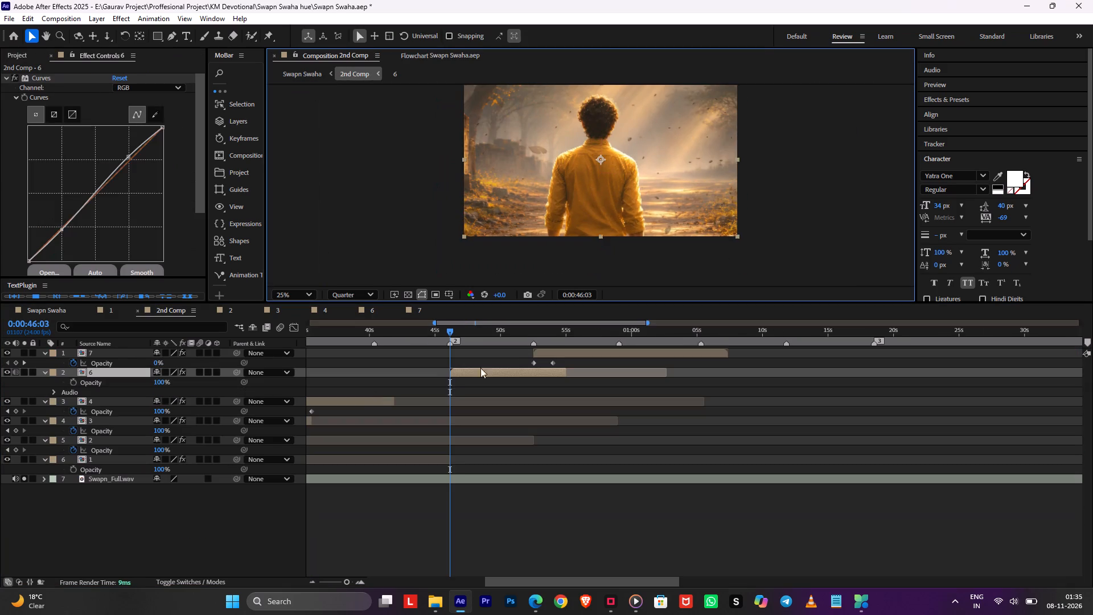
pyautogui.press('space')
pyautogui.hotkey('ctrl', 's')
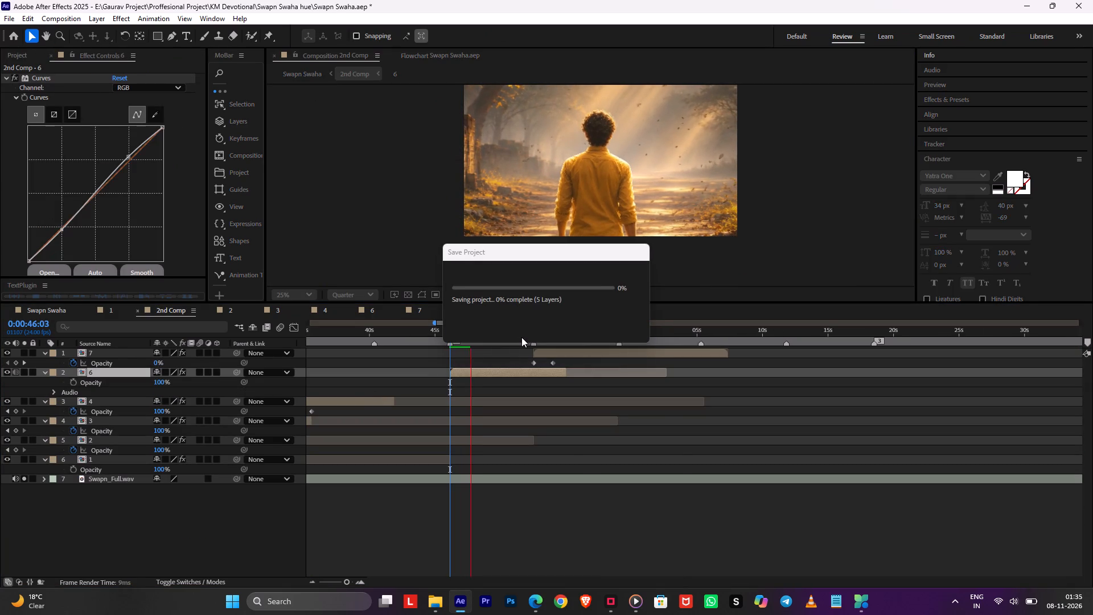
pyautogui.moveTo(521, 336); pyautogui.dragTo(531, 335)
pyautogui.press('space')
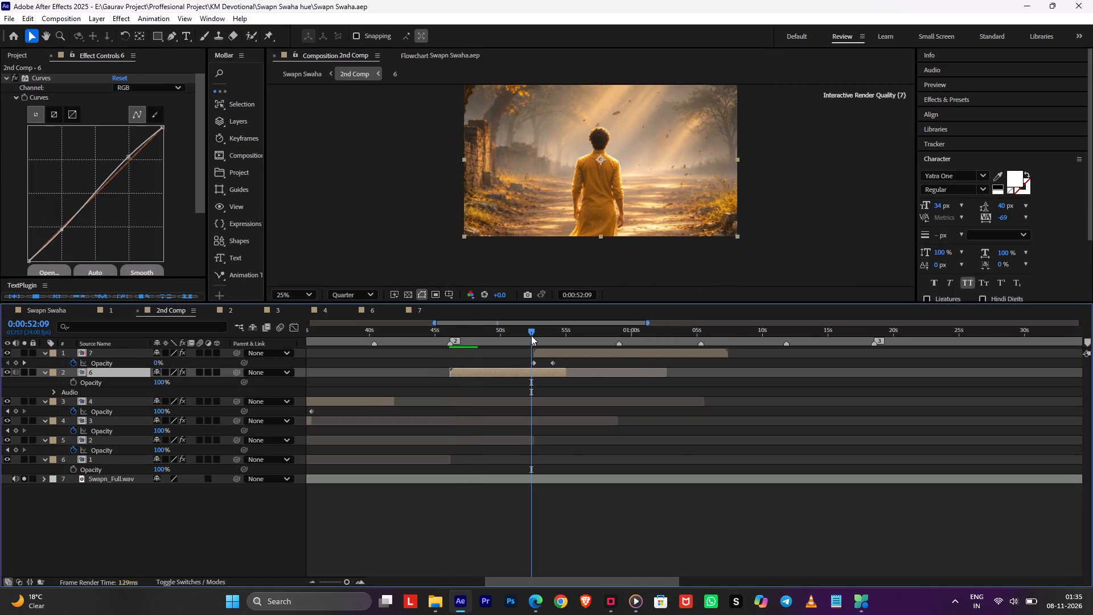
pyautogui.press('space')
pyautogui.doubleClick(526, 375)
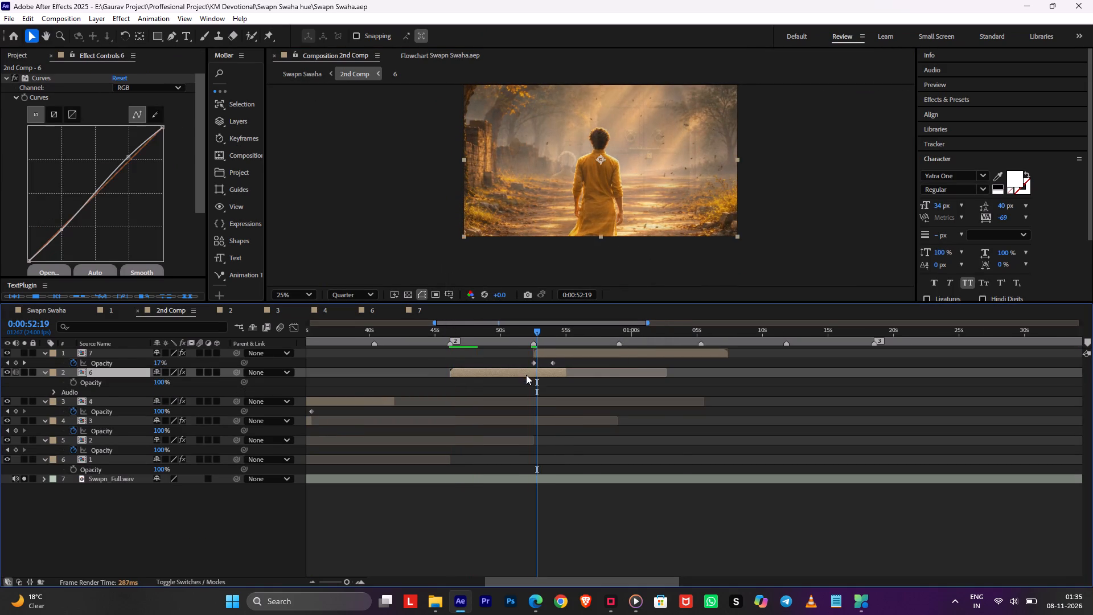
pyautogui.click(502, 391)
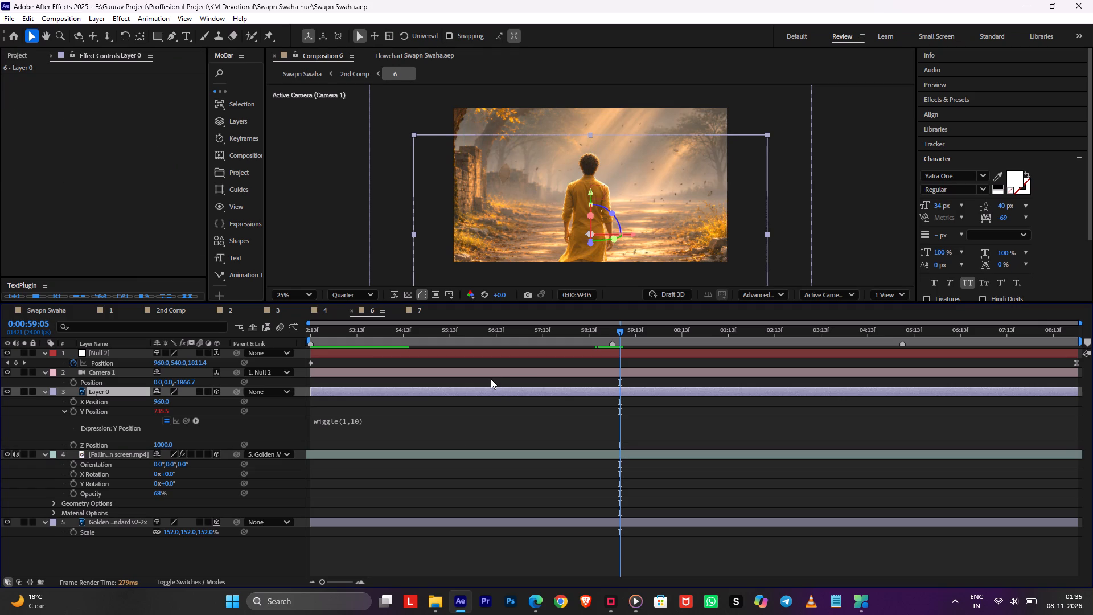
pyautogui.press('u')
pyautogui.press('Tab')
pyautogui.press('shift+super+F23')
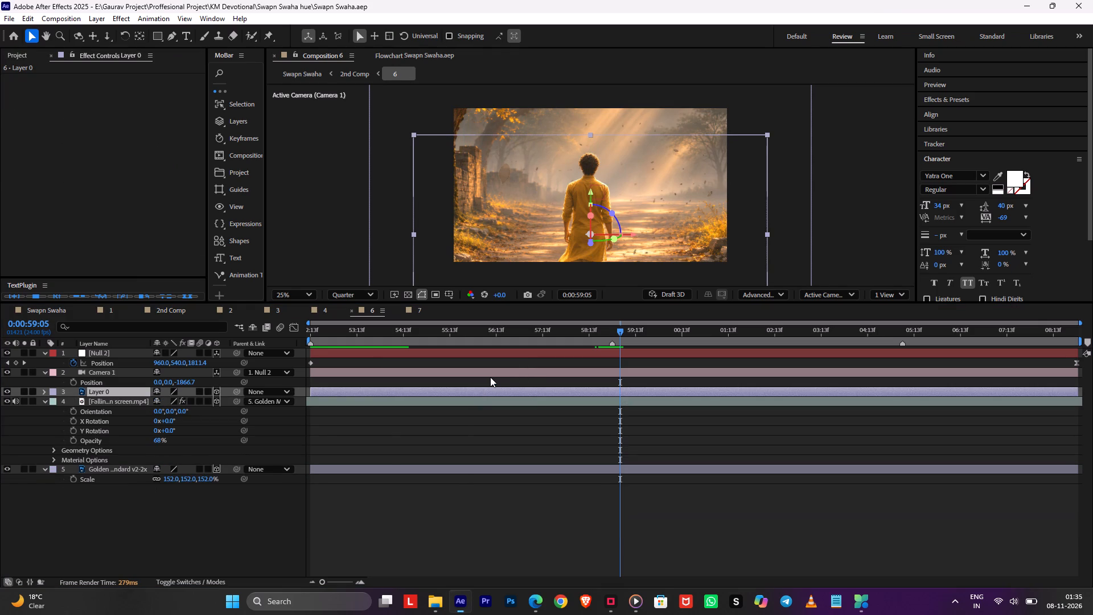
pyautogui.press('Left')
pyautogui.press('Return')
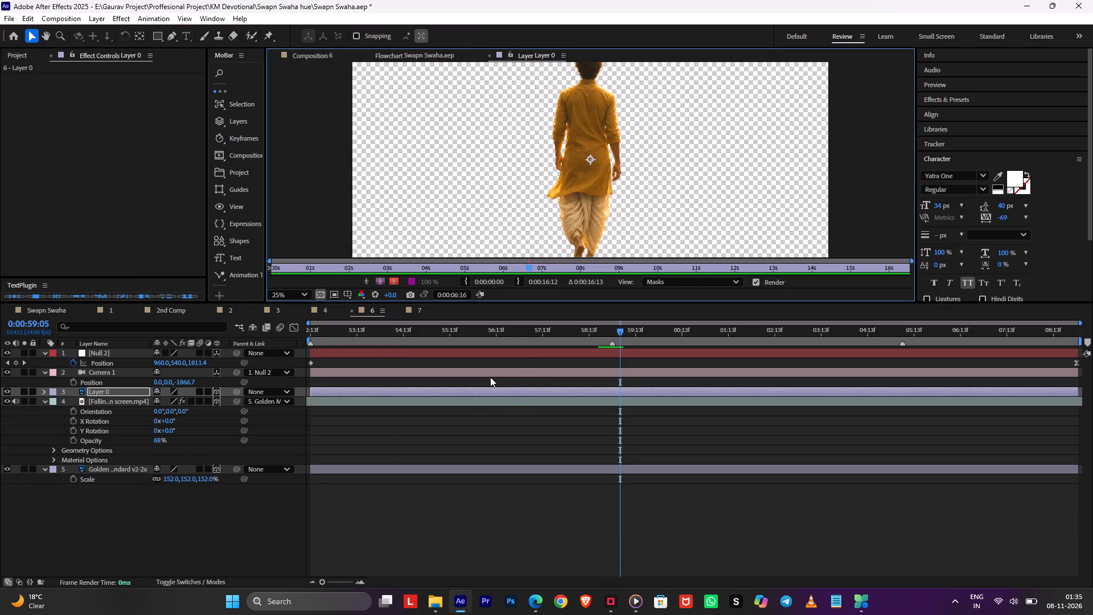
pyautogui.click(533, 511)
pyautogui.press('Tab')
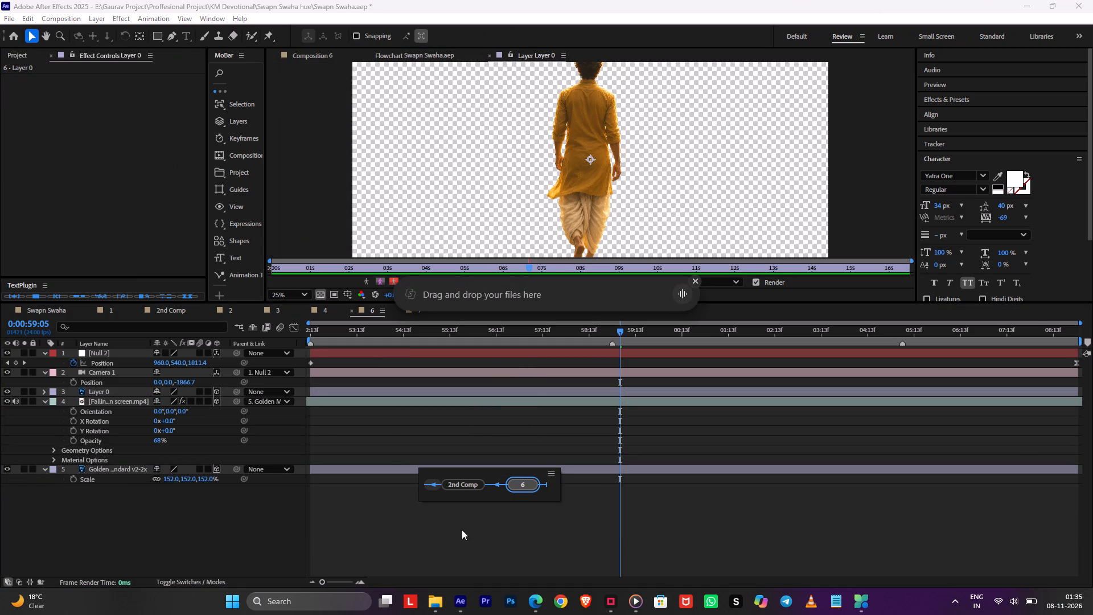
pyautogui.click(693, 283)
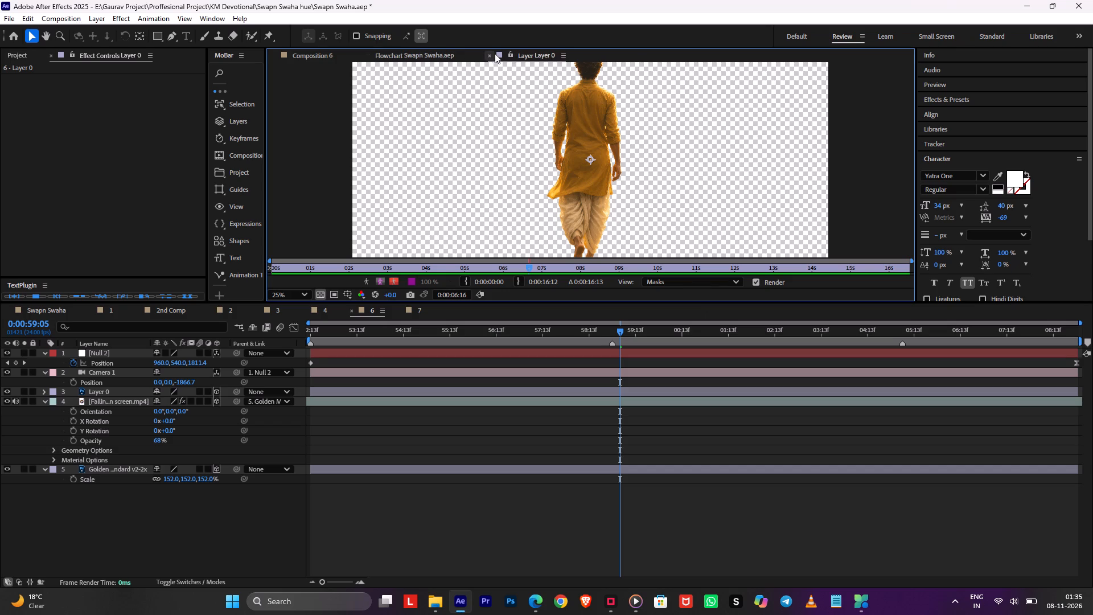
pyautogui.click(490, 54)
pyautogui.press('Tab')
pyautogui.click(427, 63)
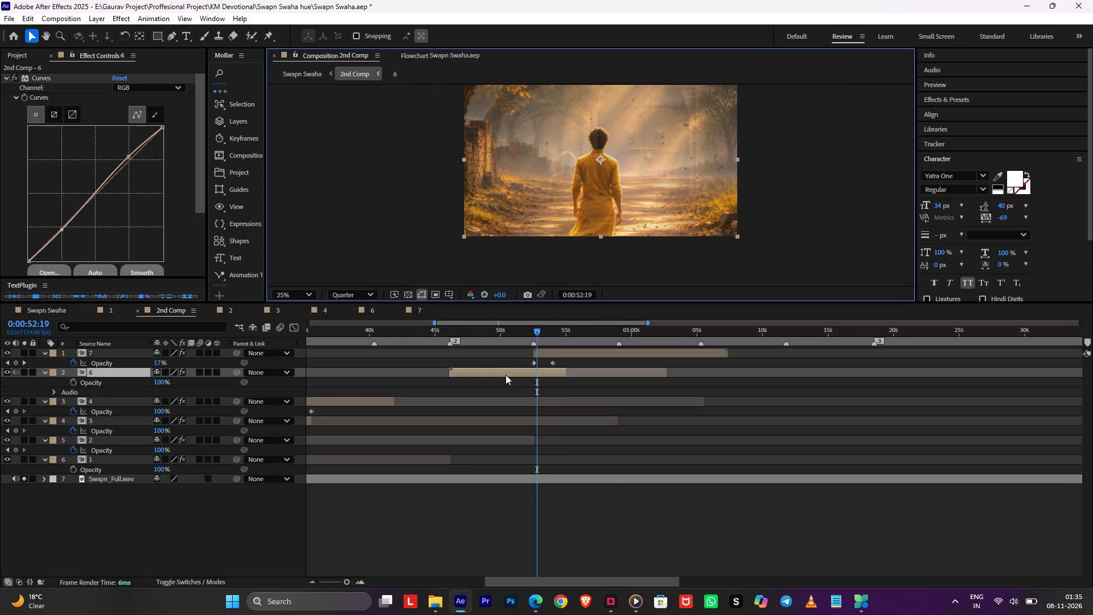
# Copy the S_Rays adjustment layer from composition 4 and paste it above Layer 0 in composition 6.
pyautogui.moveTo(479, 339); pyautogui.dragTo(335, 348)
pyautogui.doubleClick(386, 403)
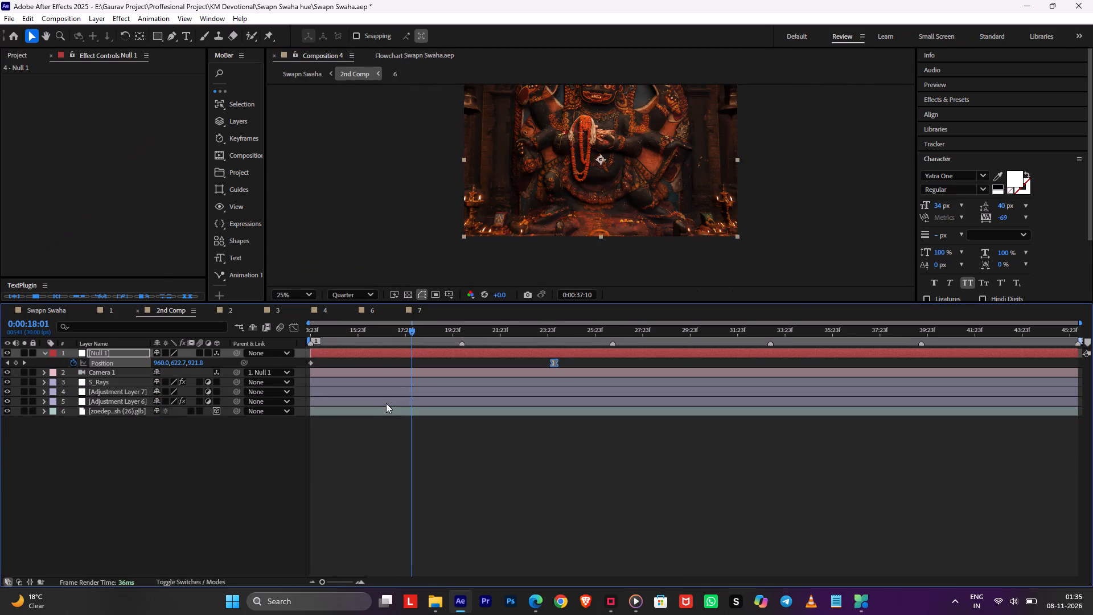
pyautogui.click(409, 390)
pyautogui.click(413, 383)
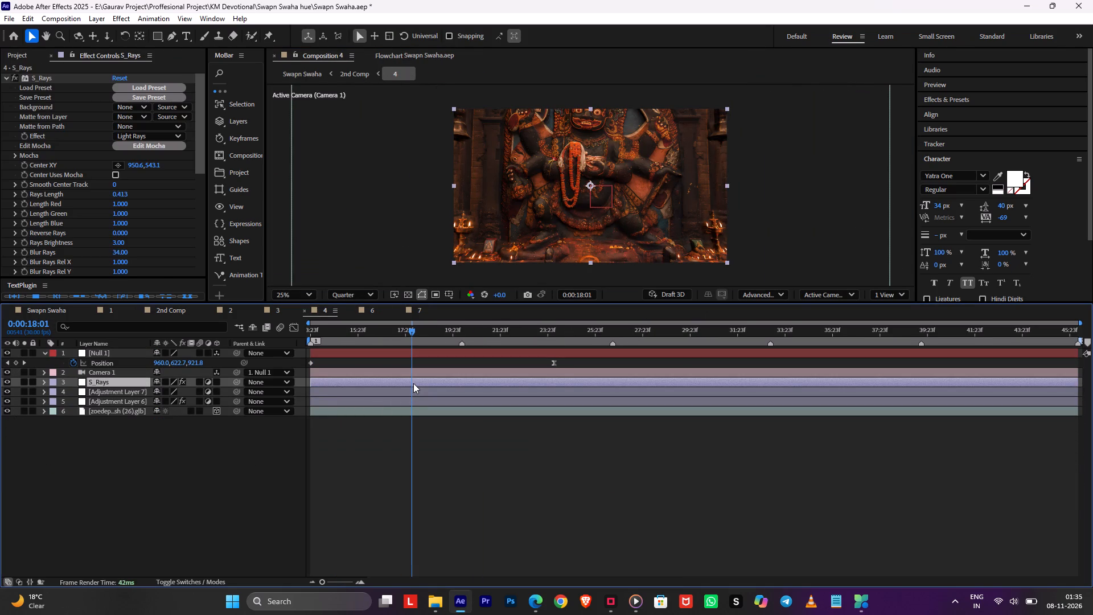
pyautogui.hotkey('ctrl', 'c')
pyautogui.press('Tab')
pyautogui.click(378, 452)
pyautogui.press('Tab')
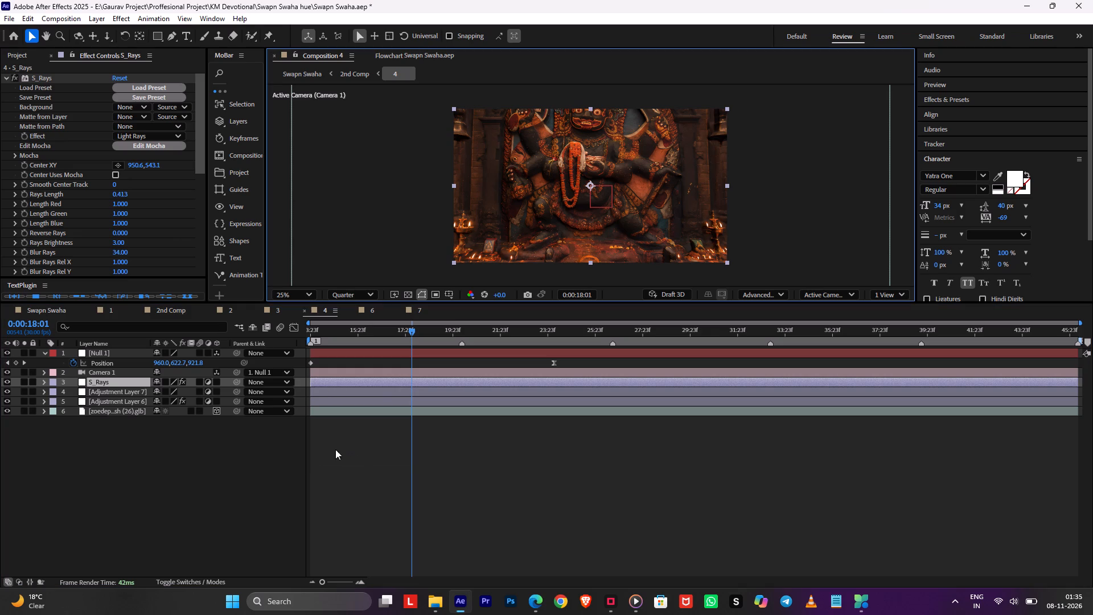
pyautogui.press('Tab')
pyautogui.click(192, 446)
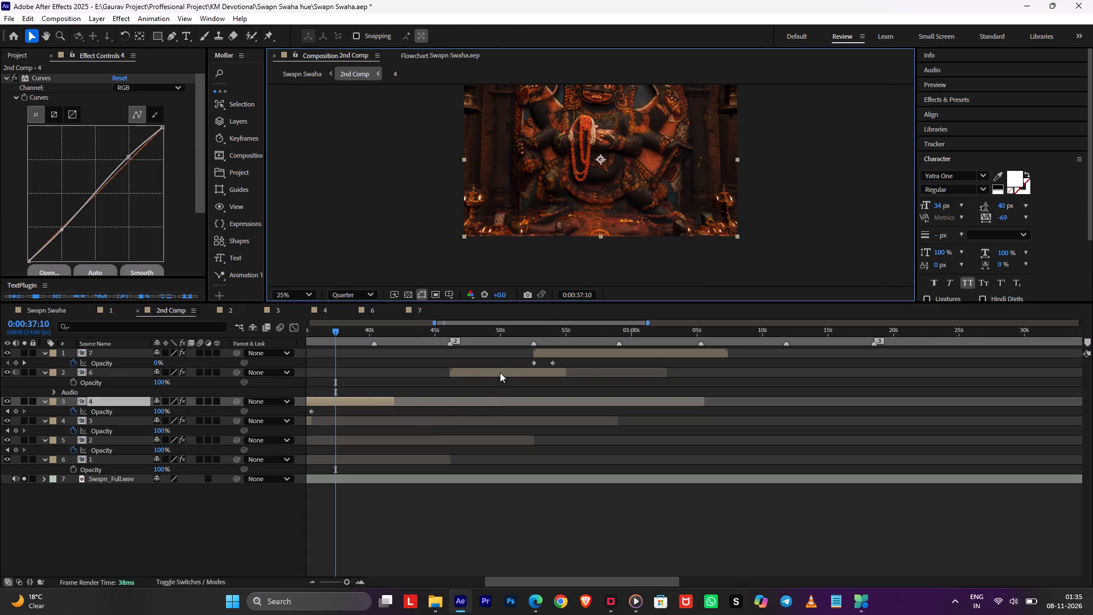
pyautogui.doubleClick(500, 370)
pyautogui.click(418, 339)
pyautogui.click(408, 388)
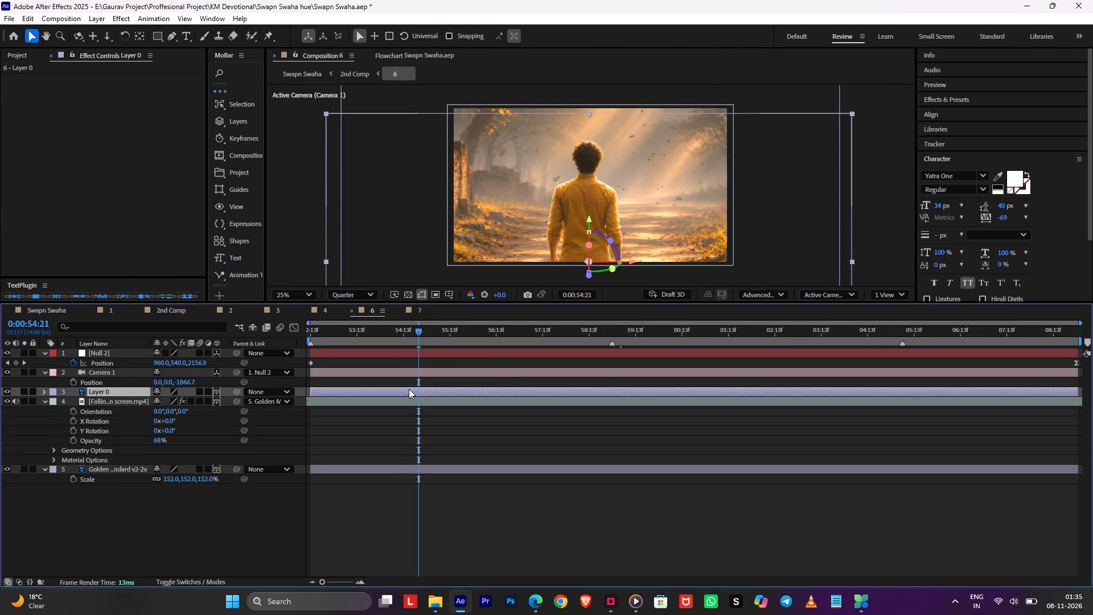
pyautogui.hotkey('ctrl', 'v')
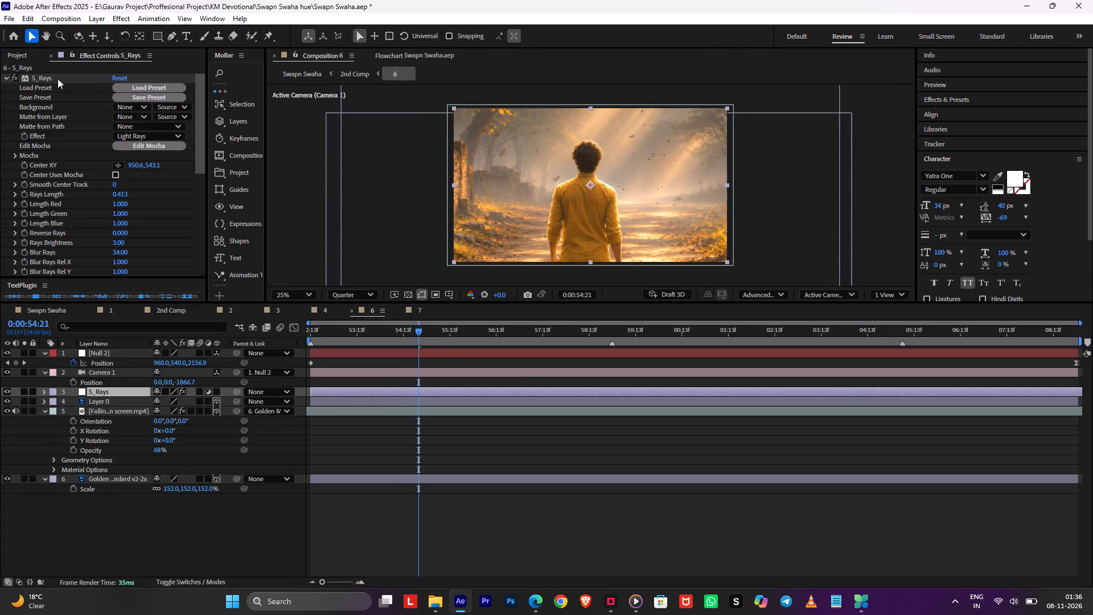
# Move the S_Rays centre in composition 6 to about 1910.6, -84.9 and increase Rays Length to about 0.572.
pyautogui.click(50, 76)
pyautogui.moveTo(589, 185); pyautogui.dragTo(862, 97)
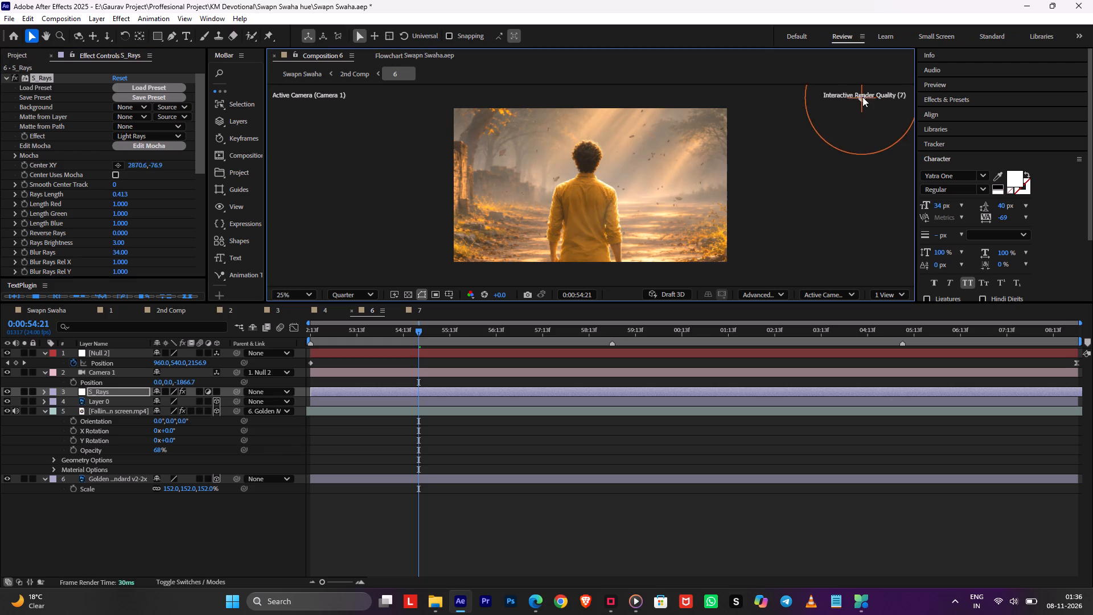
pyautogui.moveTo(862, 97); pyautogui.dragTo(726, 96)
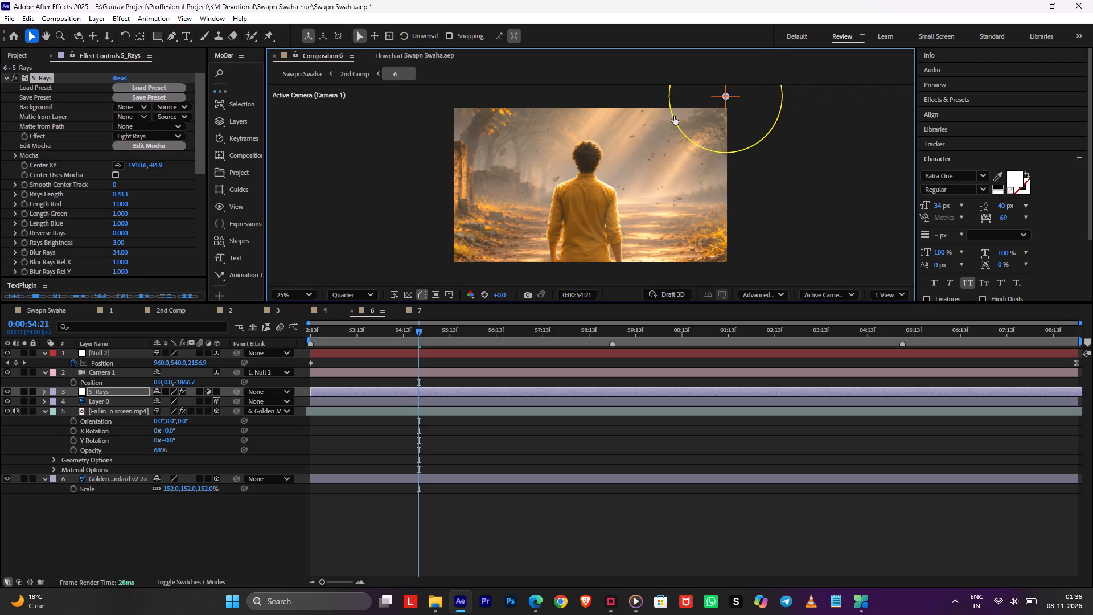
pyautogui.moveTo(674, 116); pyautogui.dragTo(654, 125)
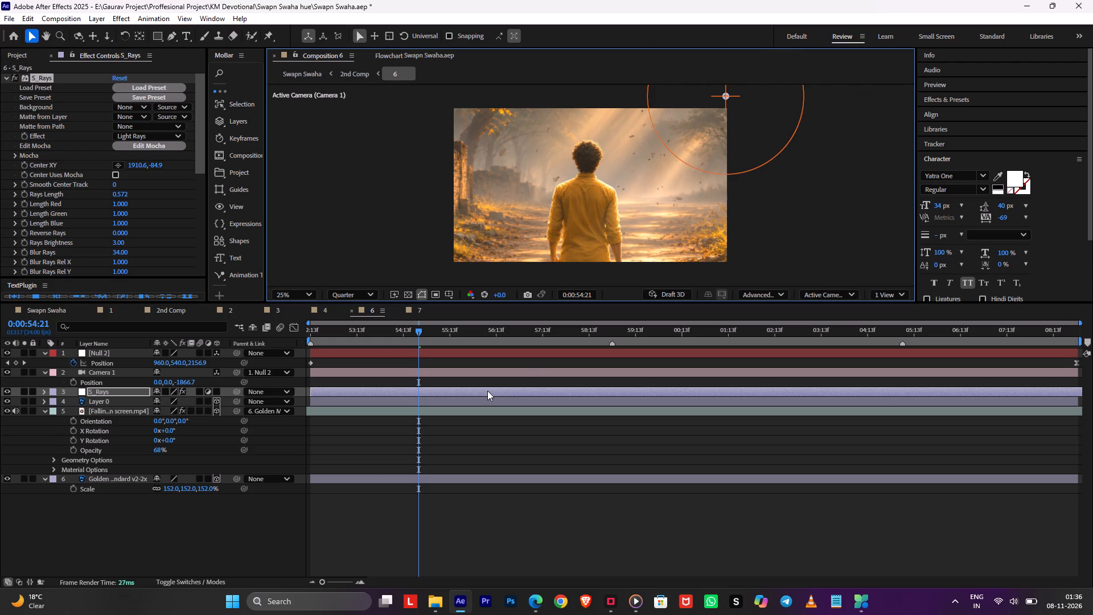
# Copy the adjusted S_Rays layer from composition 6, paste it above Layer 0 in composition 7, and save the project.
pyautogui.click(487, 391)
pyautogui.hotkey('ctrl', 'c')
pyautogui.press('Tab')
pyautogui.click(338, 450)
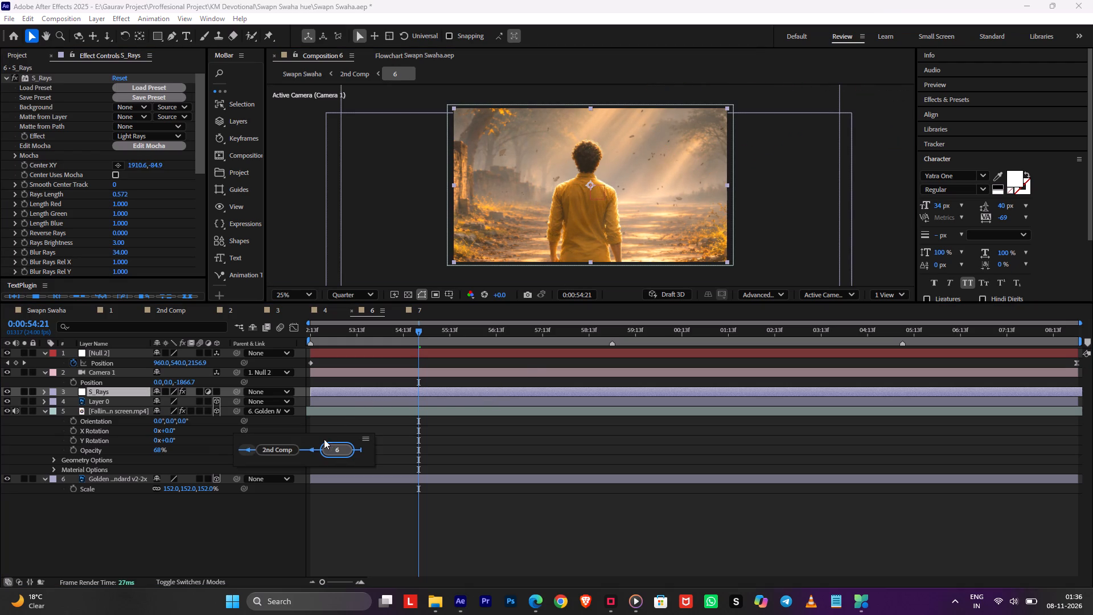
pyautogui.click(254, 450)
pyautogui.click(334, 445)
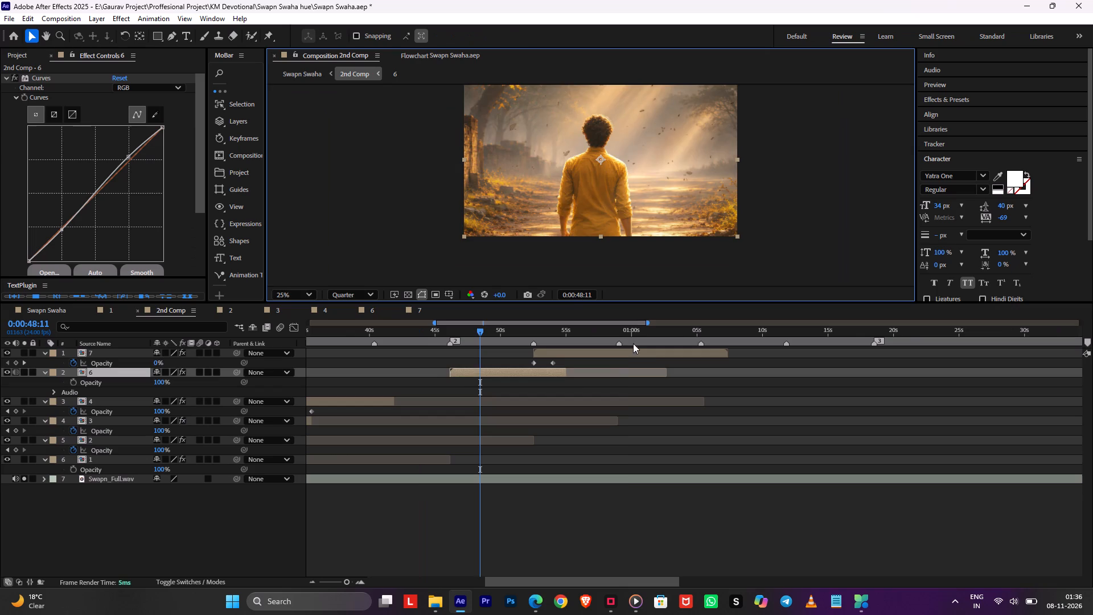
pyautogui.click(627, 335)
pyautogui.doubleClick(613, 354)
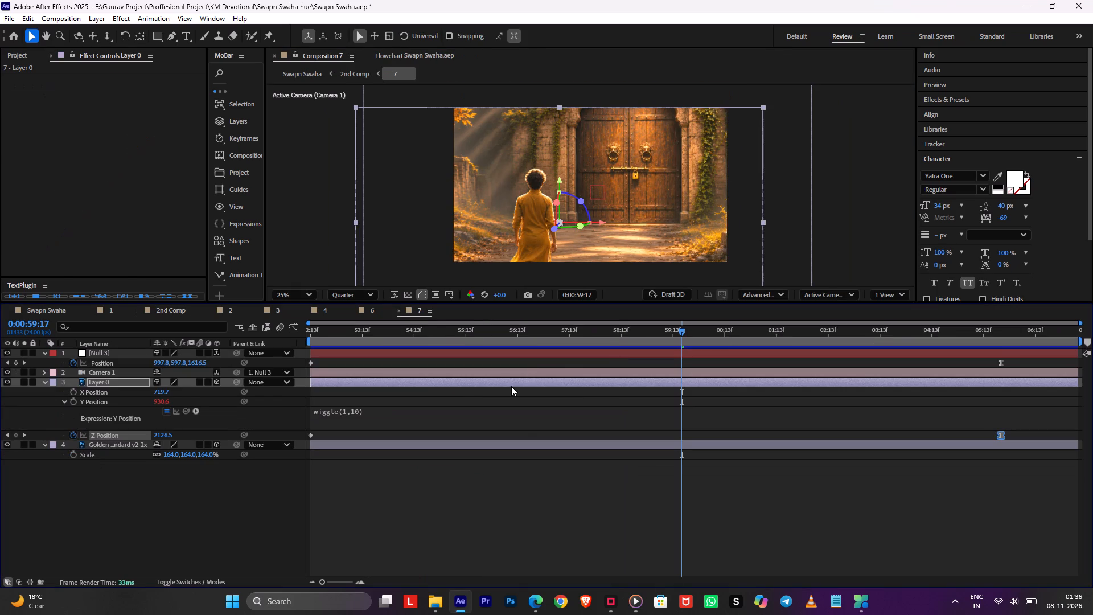
pyautogui.hotkey('ctrl', 'v')
pyautogui.click(457, 449)
pyautogui.hotkey('ctrl', 's')
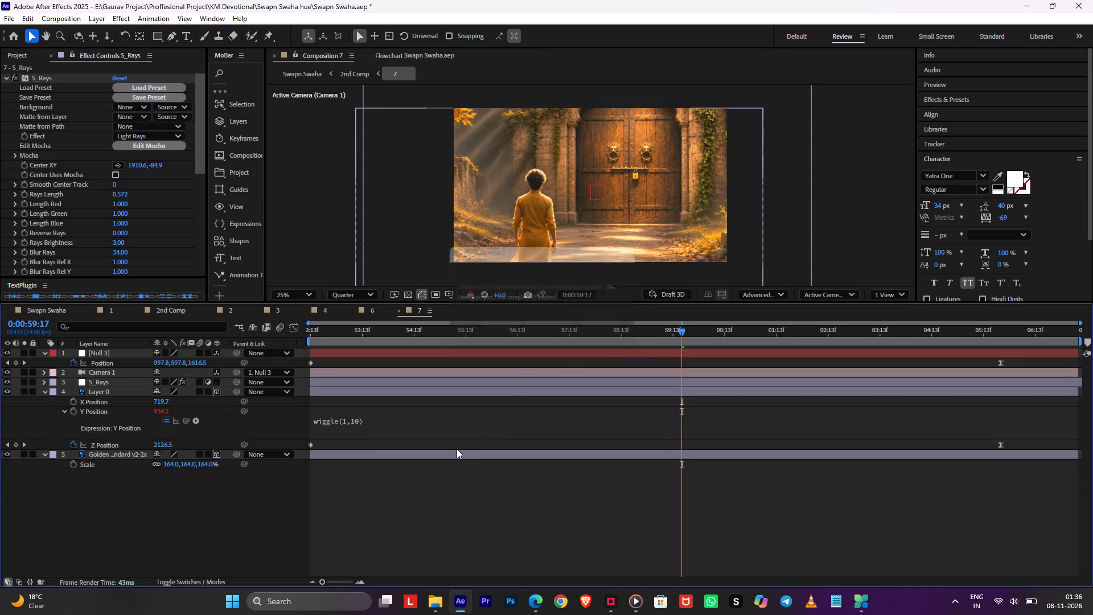
# Compare composition 7 with S_Rays off and on, and increase the effect's Rays Length to about 0.655.
pyautogui.click(463, 381)
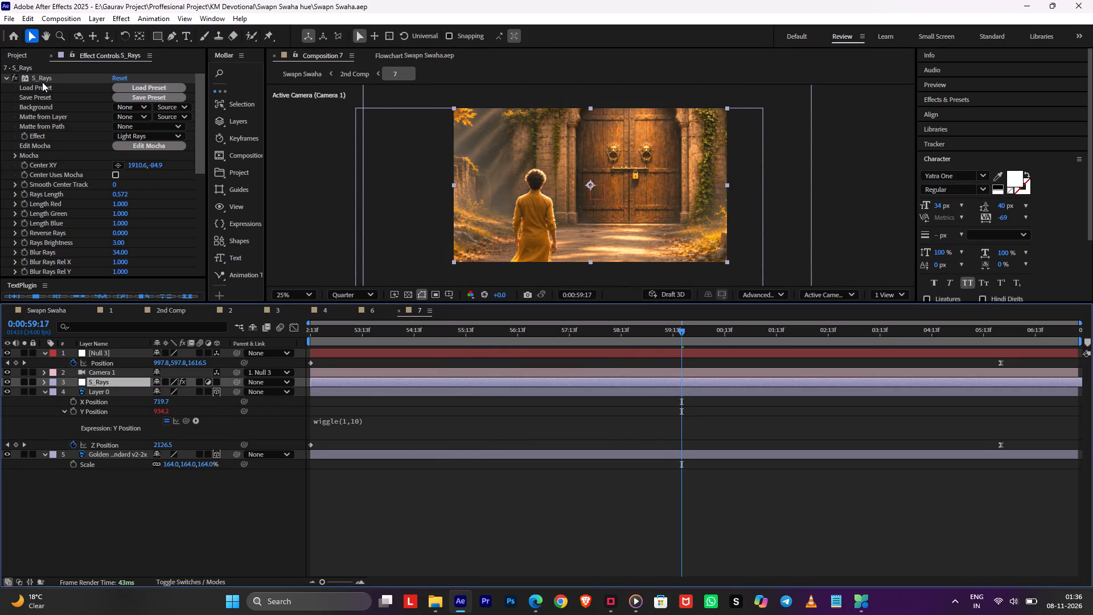
pyautogui.click(42, 82)
pyautogui.click(42, 71)
pyautogui.click(36, 79)
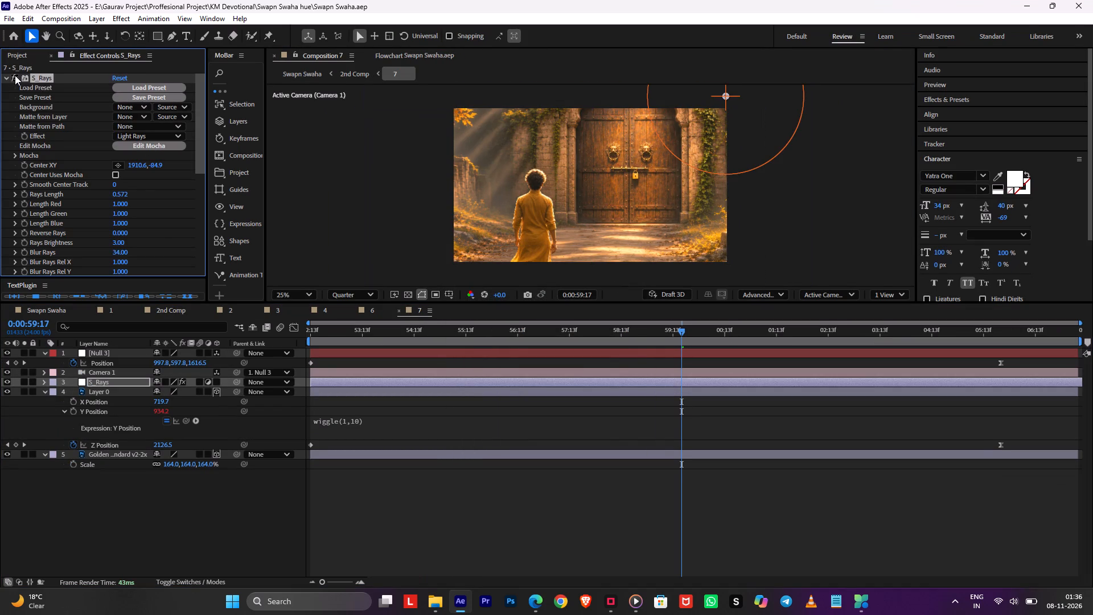
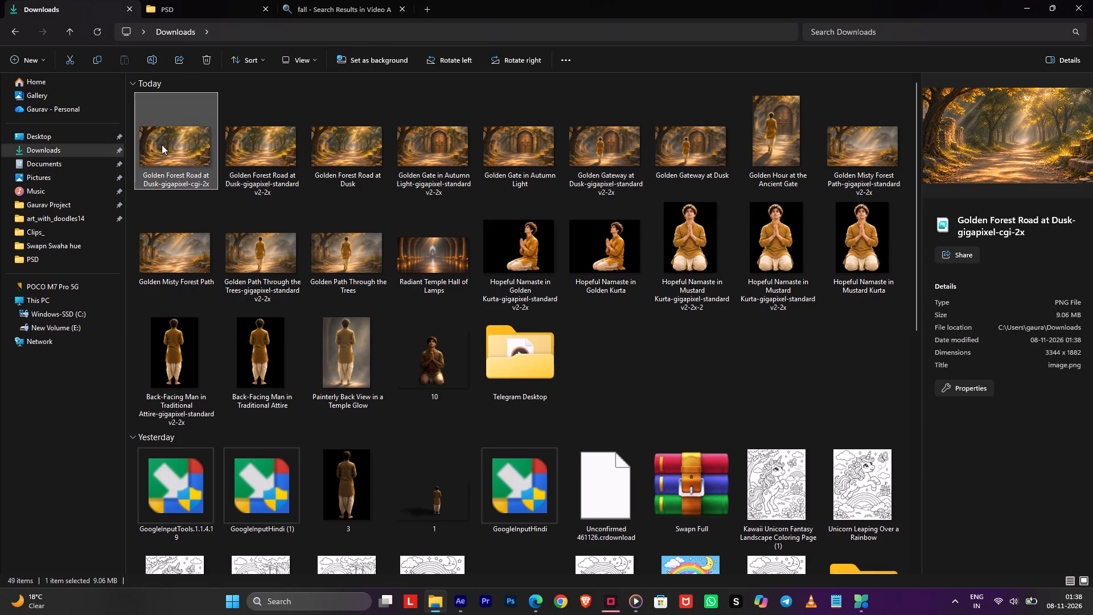
pyautogui.moveTo(162, 145); pyautogui.dragTo(498, 247)
pyautogui.hotkey('alt', 'Tab')
pyautogui.hotkey('alt', 'Tab')
pyautogui.hotkey('alt', 'Tab')
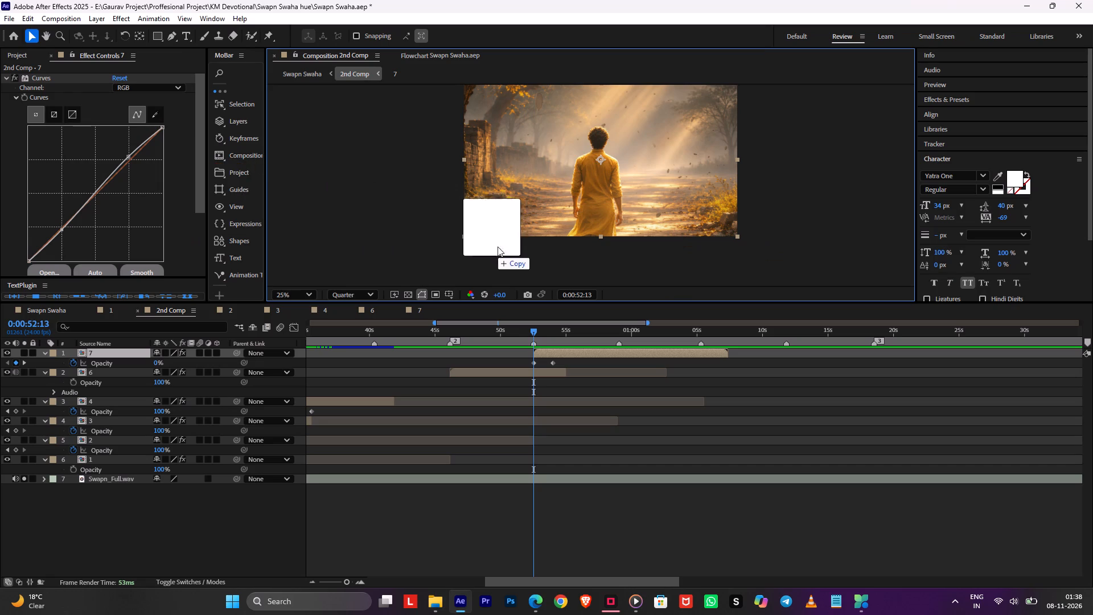
pyautogui.moveTo(498, 247); pyautogui.dragTo(580, 192)
# Move the forest road layer from 2nd Comp into composition 7, placing it directly above the Golden Gate background.
pyautogui.hotkey('ctrl', 'x')
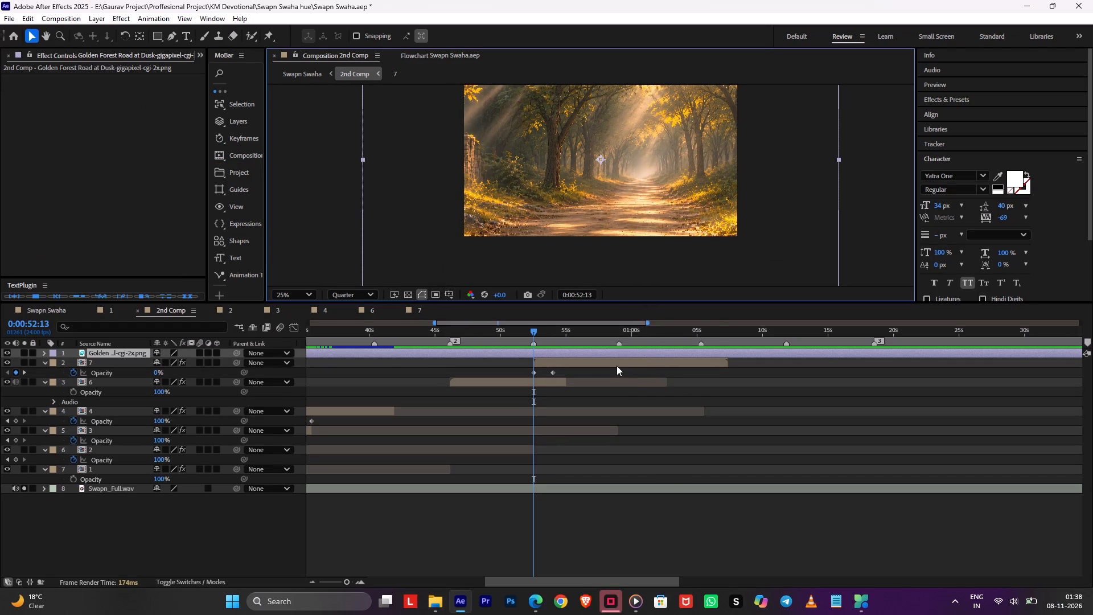
pyautogui.doubleClick(612, 360)
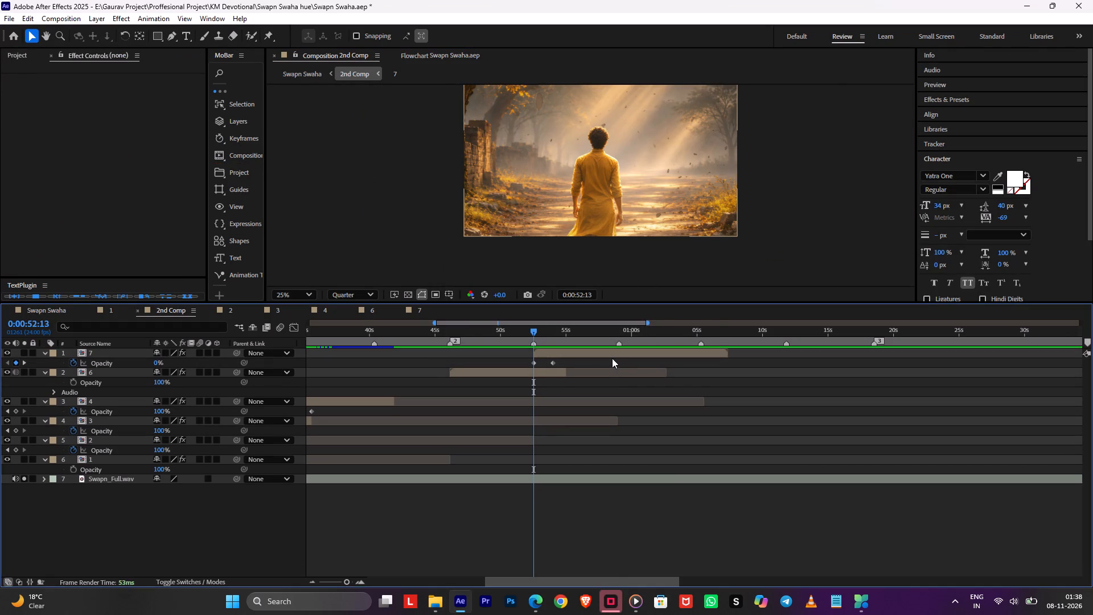
pyautogui.doubleClick(608, 353)
pyautogui.click(360, 453)
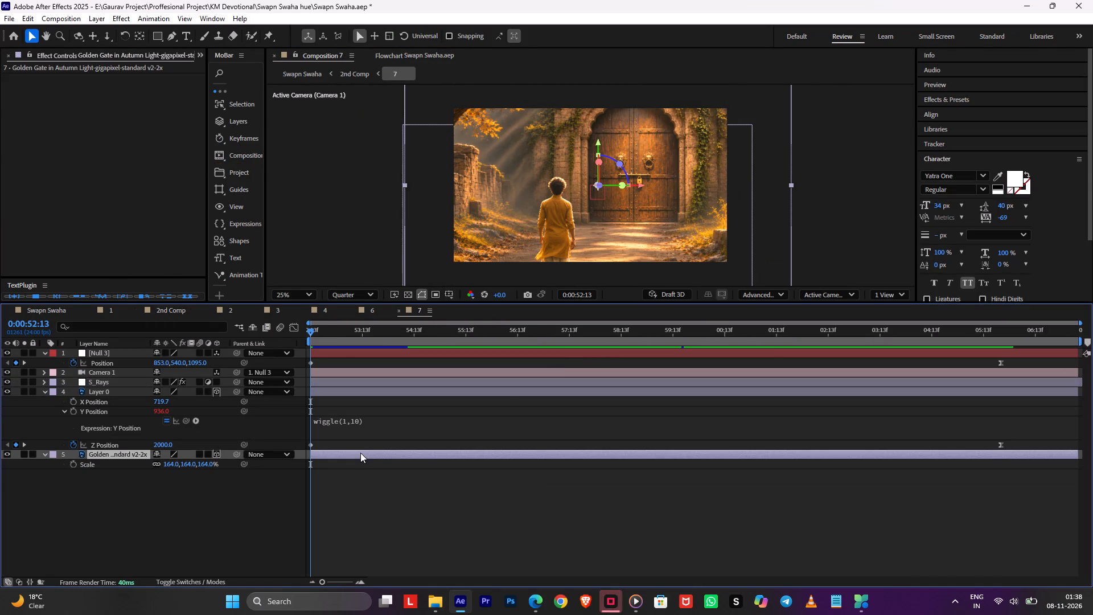
pyautogui.hotkey('ctrl', 'v')
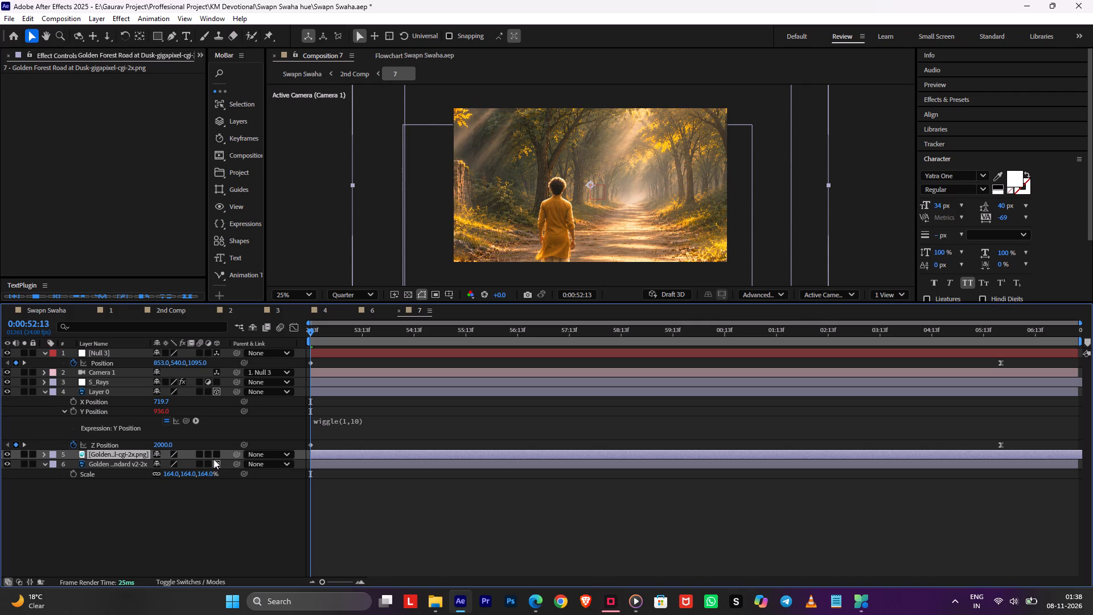
# Make the forest road layer 3D and parent it to the Golden Gate background layer.
pyautogui.click(215, 456)
pyautogui.moveTo(233, 453); pyautogui.dragTo(144, 466)
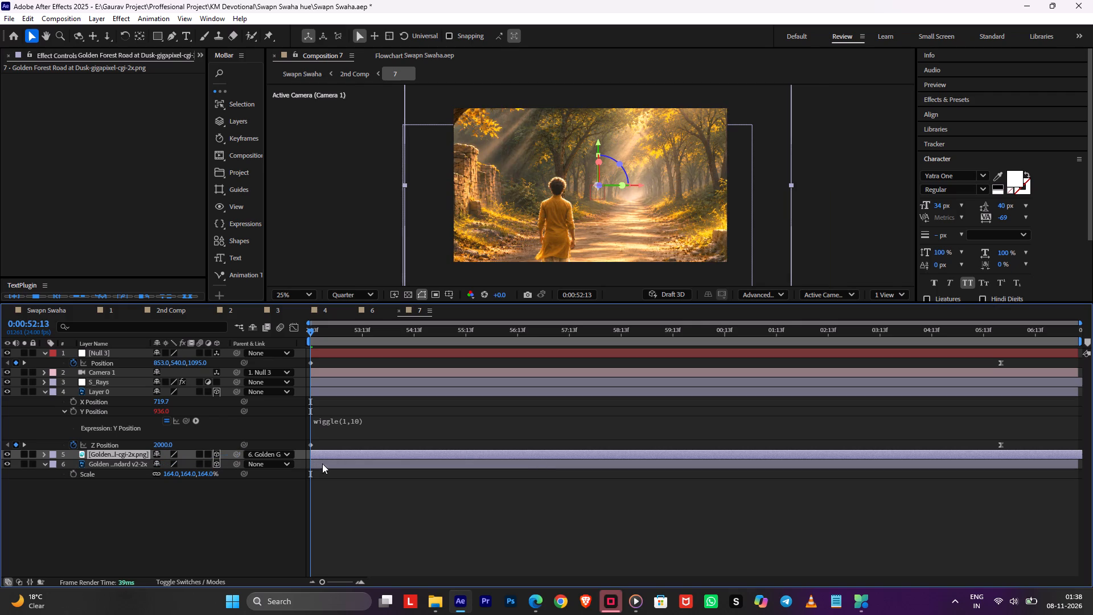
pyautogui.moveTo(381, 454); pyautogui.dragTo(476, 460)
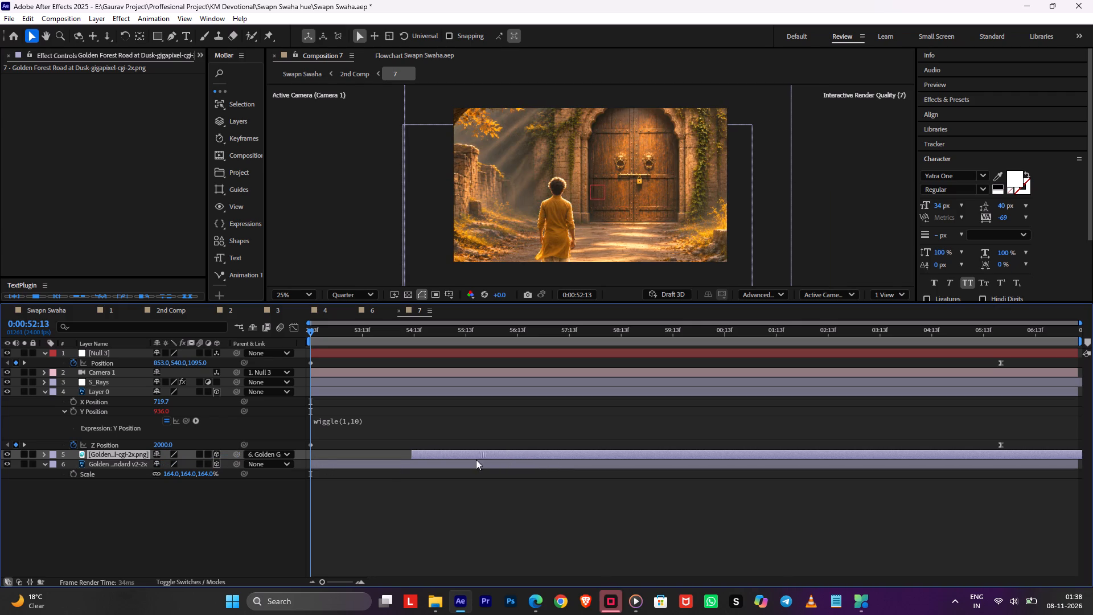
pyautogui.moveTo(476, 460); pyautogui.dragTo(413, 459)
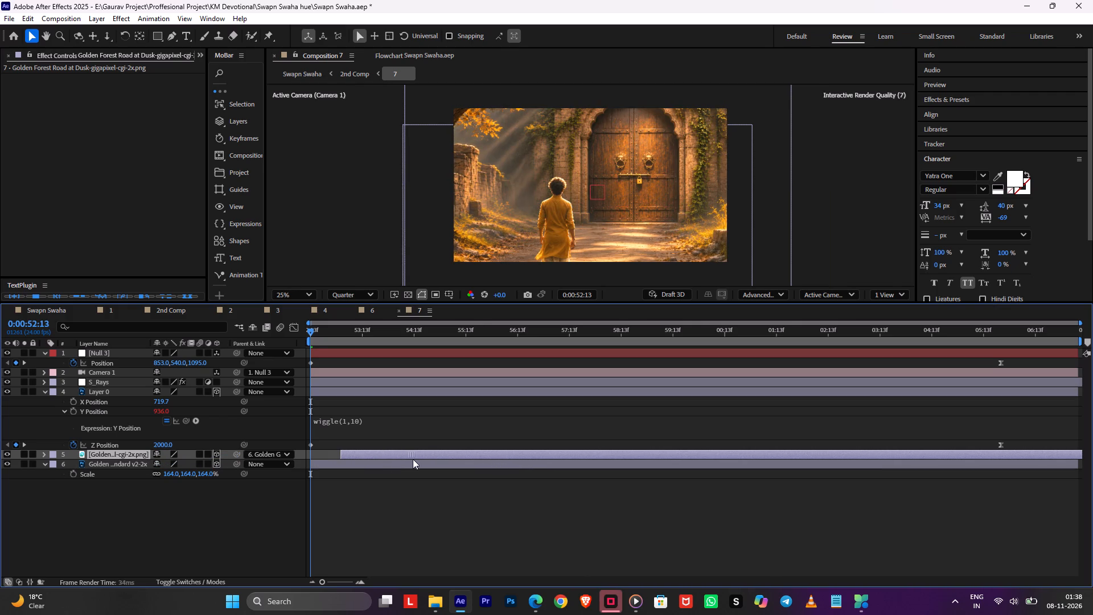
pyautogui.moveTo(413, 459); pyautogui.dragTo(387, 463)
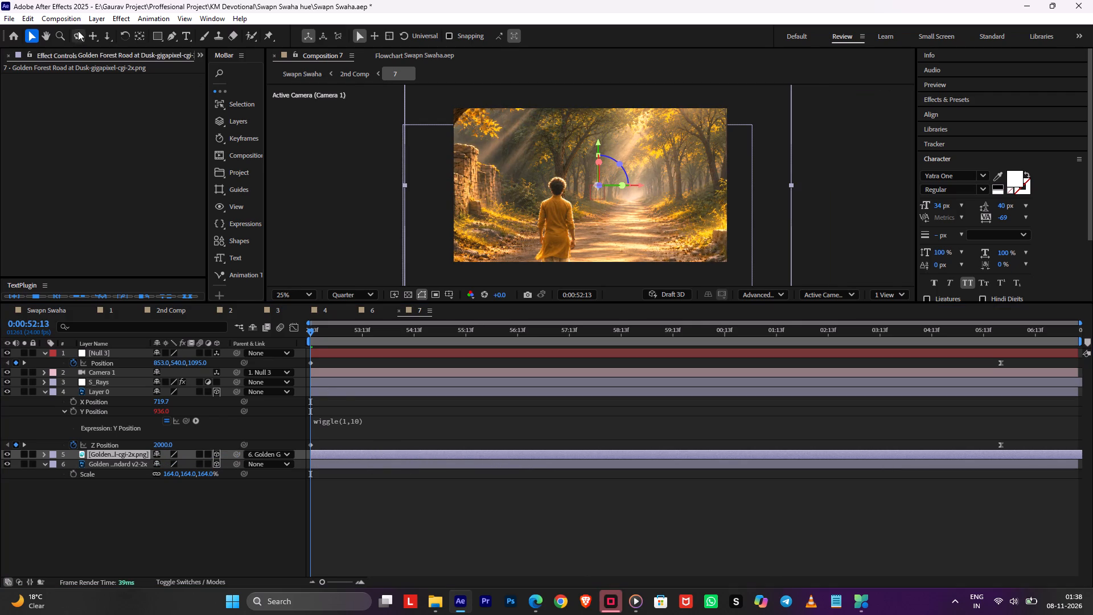
# Draw a closed Pen mask on the forest road layer around the door area, from the wall's edge across the road and beyond the frame.
pyautogui.click(168, 35)
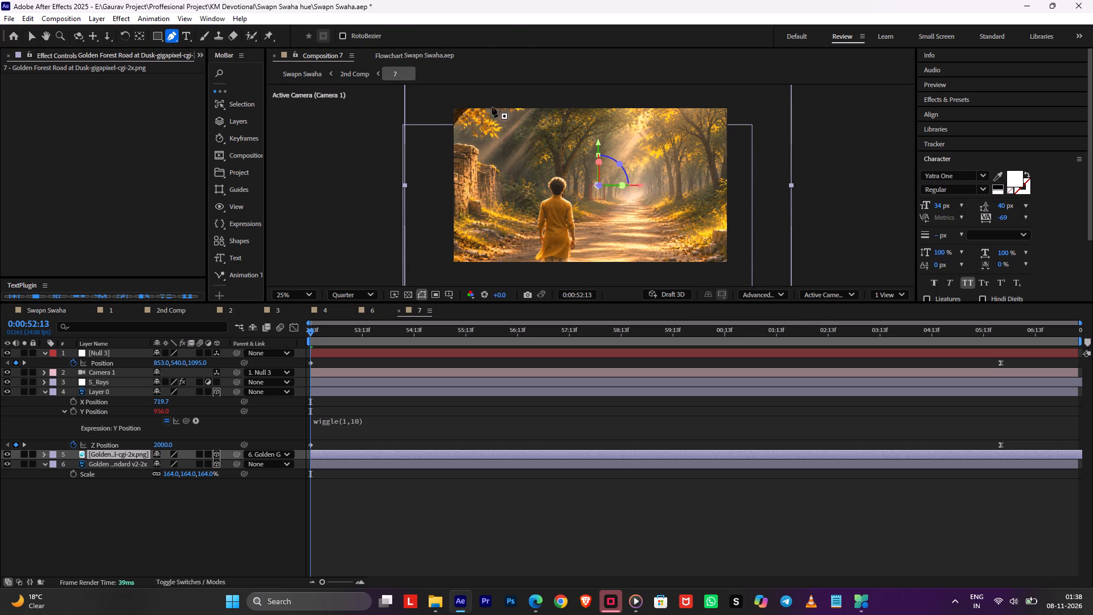
pyautogui.click(492, 106)
pyautogui.moveTo(493, 145); pyautogui.dragTo(493, 155)
pyautogui.moveTo(498, 173); pyautogui.dragTo(504, 186)
pyautogui.moveTo(504, 188); pyautogui.dragTo(507, 194)
pyautogui.click(519, 201)
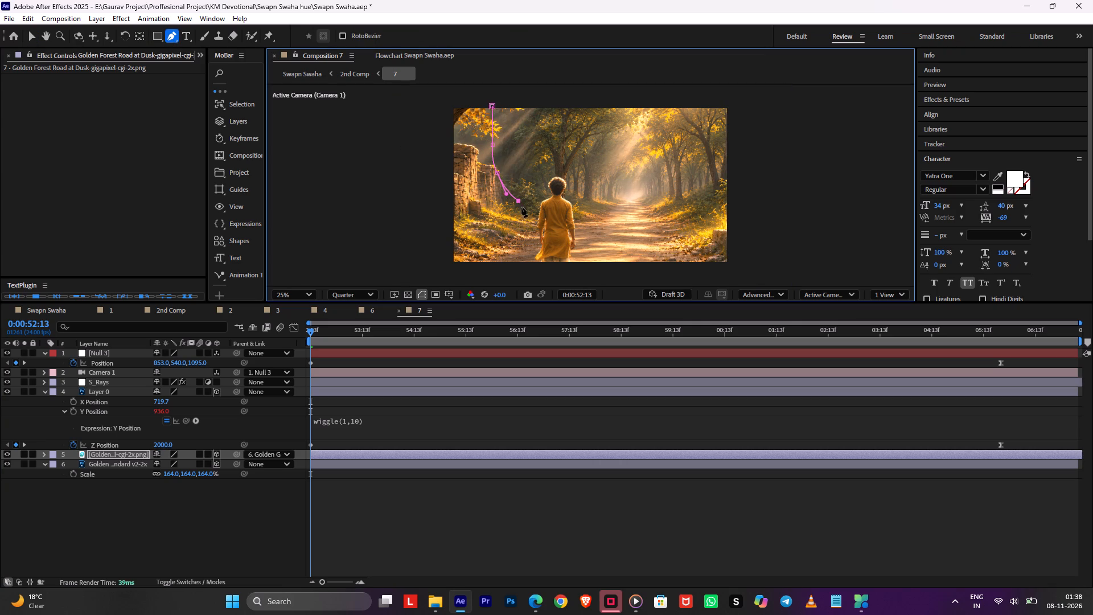
pyautogui.click(521, 208)
pyautogui.moveTo(556, 212); pyautogui.dragTo(576, 211)
pyautogui.click(610, 210)
pyautogui.moveTo(619, 210); pyautogui.dragTo(634, 210)
pyautogui.click(657, 213)
pyautogui.moveTo(661, 212); pyautogui.dragTo(689, 208)
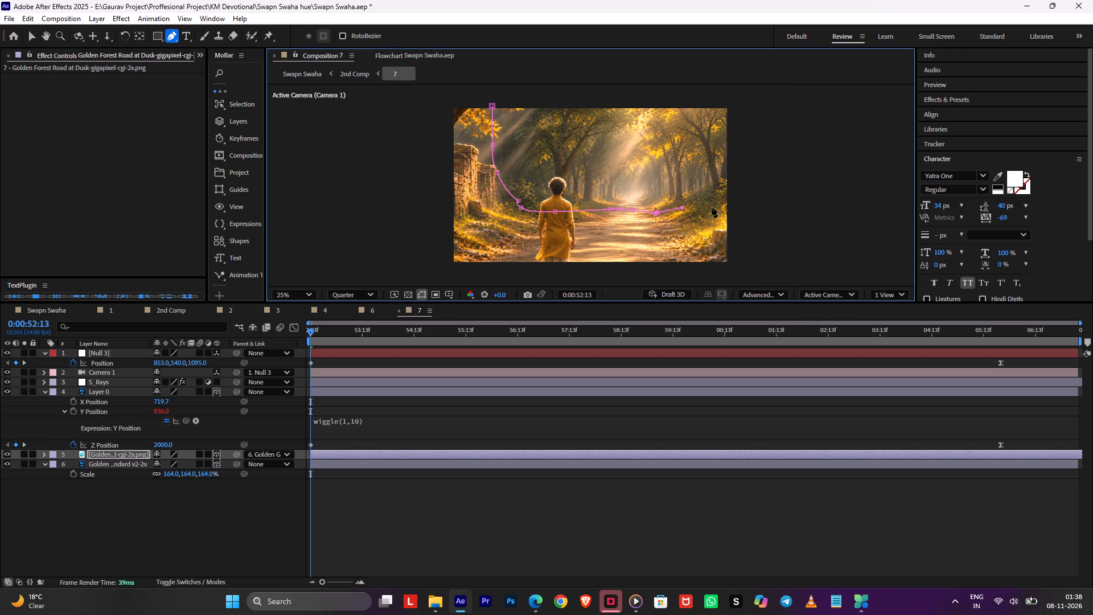
pyautogui.click(768, 204)
pyautogui.click(843, 113)
pyautogui.moveTo(749, 79); pyautogui.dragTo(721, 73)
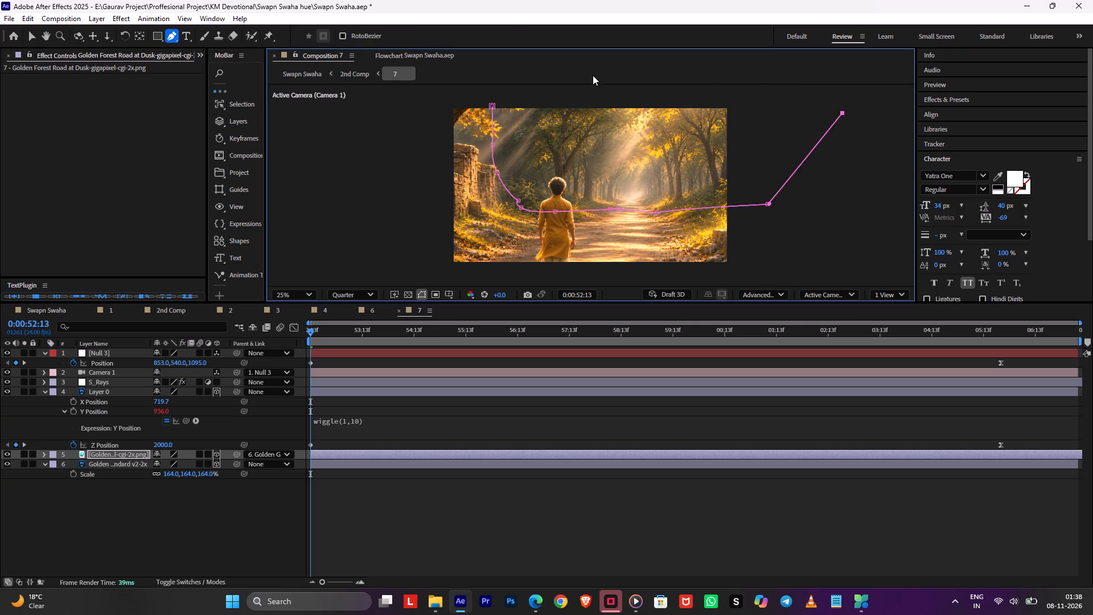
pyautogui.moveTo(573, 88); pyautogui.dragTo(536, 93)
pyautogui.click(492, 107)
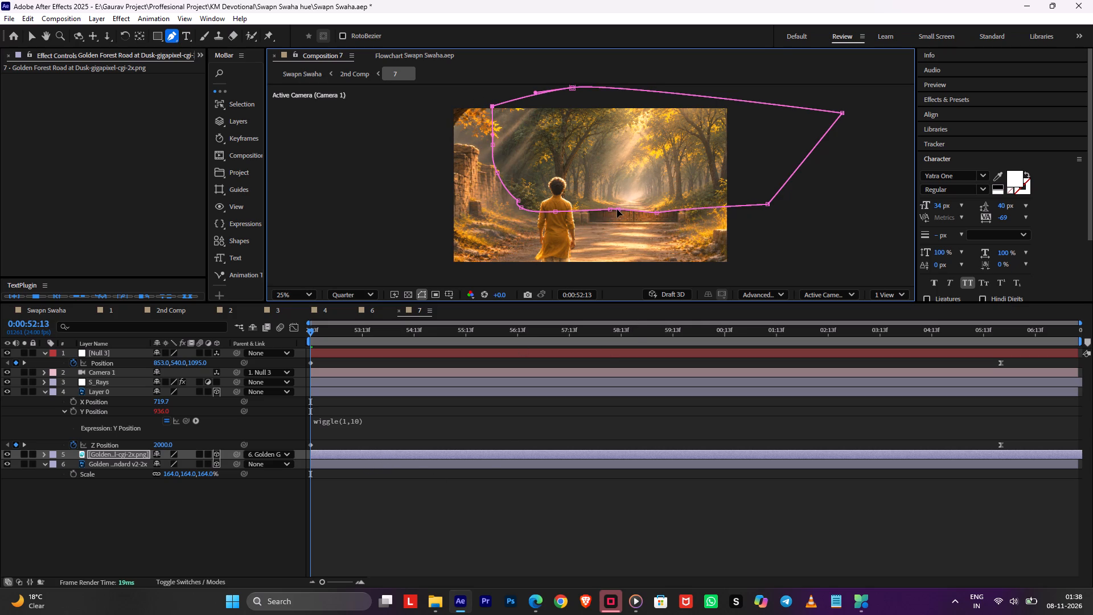
# Reshape the mask's lower edge, extending it further down over the road and beside the man.
pyautogui.moveTo(617, 210); pyautogui.dragTo(618, 239)
pyautogui.moveTo(655, 210); pyautogui.dragTo(673, 229)
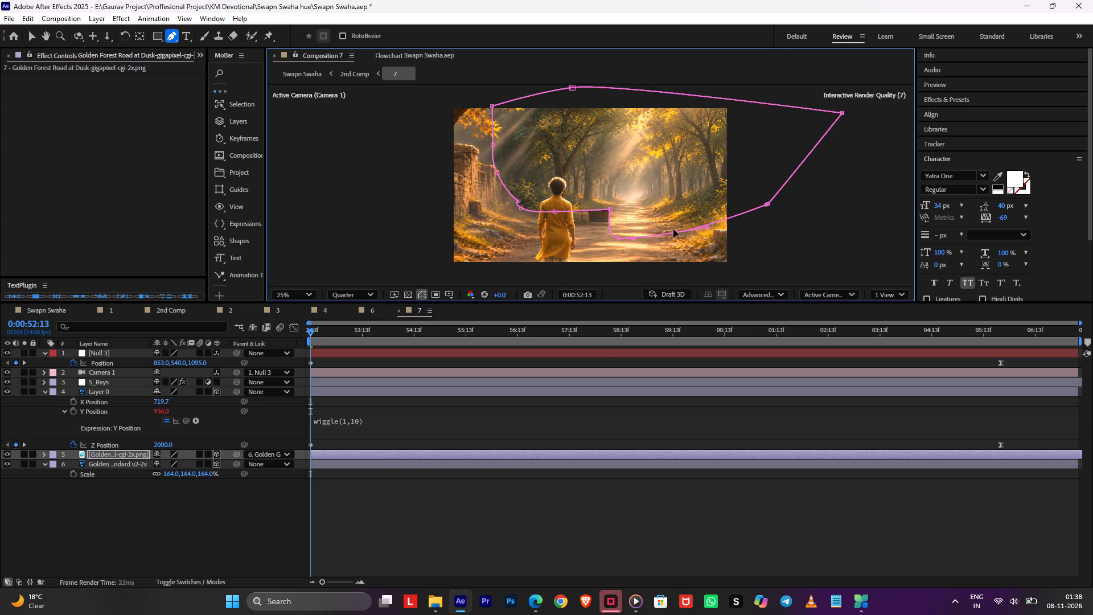
pyautogui.moveTo(673, 229); pyautogui.dragTo(673, 230)
pyautogui.moveTo(608, 212); pyautogui.dragTo(580, 239)
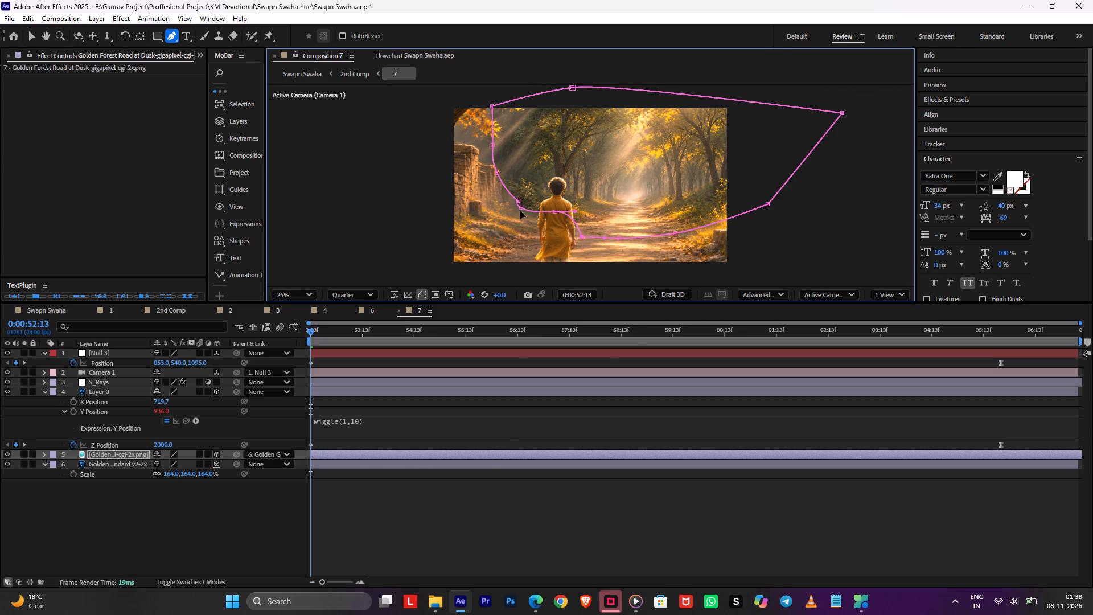
pyautogui.moveTo(521, 208); pyautogui.dragTo(527, 221)
# Set the forest road layer's mask feather to 248 pixels.
pyautogui.press('f')
pyautogui.moveTo(169, 474); pyautogui.dragTo(199, 473)
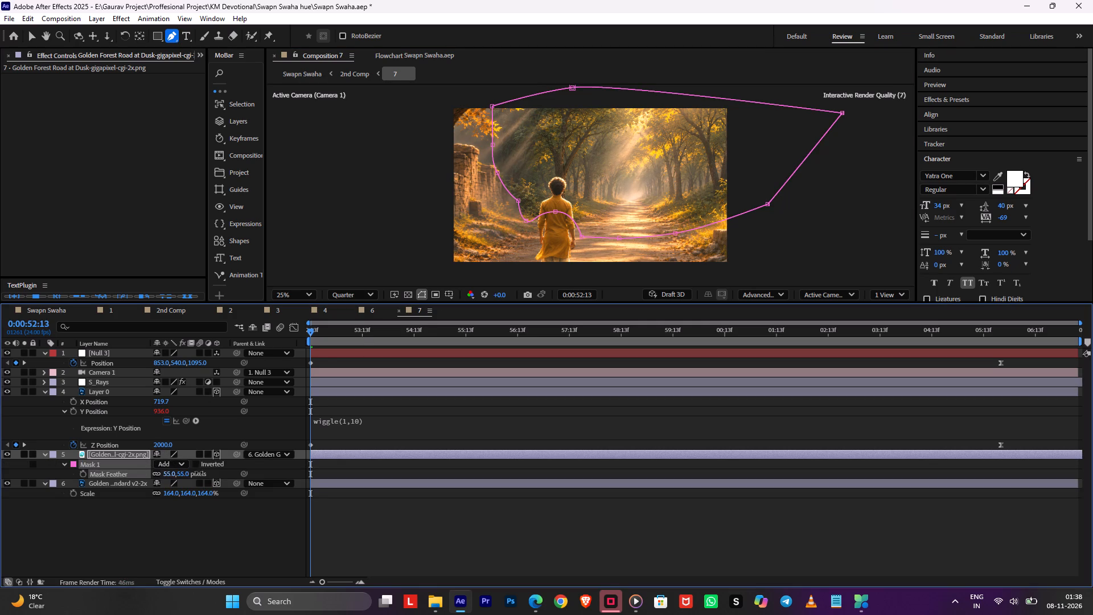
pyautogui.moveTo(199, 473); pyautogui.dragTo(295, 460)
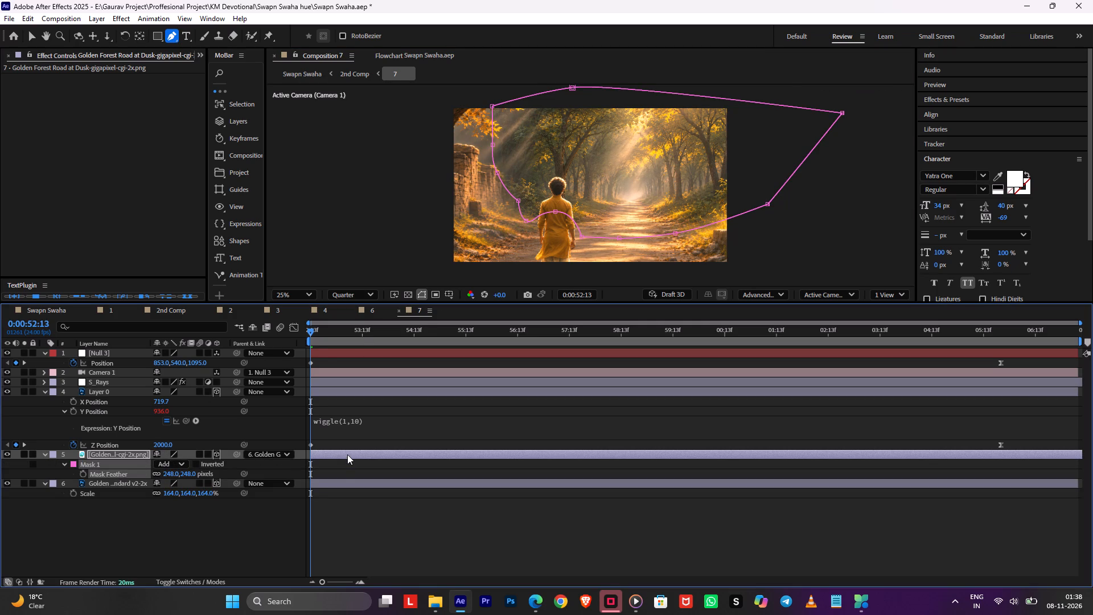
# Slide the forest road layer along the timeline so it starts just after 0:00:55:13.
pyautogui.moveTo(347, 454); pyautogui.dragTo(512, 452)
# Return to 2nd Comp and preview the change from door to forest road, from 0:00:52:13 to 0:00:56:13.
pyautogui.press('Tab')
pyautogui.click(417, 444)
pyautogui.press('space')
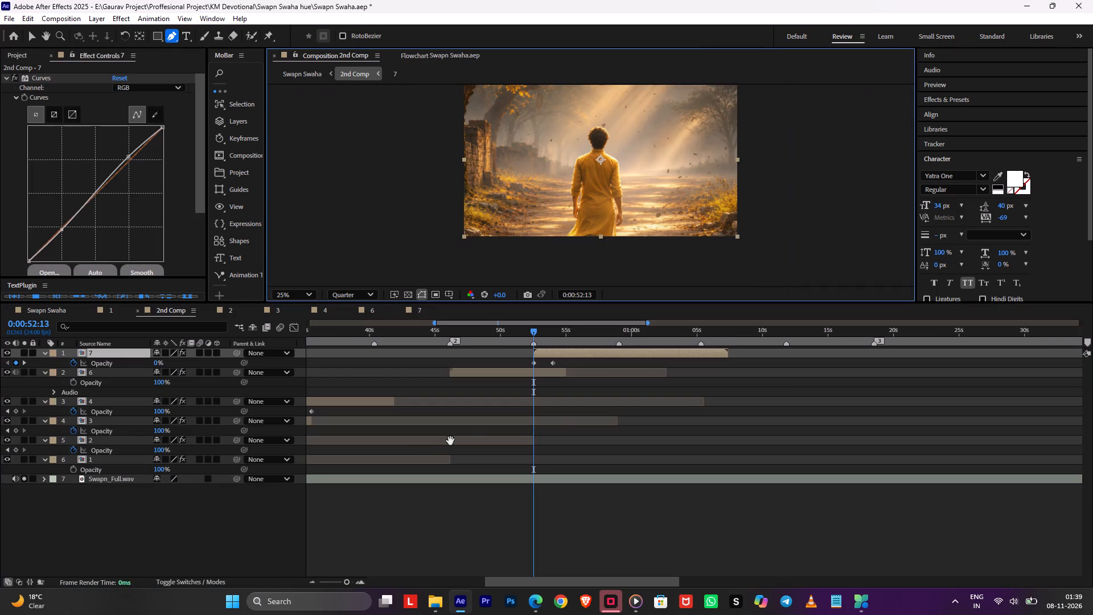
pyautogui.keyDown('alt'); pyautogui.scroll(2, 577, 380); pyautogui.keyUp('alt')
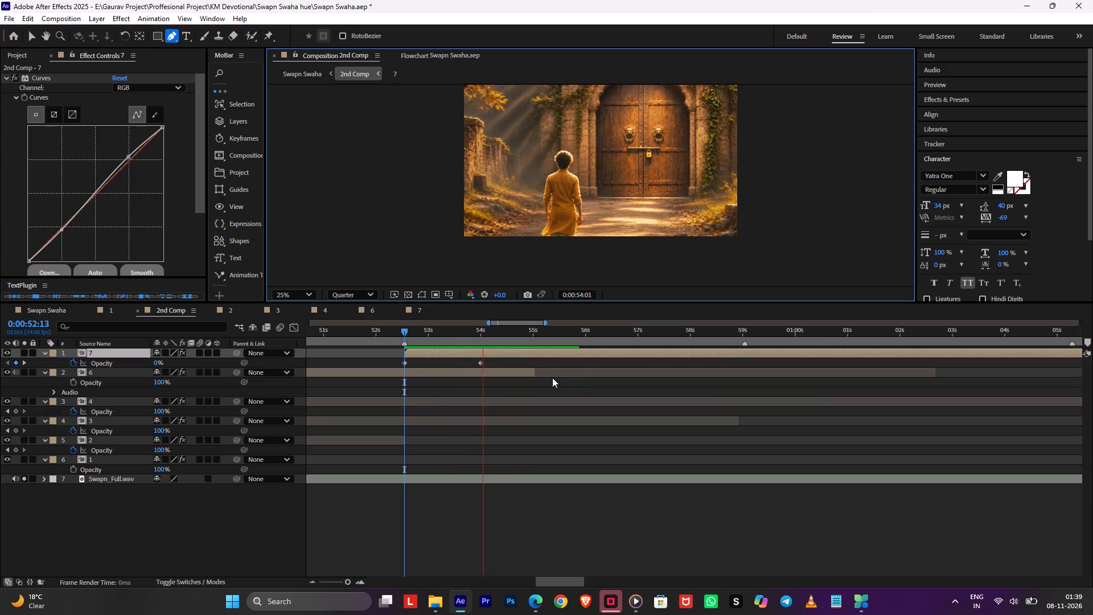
pyautogui.press('space')
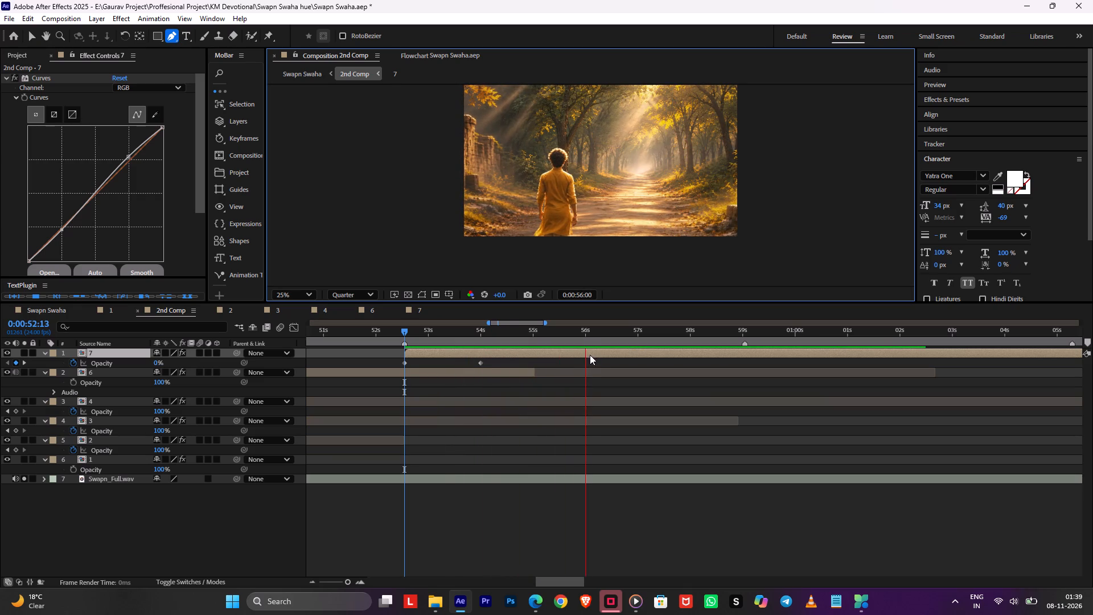
pyautogui.press('space')
pyautogui.press('space')
pyautogui.press('space')
pyautogui.press('space')
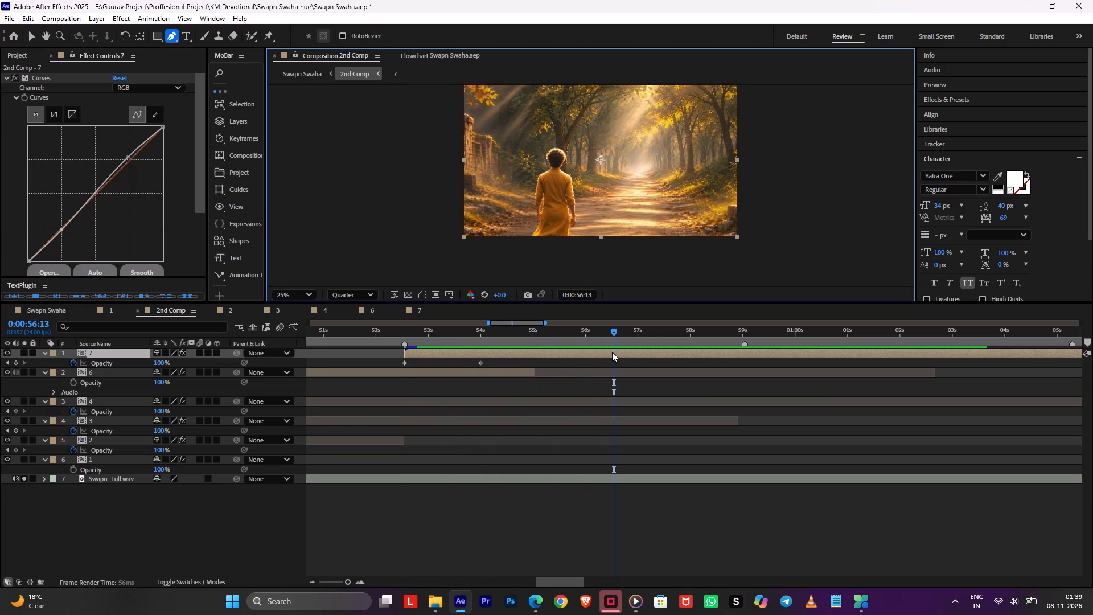
# In composition 7, keyframe the forest road layer's opacity from 0% at 0:00:56:13 to 100% at about 0:00:59:00, returning to 2nd Comp.
pyautogui.doubleClick(612, 352)
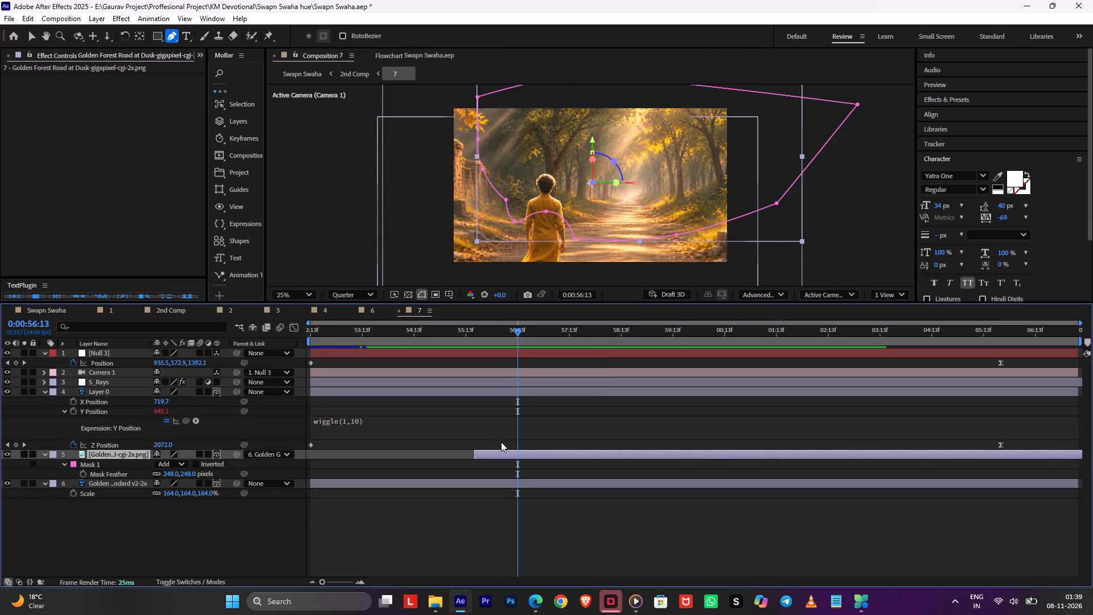
pyautogui.press('t')
pyautogui.click(73, 464)
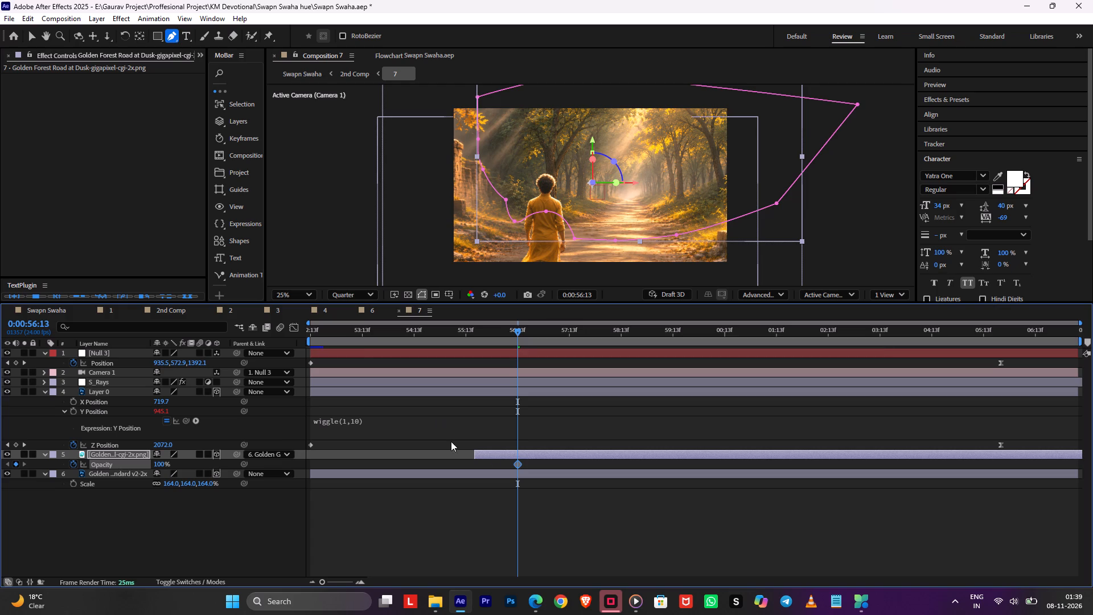
pyautogui.moveTo(516, 463); pyautogui.dragTo(644, 457)
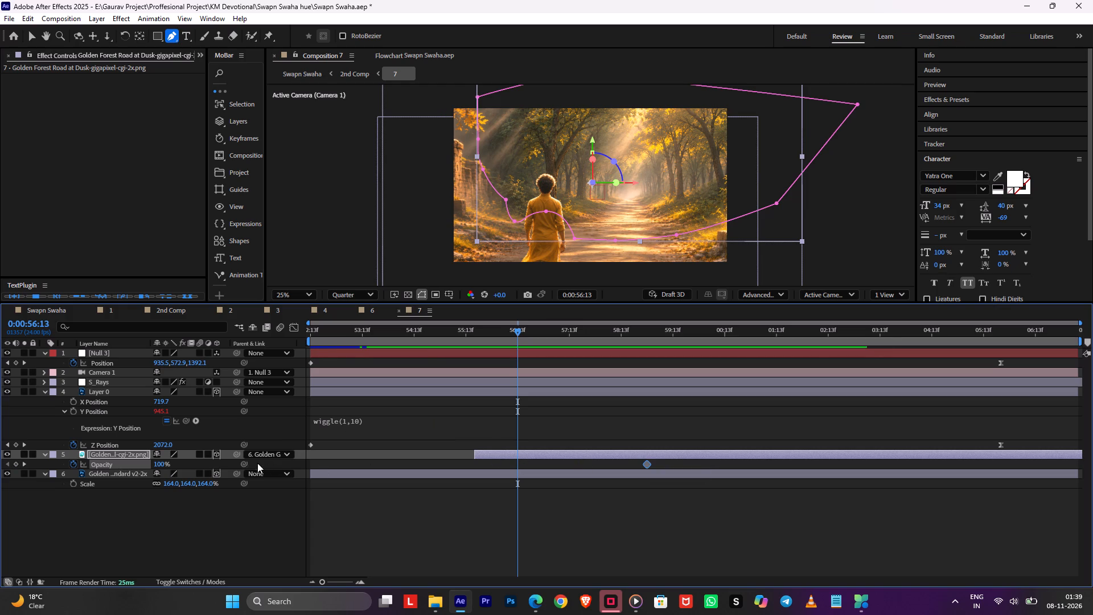
pyautogui.moveTo(157, 465); pyautogui.dragTo(243, 462)
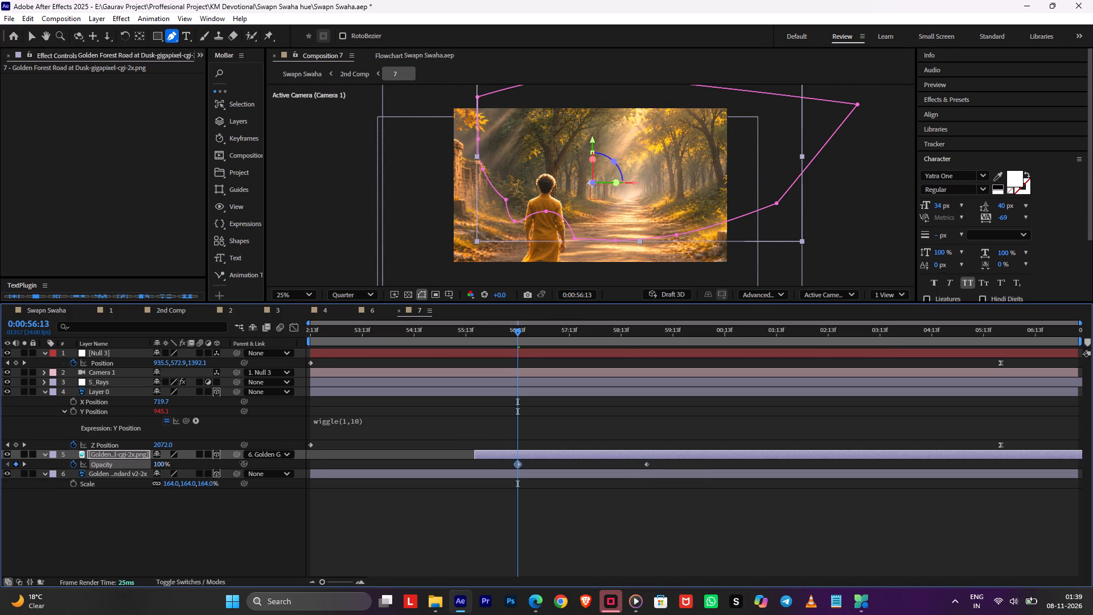
pyautogui.moveTo(243, 462); pyautogui.dragTo(296, 461)
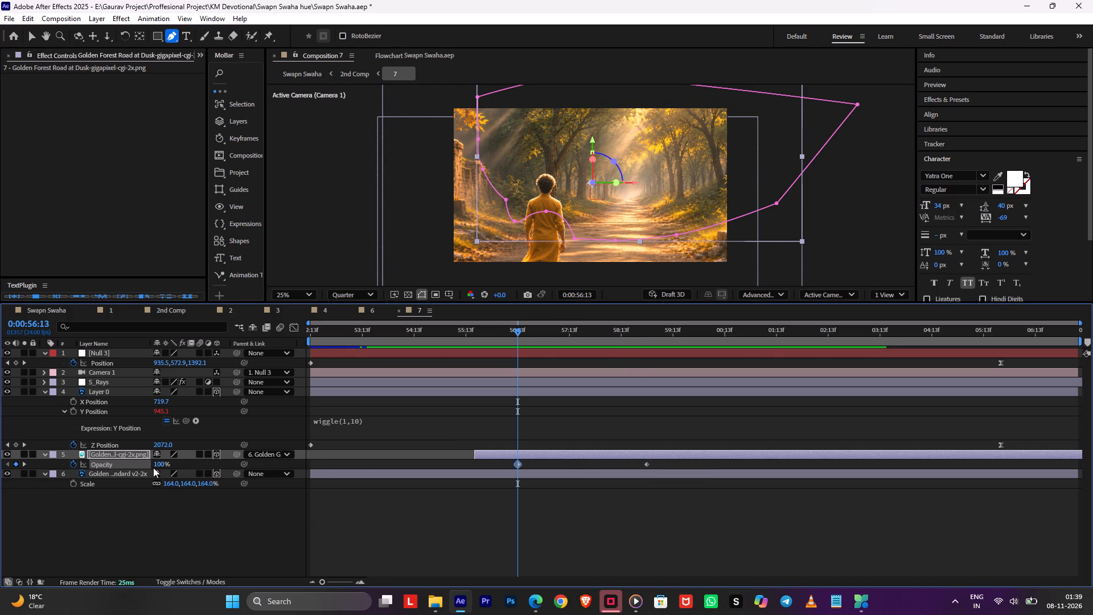
pyautogui.moveTo(158, 463); pyautogui.dragTo(9, 471)
pyautogui.press('Tab')
pyautogui.click(36, 462)
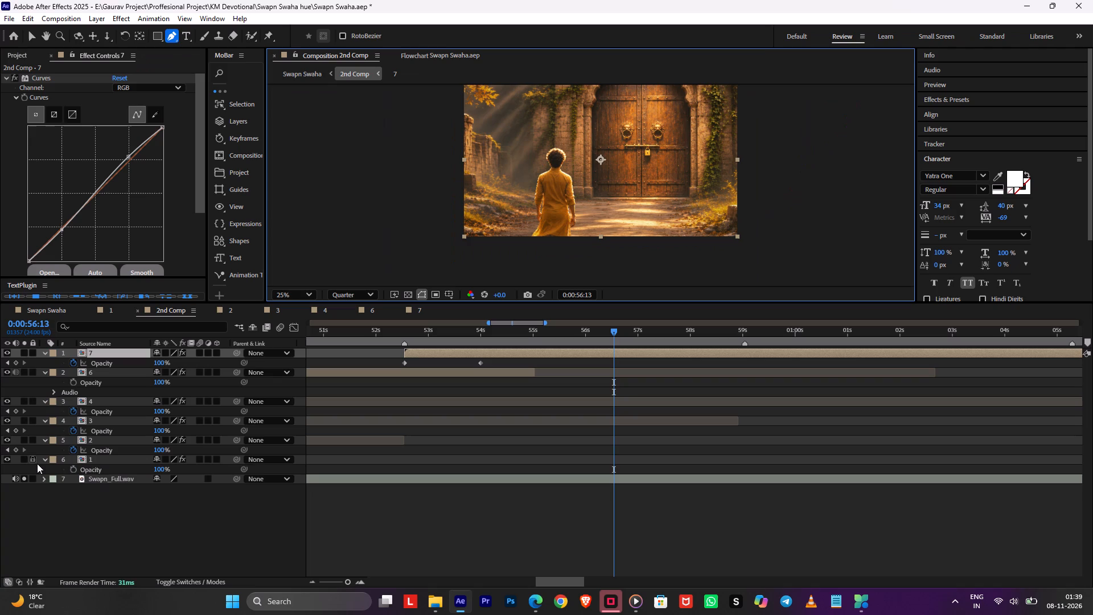
# Preview the new opacity fade in 2nd Comp from 0:00:56:13 and save the project.
pyautogui.press('space')
pyautogui.hotkey('ctrl', 's')
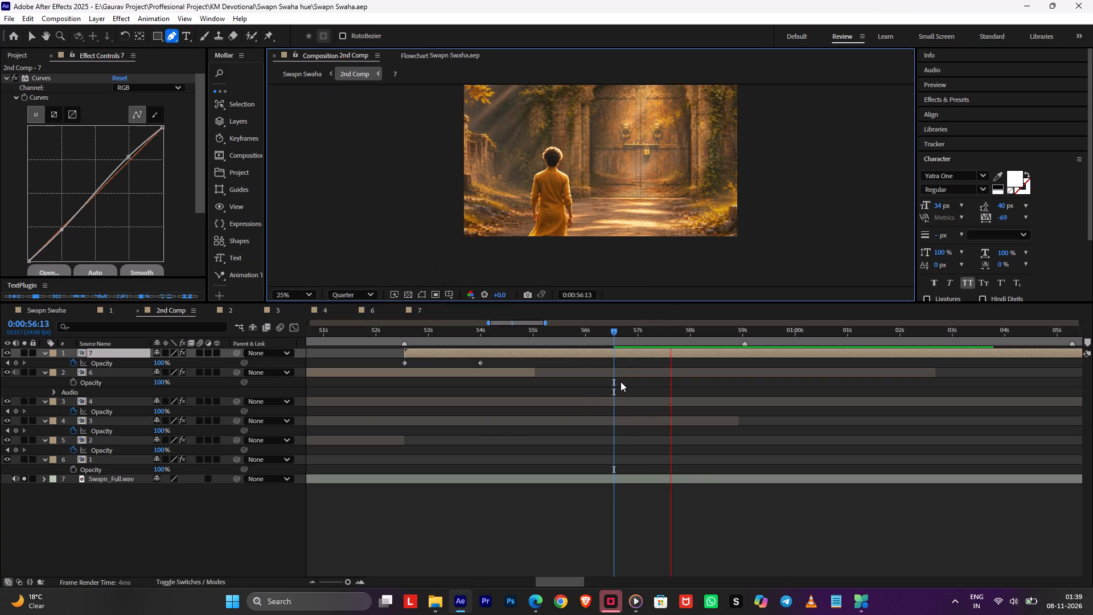
pyautogui.click(615, 335)
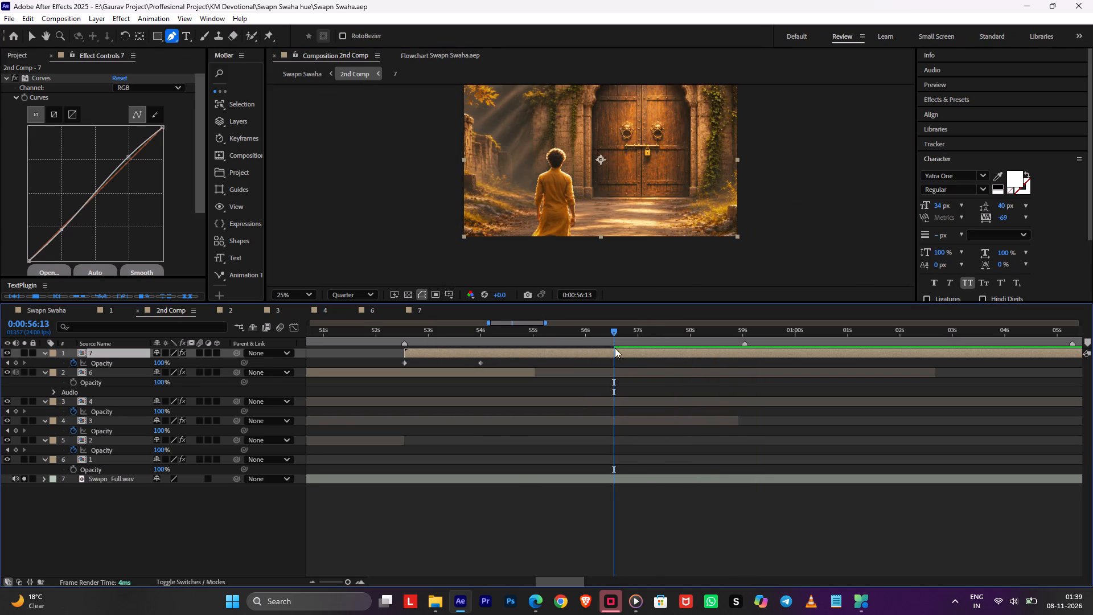
# In composition 7, slide the forest road layer and its fade slightly earlier on the timeline, returning to 2nd Comp.
pyautogui.doubleClick(615, 352)
pyautogui.moveTo(633, 452); pyautogui.dragTo(591, 460)
pyautogui.press('Tab')
pyautogui.click(486, 454)
pyautogui.click(552, 450)
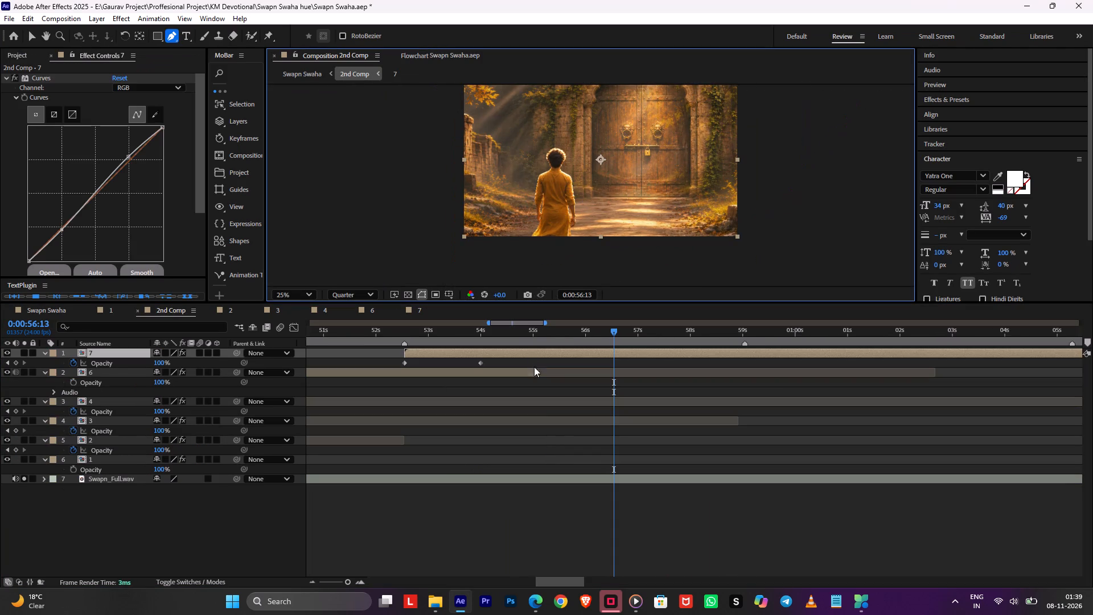
# Preview the retimed door-to-road fade in 2nd Comp from 0:00:54:22 to about 0:00:59:01, saving the project.
pyautogui.click(529, 338)
pyautogui.press('space')
pyautogui.hotkey('ctrl', 's')
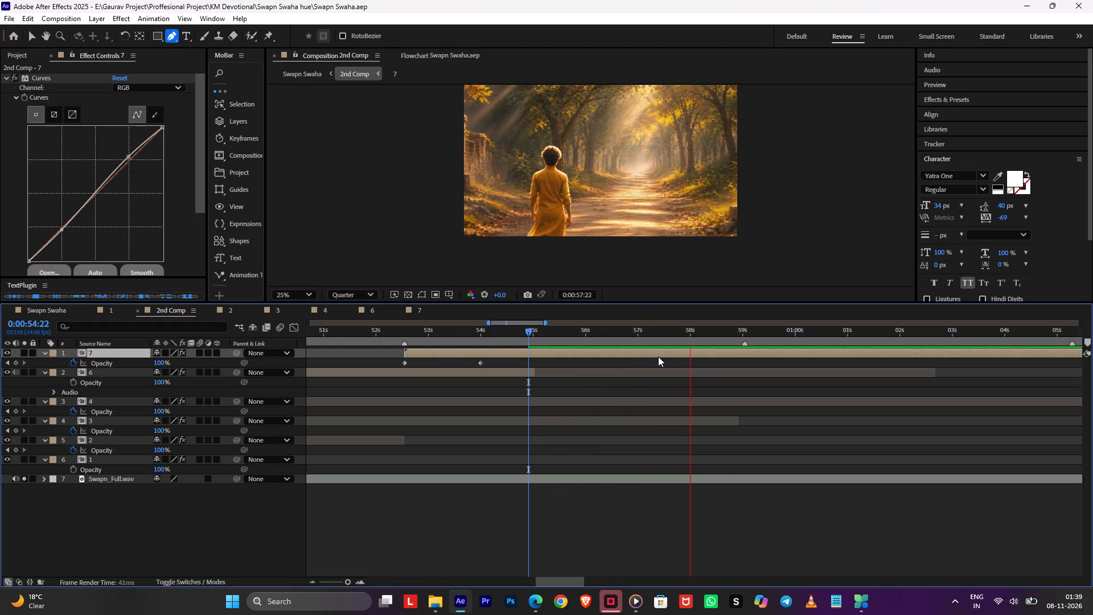
pyautogui.press('space')
pyautogui.press('space')
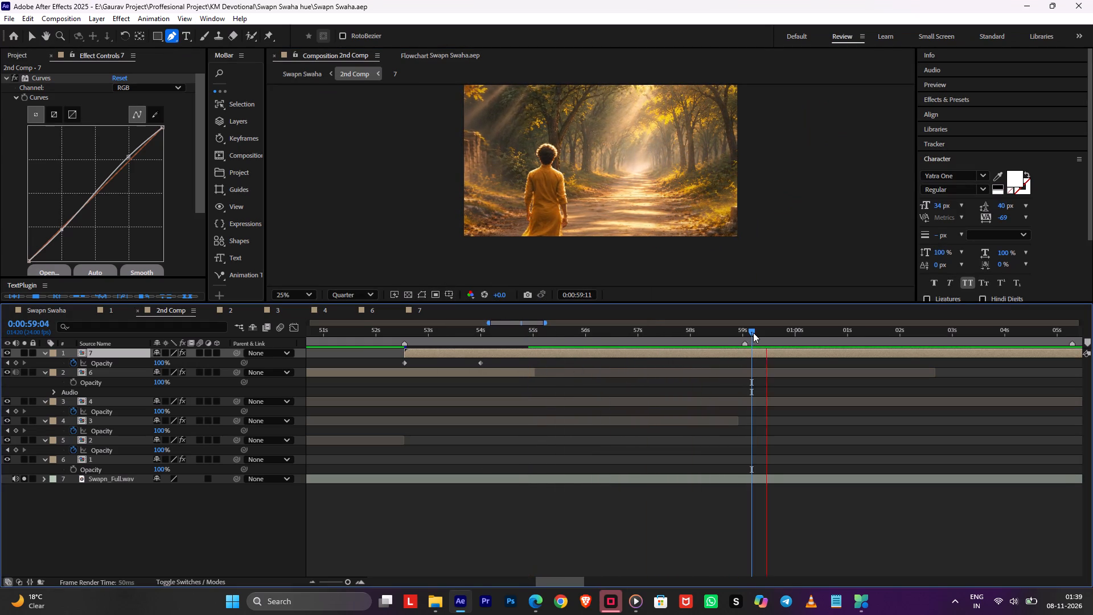
pyautogui.moveTo(752, 333); pyautogui.dragTo(741, 334)
pyautogui.press('space')
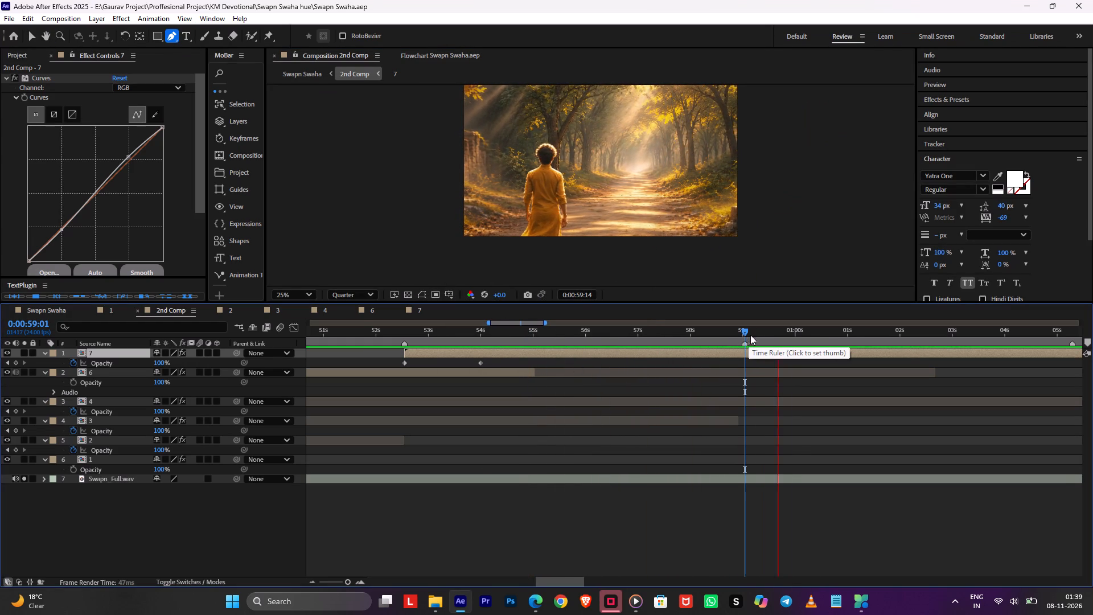
pyautogui.click(746, 329)
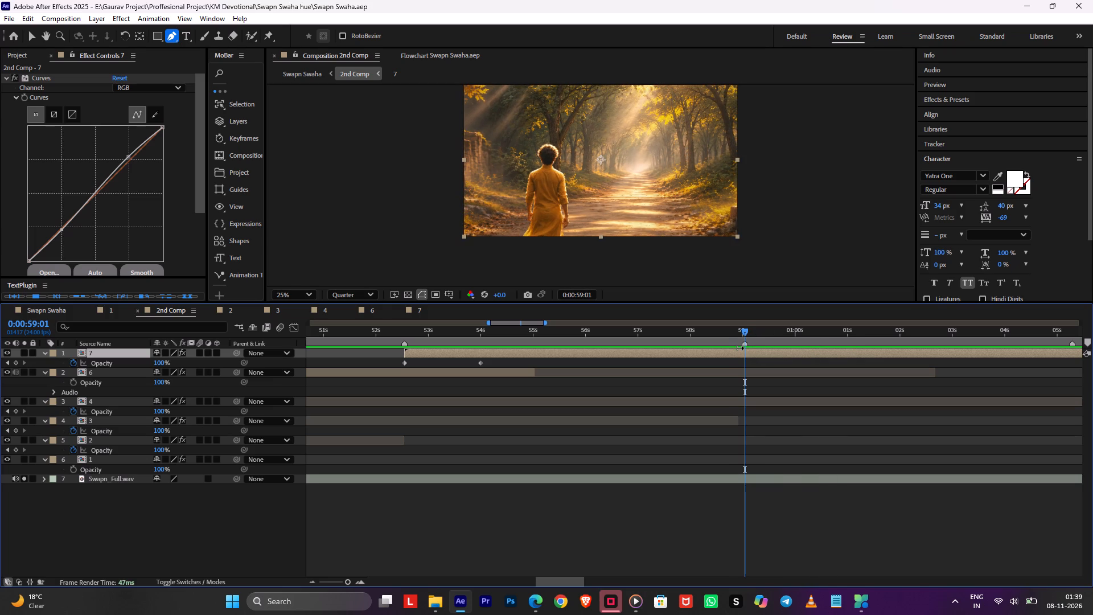
pyautogui.hotkey('alt', ']')
pyautogui.hotkey('ctrl', 's')
pyautogui.rightClick(743, 348)
pyautogui.keyDown('alt'); pyautogui.scroll(-2, 753, 380); pyautogui.keyUp('alt')
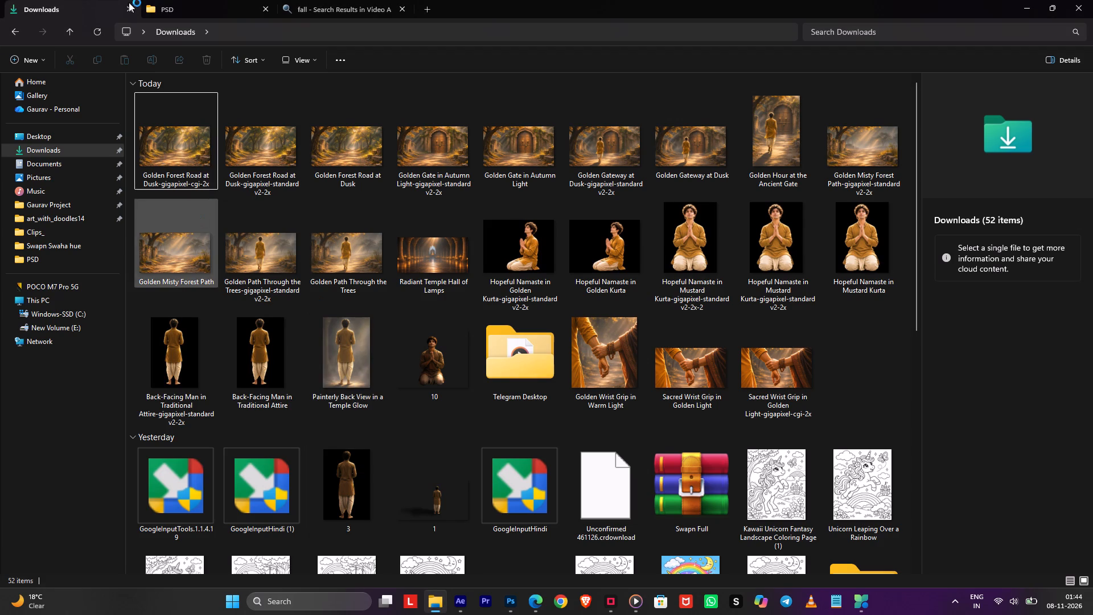
pyautogui.click(99, 36)
pyautogui.click(98, 38)
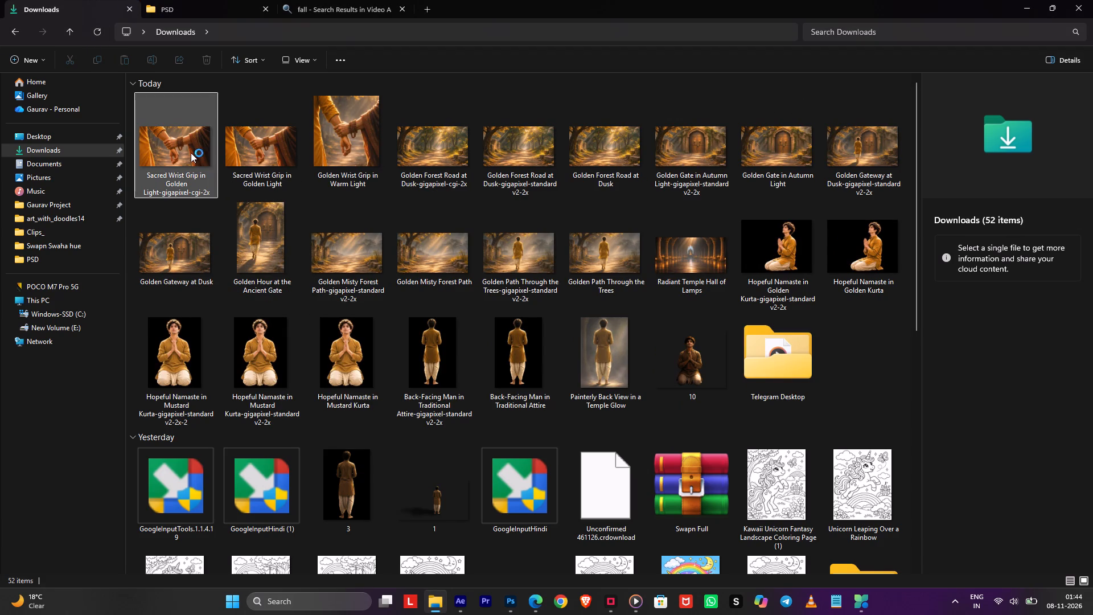
pyautogui.moveTo(190, 153); pyautogui.dragTo(429, 249)
pyautogui.hotkey('alt', 'Tab')
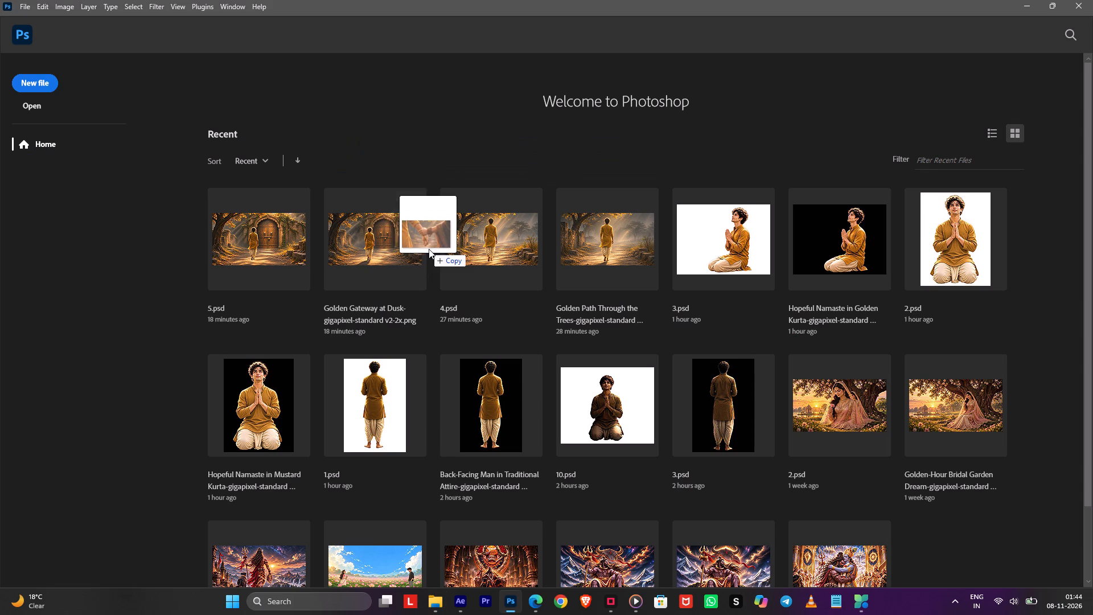
pyautogui.moveTo(429, 249); pyautogui.dragTo(430, 251)
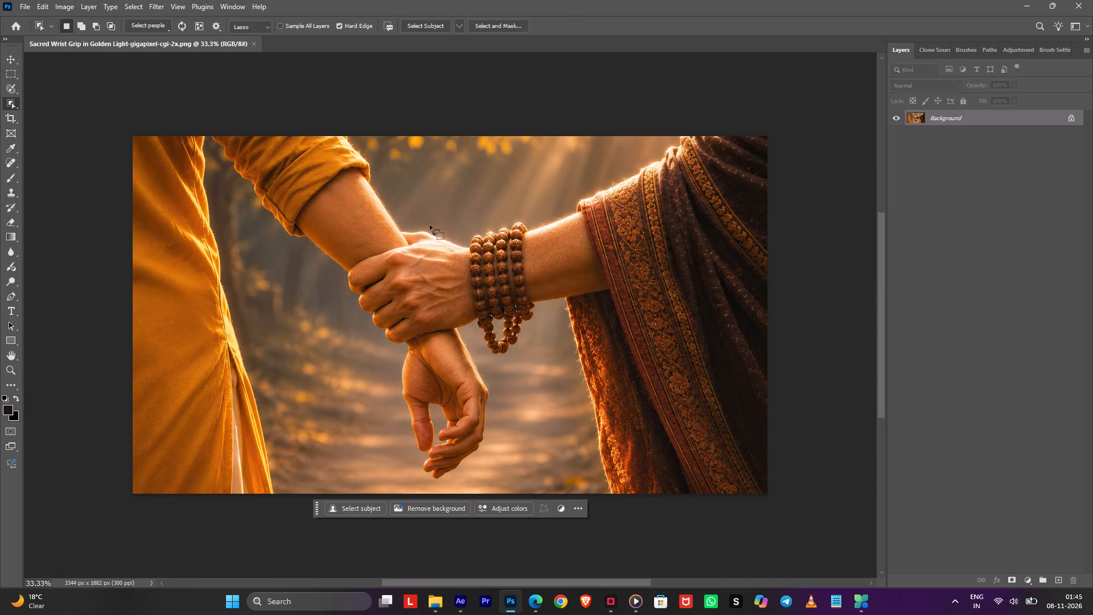
# Select the forest background around the arms with Object Selection, adding the gap between the yellow kurta and its sleeve.
pyautogui.write('WW')
pyautogui.keyDown('shift'); pyautogui.click(430, 225); pyautogui.keyUp('shift')
pyautogui.keyDown('shift'); pyautogui.click(430, 225); pyautogui.keyUp('shift')
pyautogui.hotkey('shift', 'w')
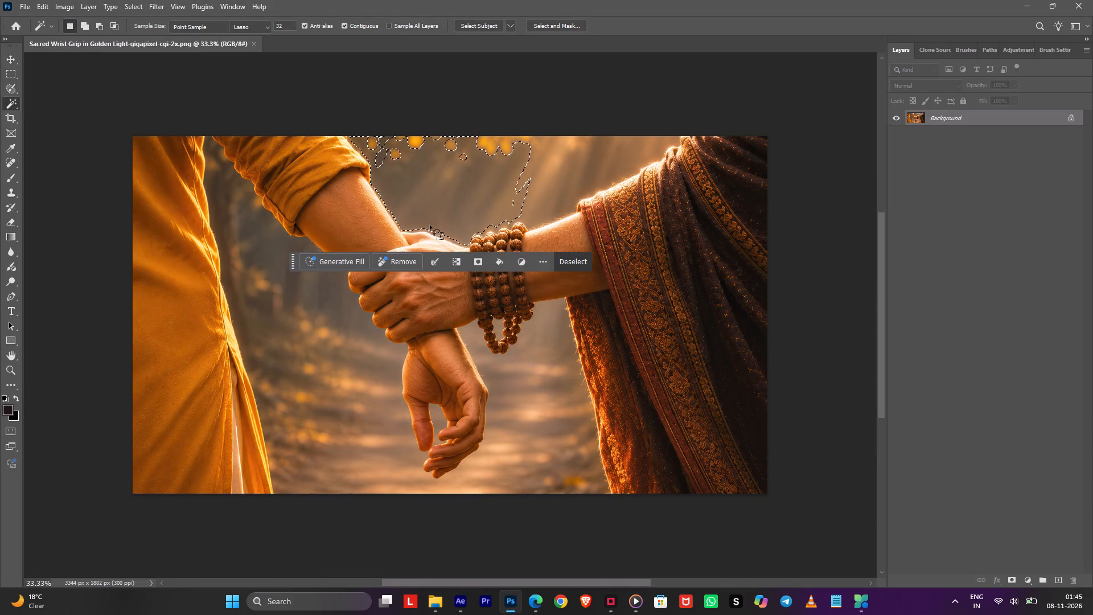
pyautogui.keyDown('shift'); pyautogui.click(434, 204); pyautogui.keyUp('shift')
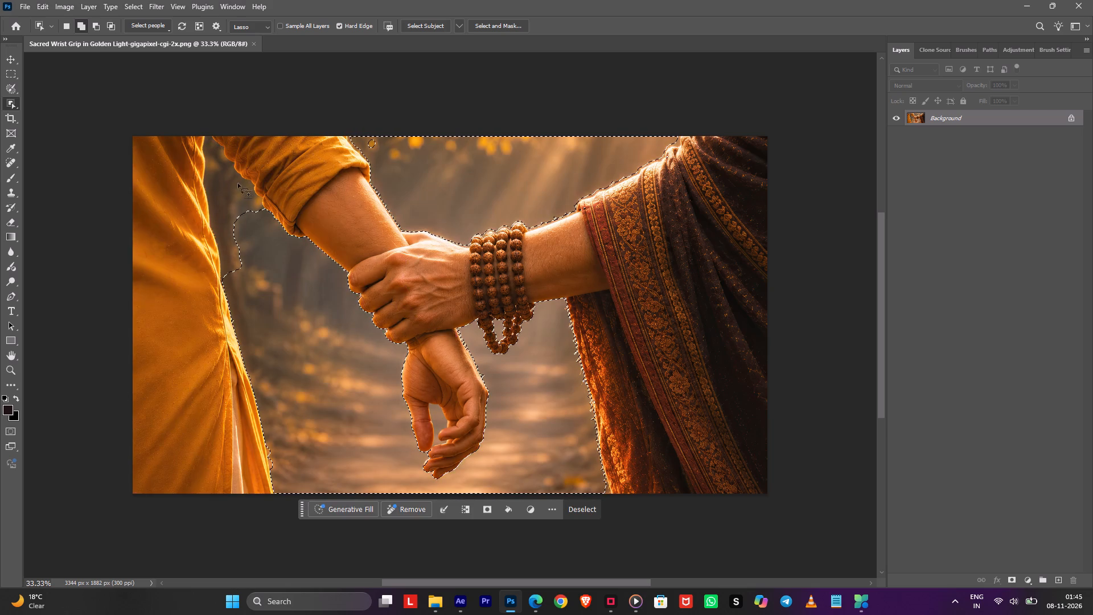
pyautogui.keyDown('shift'); pyautogui.moveTo(203, 126); pyautogui.dragTo(258, 192); pyautogui.keyUp('shift')
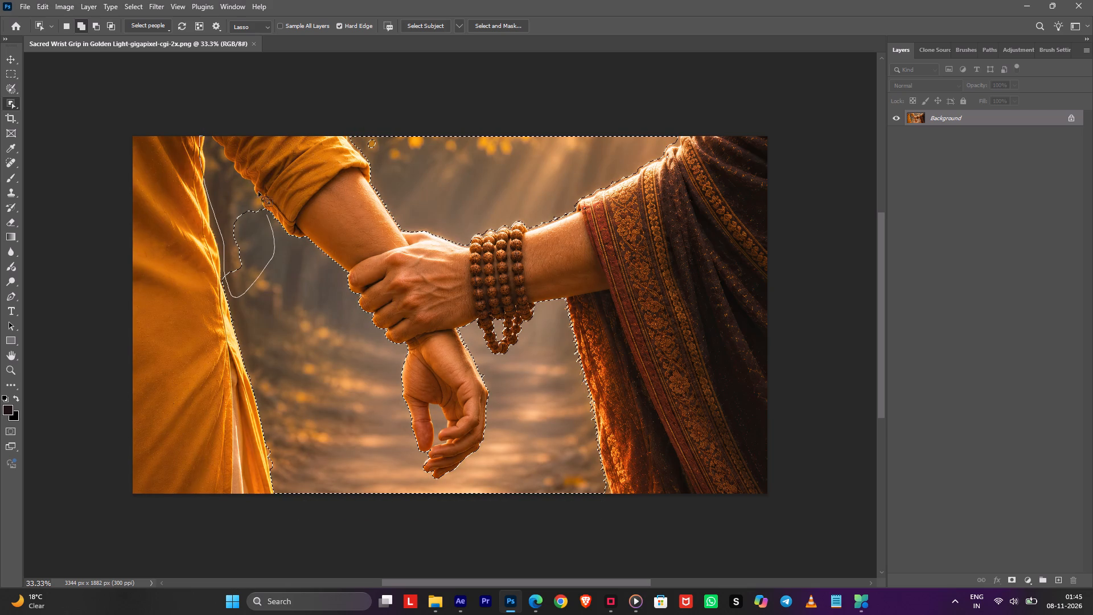
pyautogui.keyDown('shift'); pyautogui.moveTo(258, 192); pyautogui.dragTo(259, 194); pyautogui.keyUp('shift')
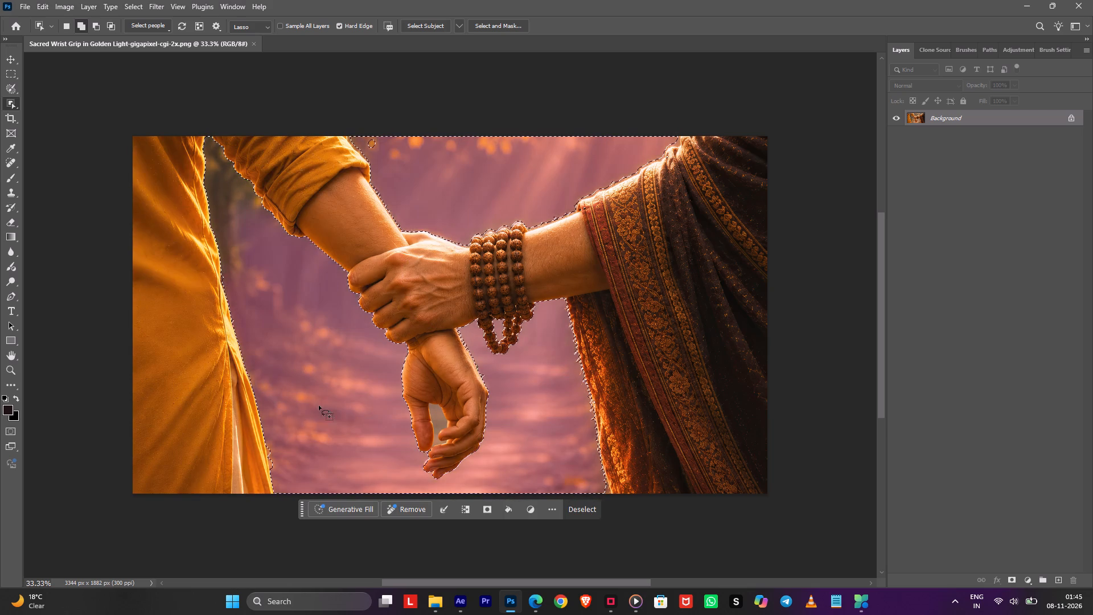
pyautogui.keyDown('shift'); pyautogui.moveTo(270, 423); pyautogui.dragTo(293, 448); pyautogui.keyUp('shift')
# Refine the background selection along the upper edge of the patterned shawl near the shoulder.
pyautogui.keyDown('shift'); pyautogui.moveTo(576, 171); pyautogui.dragTo(706, 128); pyautogui.keyUp('shift')
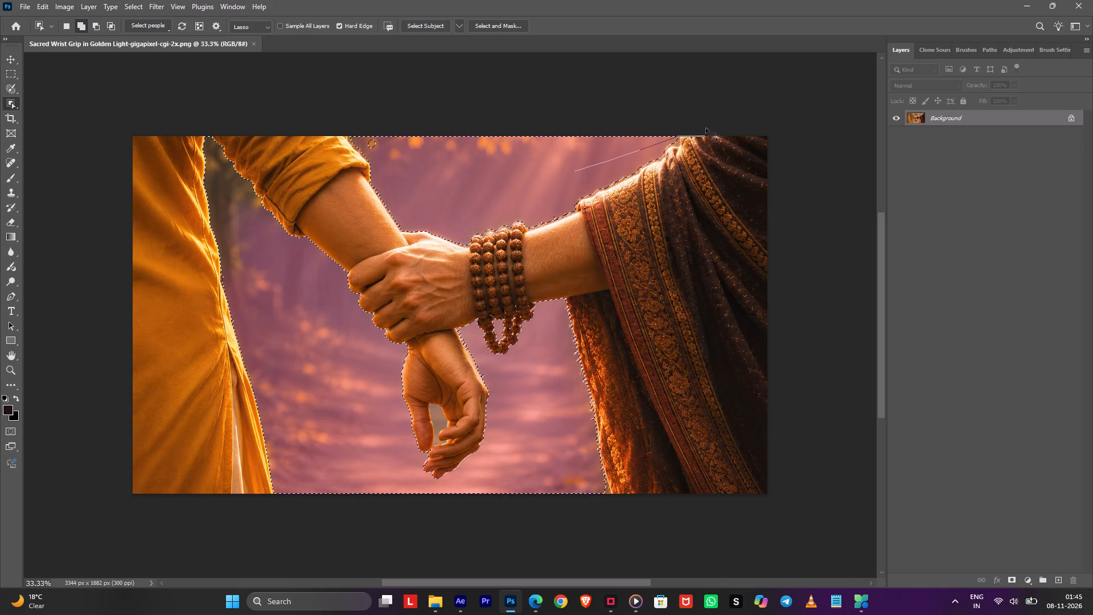
pyautogui.keyDown('shift'); pyautogui.moveTo(706, 128); pyautogui.dragTo(595, 175); pyautogui.keyUp('shift')
pyautogui.keyDown('shift'); pyautogui.doubleClick(529, 237); pyautogui.keyUp('shift')
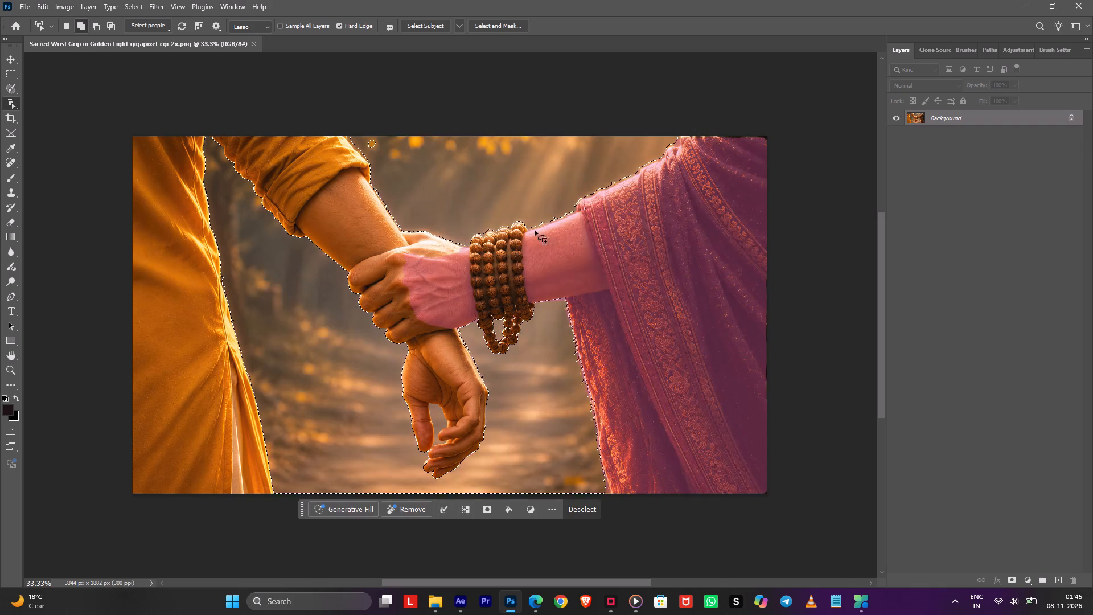
pyautogui.keyDown('shift'); pyautogui.moveTo(627, 161); pyautogui.dragTo(652, 149); pyautogui.keyUp('shift')
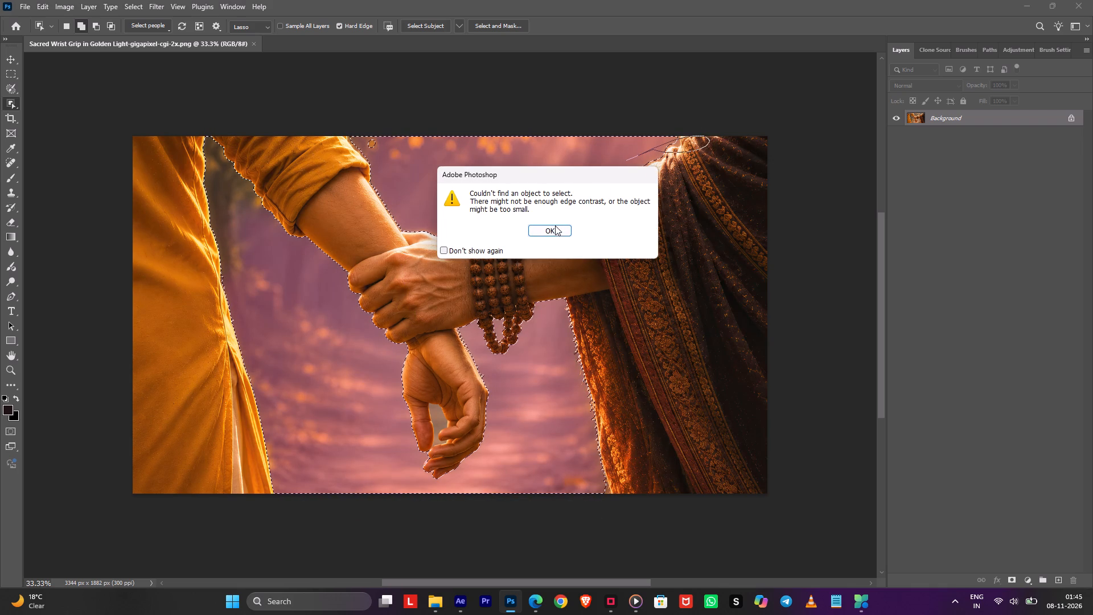
pyautogui.keyDown('shift'); pyautogui.click(554, 225); pyautogui.keyUp('shift')
pyautogui.keyDown('alt'); pyautogui.scroll(1, 700, 168); pyautogui.keyUp('alt')
pyautogui.keyDown('alt'); pyautogui.scroll(5, 696, 120); pyautogui.keyUp('alt')
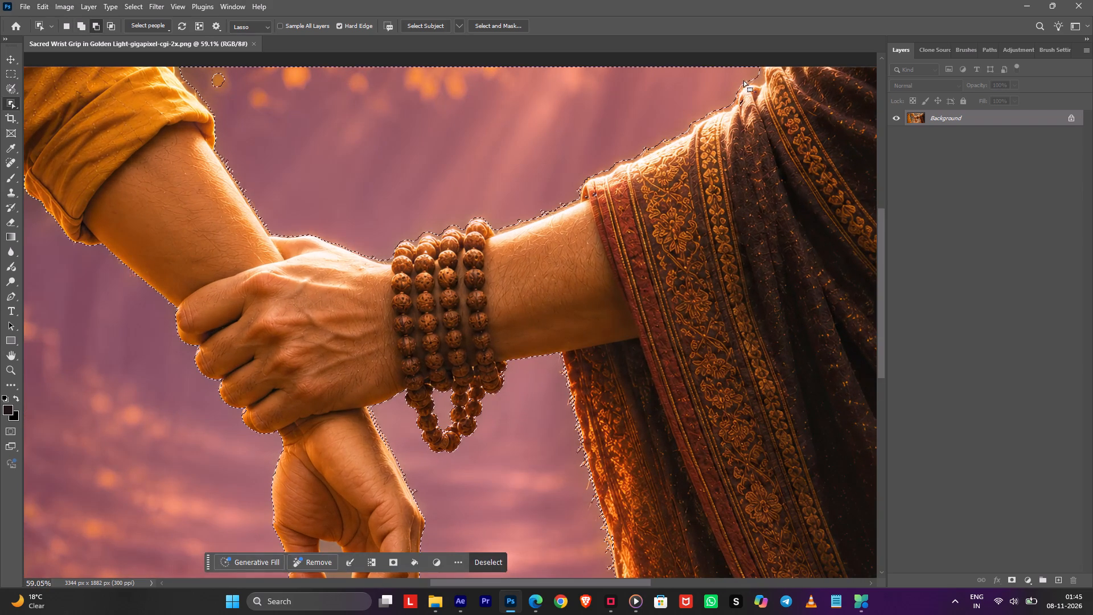
pyautogui.keyDown('shift'); pyautogui.moveTo(750, 73); pyautogui.dragTo(734, 89); pyautogui.keyUp('shift')
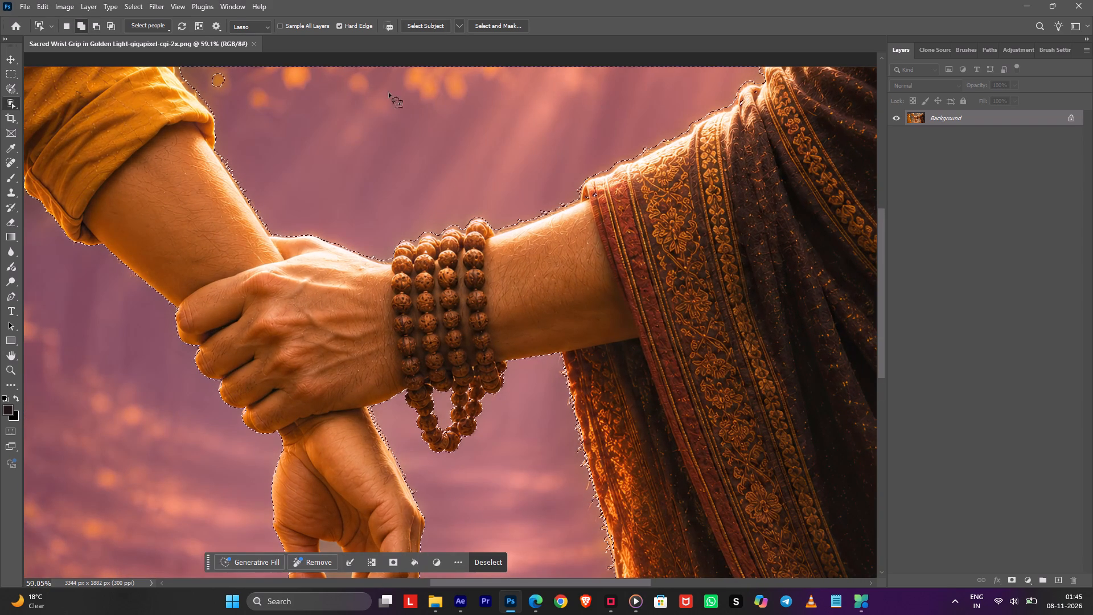
# Add the unselected leaf spot beside the yellow sleeve to the selection, try refining the sleeve's upper edge, and undo the last changes.
pyautogui.keyDown('shift'); pyautogui.moveTo(204, 78); pyautogui.dragTo(212, 81); pyautogui.keyUp('shift')
pyautogui.keyDown('shift'); pyautogui.moveTo(202, 68); pyautogui.dragTo(150, 59); pyautogui.keyUp('shift')
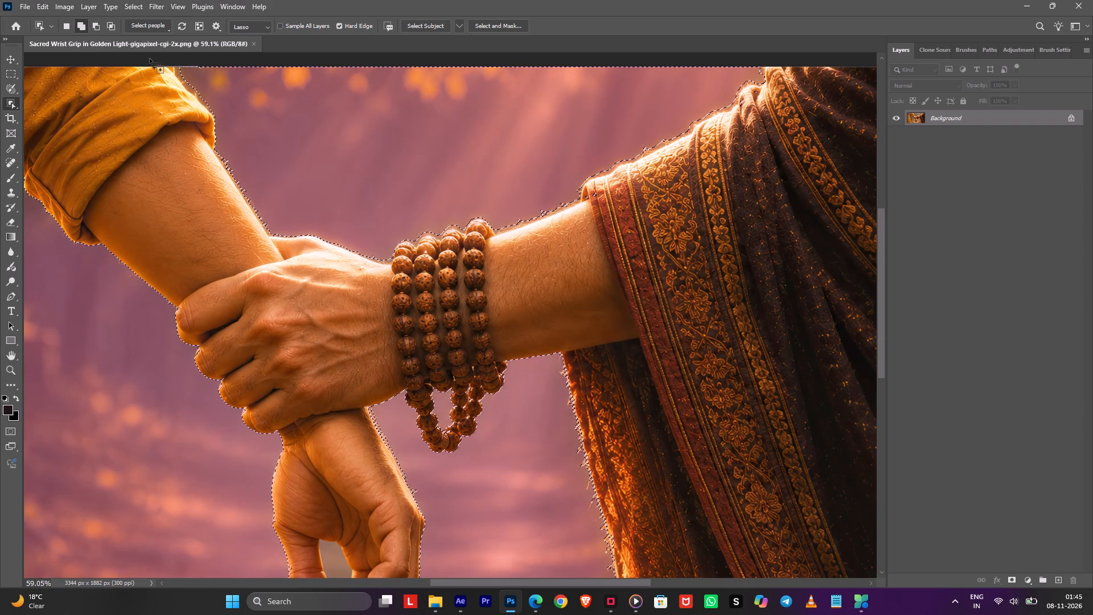
pyautogui.keyDown('shift'); pyautogui.moveTo(150, 59); pyautogui.dragTo(163, 52); pyautogui.keyUp('shift')
pyautogui.keyDown('shift'); pyautogui.moveTo(189, 60); pyautogui.dragTo(168, 60); pyautogui.keyUp('shift')
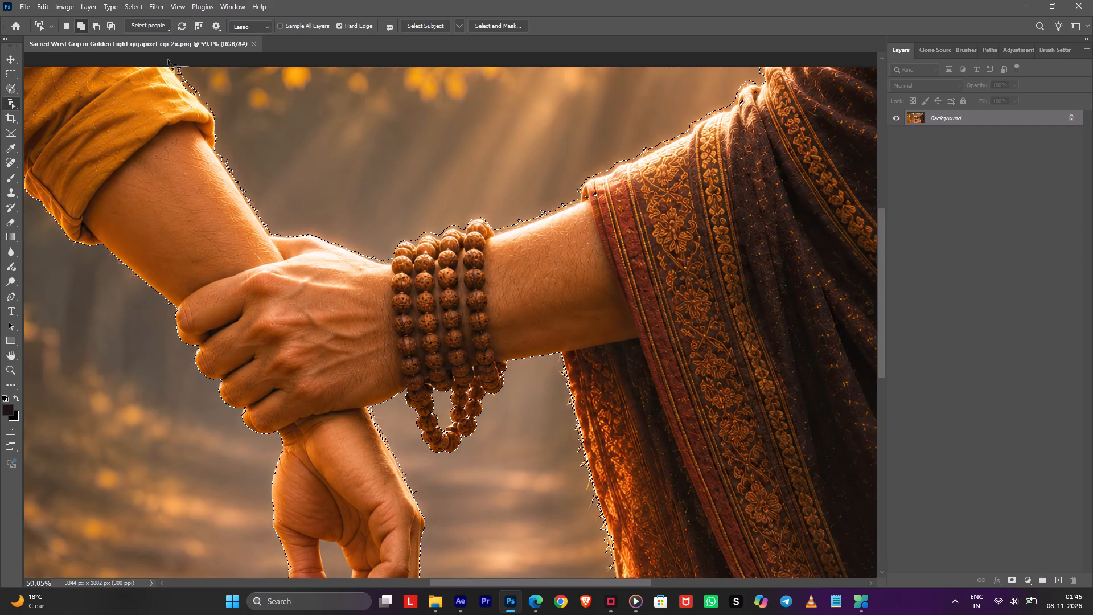
pyautogui.keyDown('shift'); pyautogui.moveTo(168, 60); pyautogui.dragTo(182, 69); pyautogui.keyUp('shift')
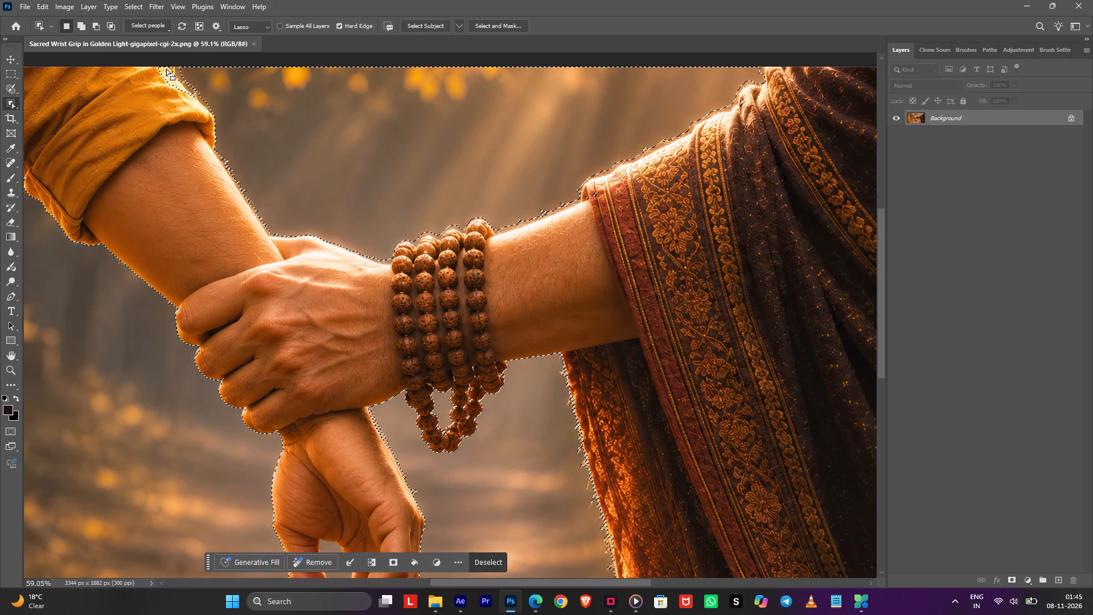
pyautogui.hotkey('ctrl', 'z')
pyautogui.hotkey('ctrl', 'z')
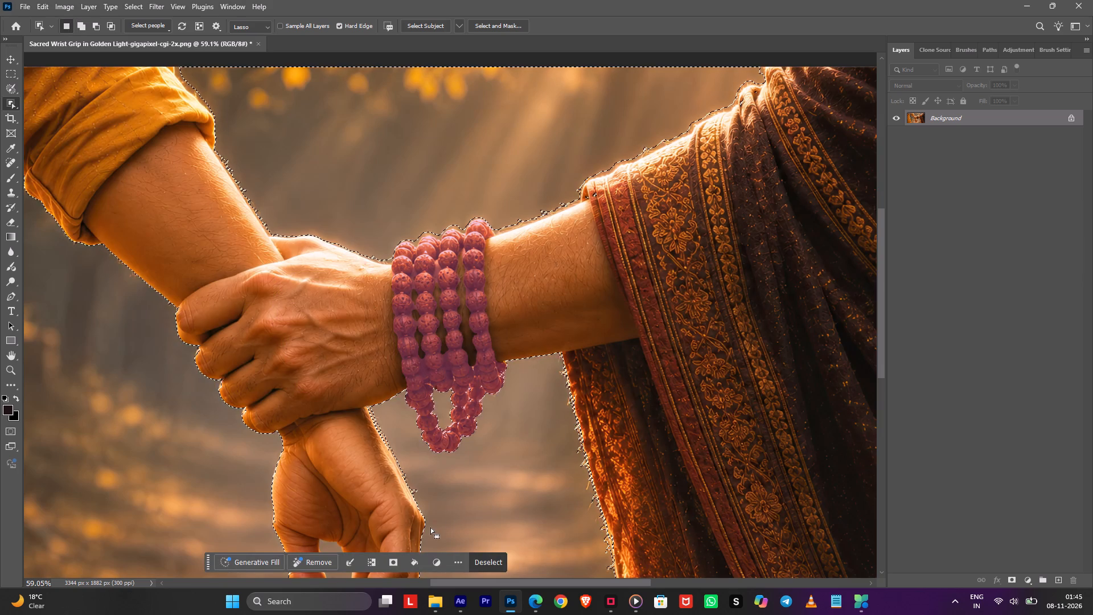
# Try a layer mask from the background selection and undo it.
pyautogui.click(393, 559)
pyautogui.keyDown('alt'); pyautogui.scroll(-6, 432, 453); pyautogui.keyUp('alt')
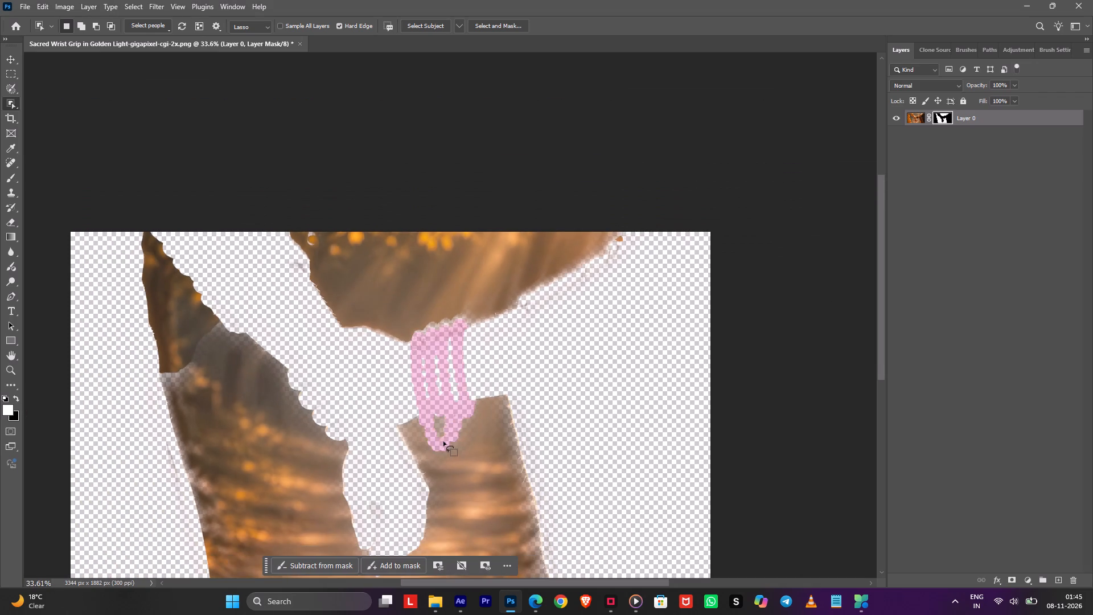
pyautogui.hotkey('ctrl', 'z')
# Invert the selection to cover the arms, kurta and shawl instead of the background.
pyautogui.hotkey('ctrl', 'shift', 'i')
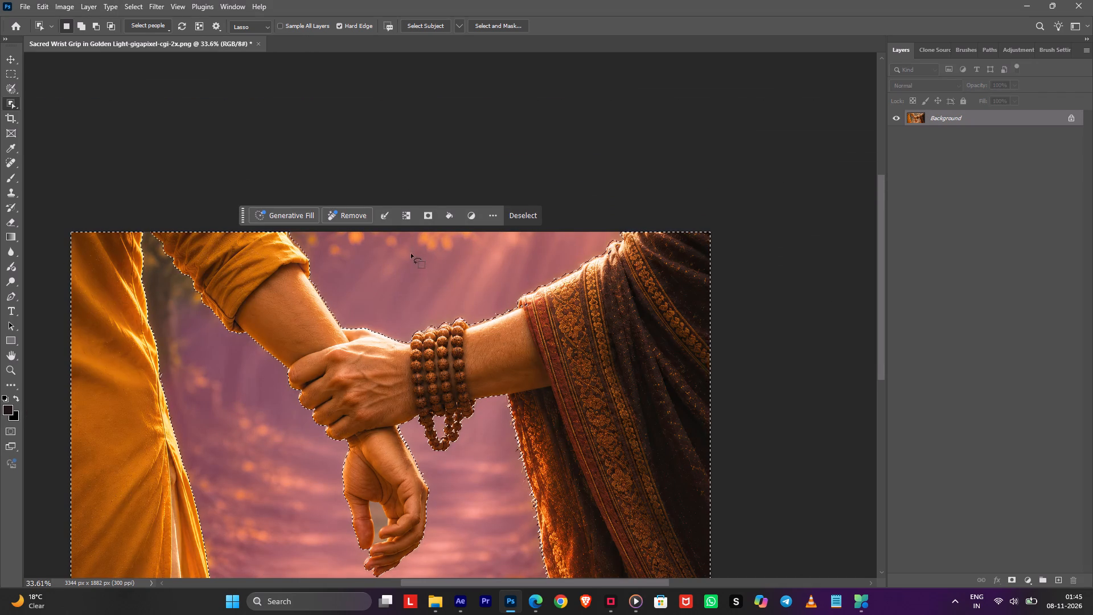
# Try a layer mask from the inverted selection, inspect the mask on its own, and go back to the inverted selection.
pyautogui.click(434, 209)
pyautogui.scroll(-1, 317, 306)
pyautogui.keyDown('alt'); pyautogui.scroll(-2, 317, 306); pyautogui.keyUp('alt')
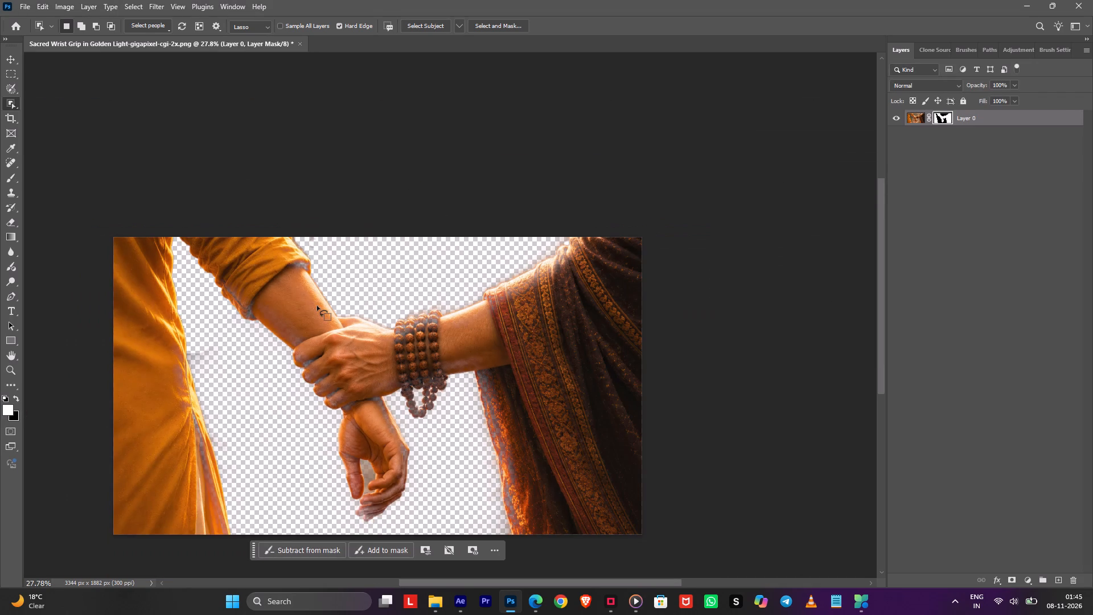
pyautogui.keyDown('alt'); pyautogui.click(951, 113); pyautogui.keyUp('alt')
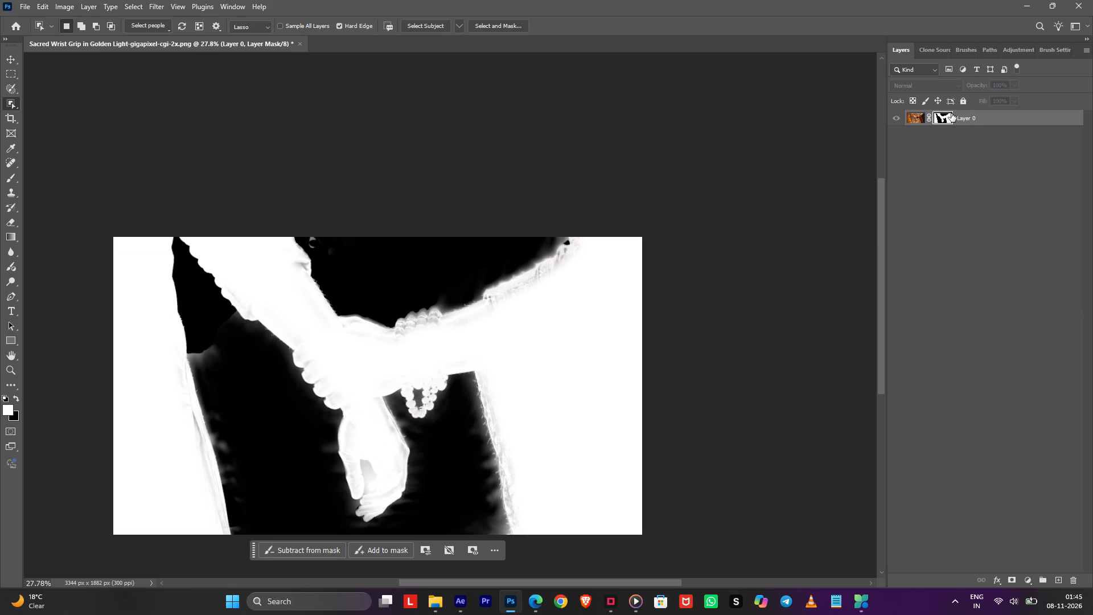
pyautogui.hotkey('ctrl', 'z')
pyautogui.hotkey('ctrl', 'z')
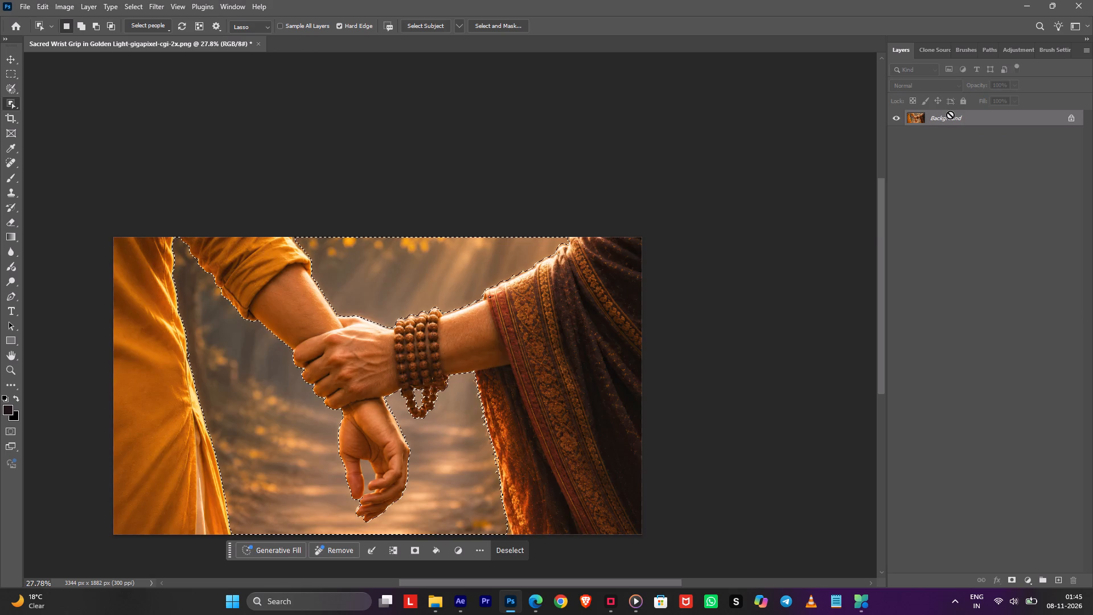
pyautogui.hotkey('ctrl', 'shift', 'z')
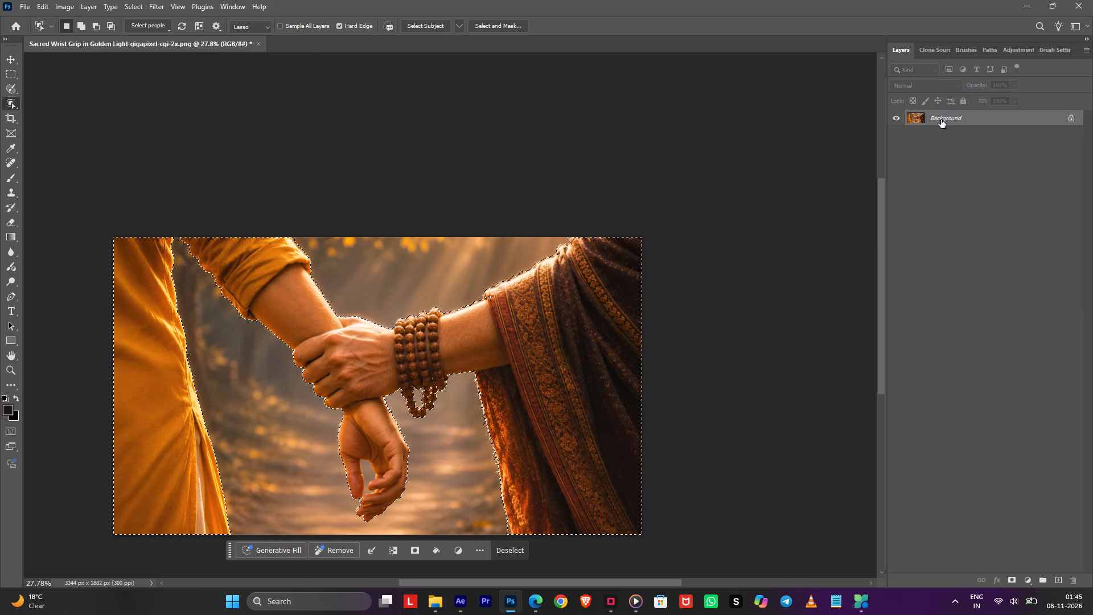
# Unlock the Background layer.
pyautogui.click(1073, 121)
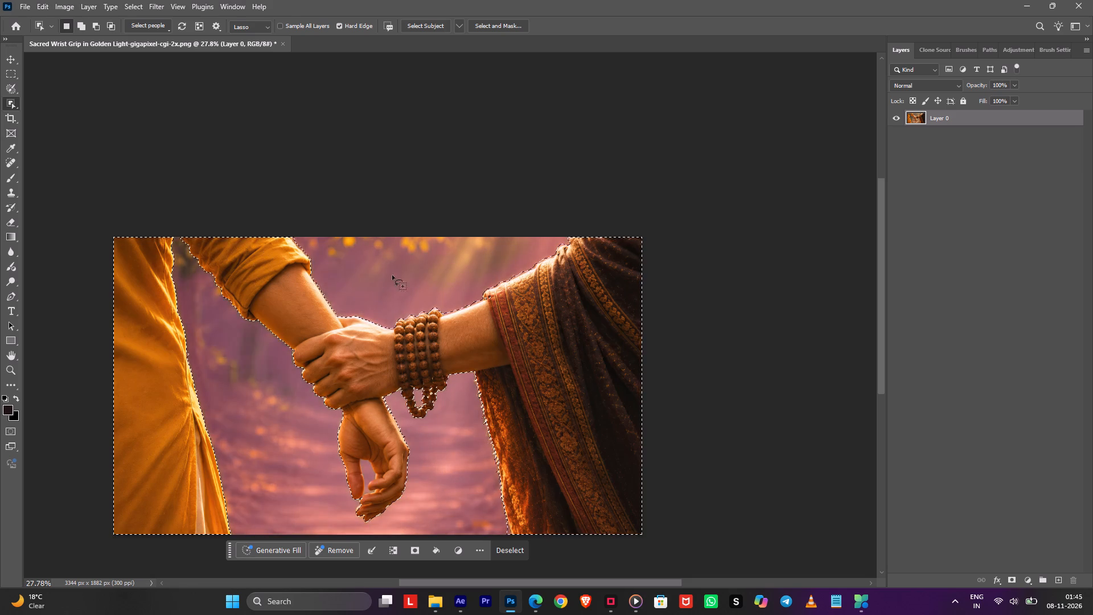
# Subtract the leftover background around the sleeve, forearms and path from the figures' selection using the Quick Selection tool.
pyautogui.hotkey('shift', 'w')
pyautogui.keyDown('shift'); pyautogui.moveTo(363, 266); pyautogui.dragTo(463, 267); pyautogui.keyUp('shift')
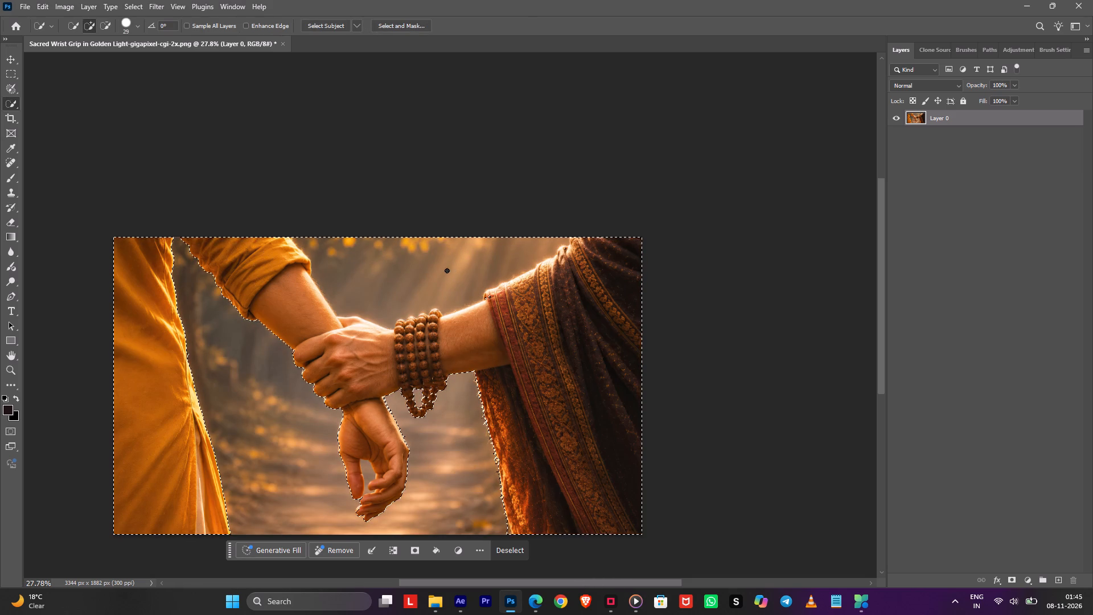
pyautogui.hotkey('ctrl', 'z')
pyautogui.keyDown('alt'); pyautogui.moveTo(360, 263); pyautogui.dragTo(339, 279); pyautogui.keyUp('alt')
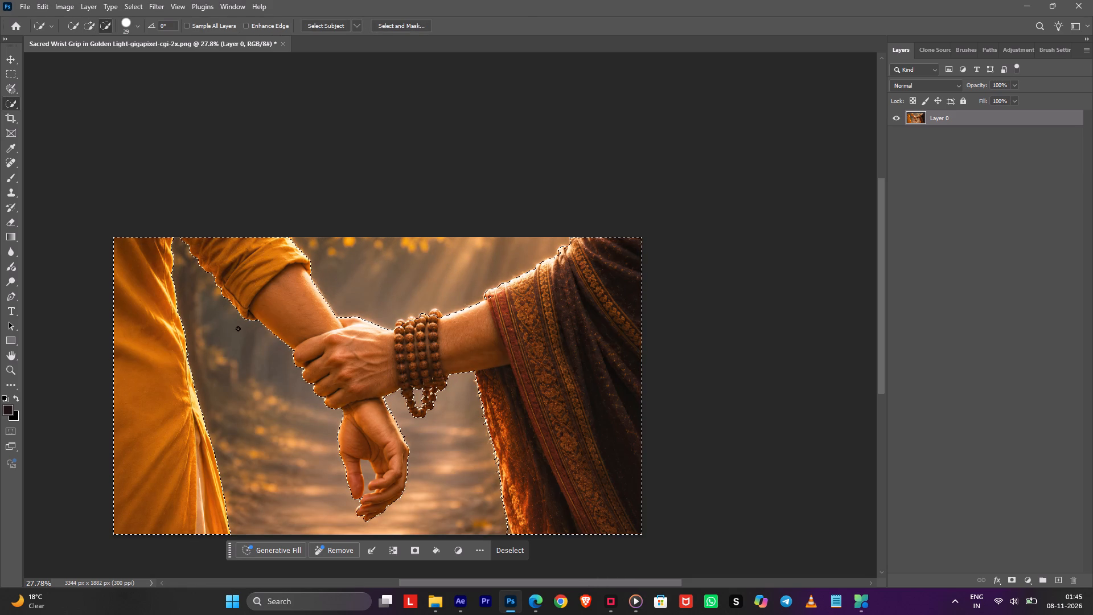
pyautogui.keyDown('alt'); pyautogui.moveTo(222, 316); pyautogui.dragTo(324, 510); pyautogui.keyUp('alt')
pyautogui.hotkey('ctrl', 'z')
pyautogui.keyDown('alt'); pyautogui.moveTo(290, 427); pyautogui.dragTo(298, 514); pyautogui.keyUp('alt')
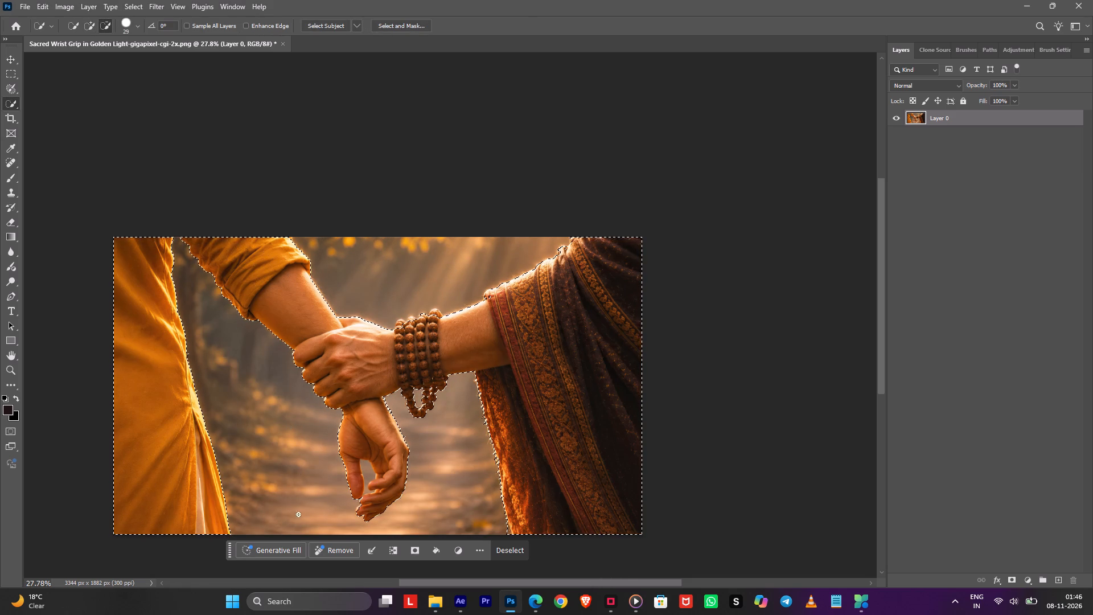
pyautogui.keyDown('alt'); pyautogui.moveTo(298, 514); pyautogui.dragTo(297, 527); pyautogui.keyUp('alt')
pyautogui.keyDown('alt'); pyautogui.moveTo(426, 475); pyautogui.dragTo(437, 522); pyautogui.keyUp('alt')
# Add a layer mask to Layer 0 from the figures' selection.
pyautogui.click(417, 553)
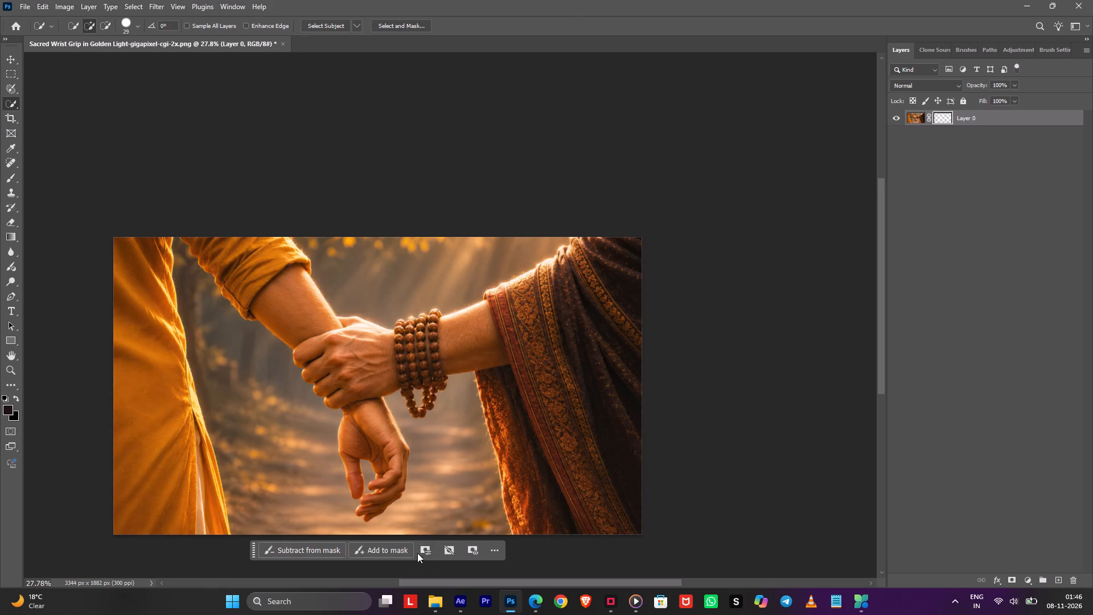
# Load the mask as a selection and paint white across both figures with a brush enlarged to 4092 px to solidify the mask.
pyautogui.keyDown('ctrl'); pyautogui.click(943, 114); pyautogui.keyUp('ctrl')
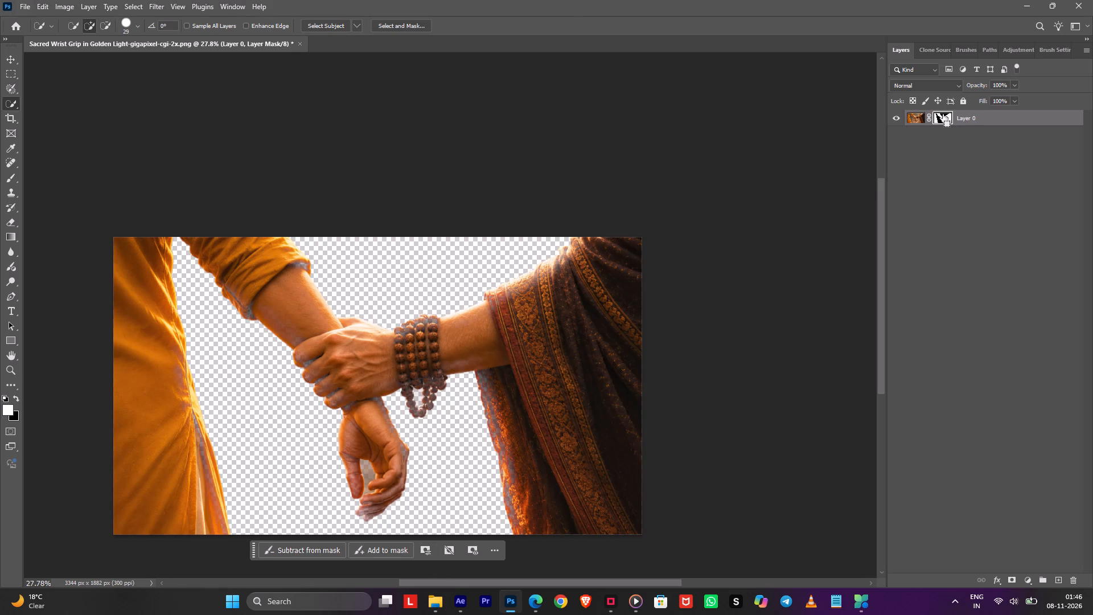
pyautogui.press('b')
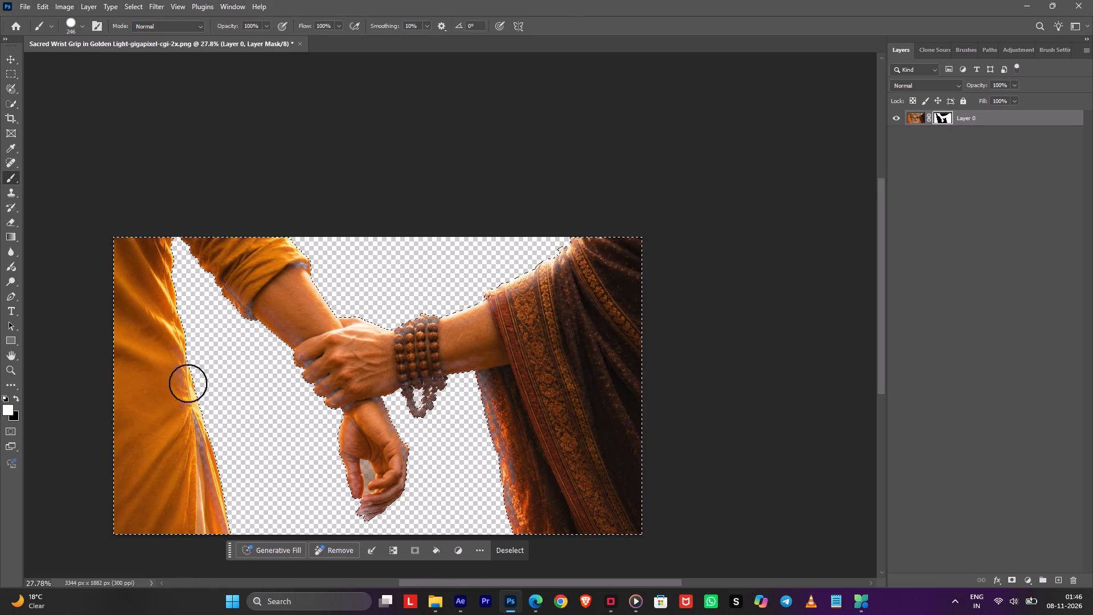
pyautogui.keyDown('alt'); pyautogui.moveTo(171, 315); pyautogui.dragTo(178, 334, button='right'); pyautogui.keyUp('alt')
pyautogui.moveTo(153, 215); pyautogui.dragTo(218, 532)
pyautogui.moveTo(180, 403); pyautogui.dragTo(161, 332)
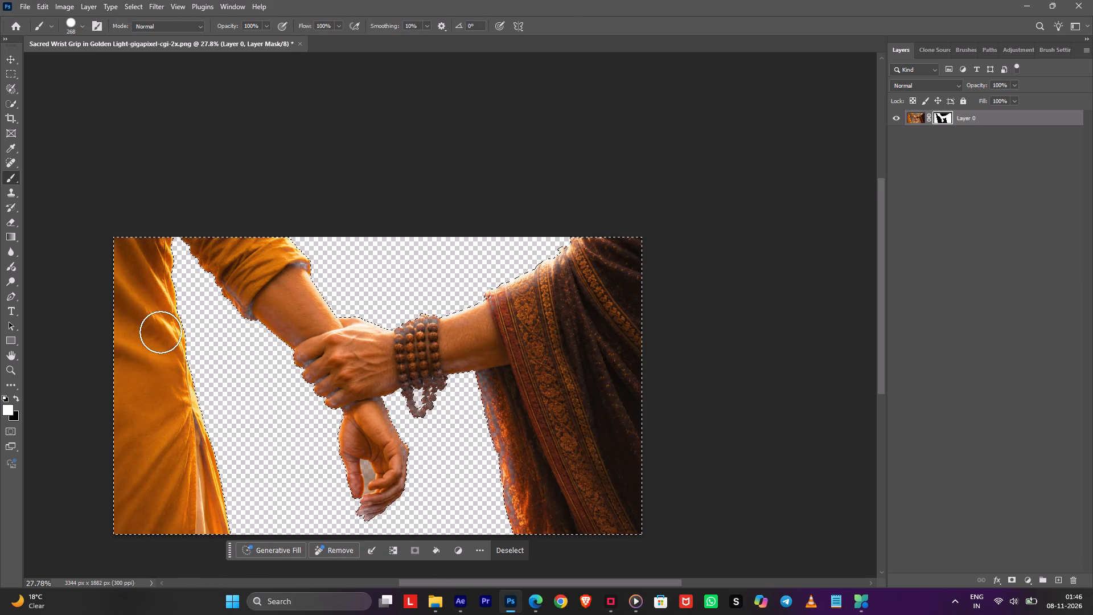
pyautogui.moveTo(161, 332); pyautogui.dragTo(160, 301)
pyautogui.keyDown('alt'); pyautogui.moveTo(155, 317); pyautogui.dragTo(465, 273, button='right'); pyautogui.keyUp('alt')
pyautogui.moveTo(277, 282); pyautogui.dragTo(817, 329)
pyautogui.moveTo(444, 346); pyautogui.dragTo(733, 393)
pyautogui.moveTo(683, 388); pyautogui.dragTo(282, 387)
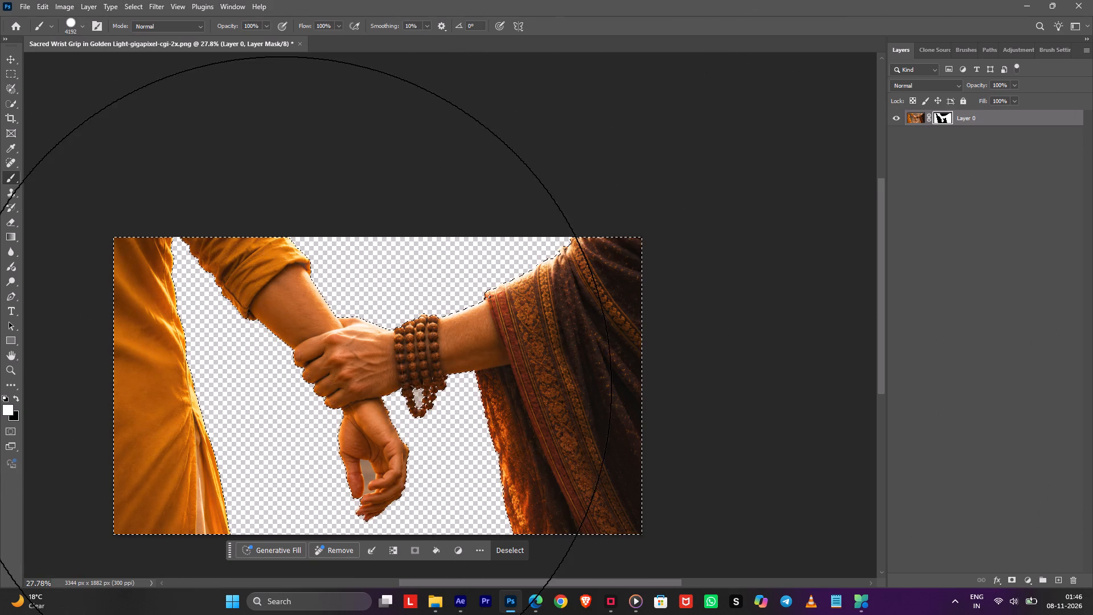
pyautogui.moveTo(290, 387); pyautogui.dragTo(313, 378)
pyautogui.moveTo(250, 376); pyautogui.dragTo(771, 369)
pyautogui.doubleClick(462, 376)
pyautogui.moveTo(424, 379); pyautogui.dragTo(389, 387)
# Select the leftover background gap inside the dangling hand with the Magic Wand and paint it black on the mask.
pyautogui.keyDown('alt'); pyautogui.scroll(1, 456, 474); pyautogui.keyUp('alt')
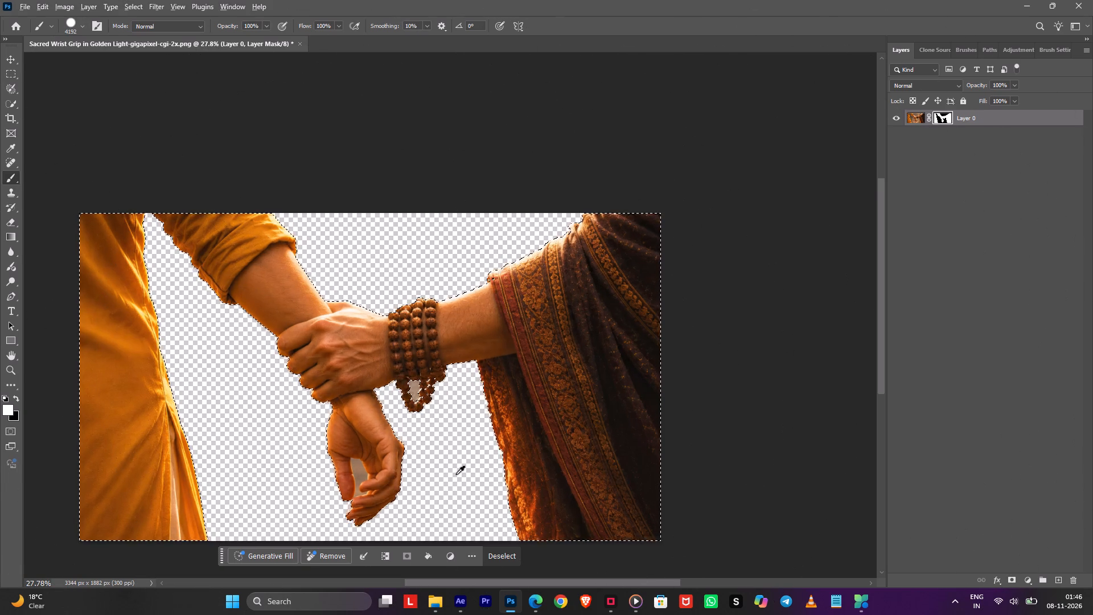
pyautogui.keyDown('alt'); pyautogui.scroll(2, 456, 474); pyautogui.keyUp('alt')
pyautogui.hotkey('shift', 'w')
pyautogui.hotkey('shift', 'w')
pyautogui.click(350, 465)
pyautogui.click(336, 466)
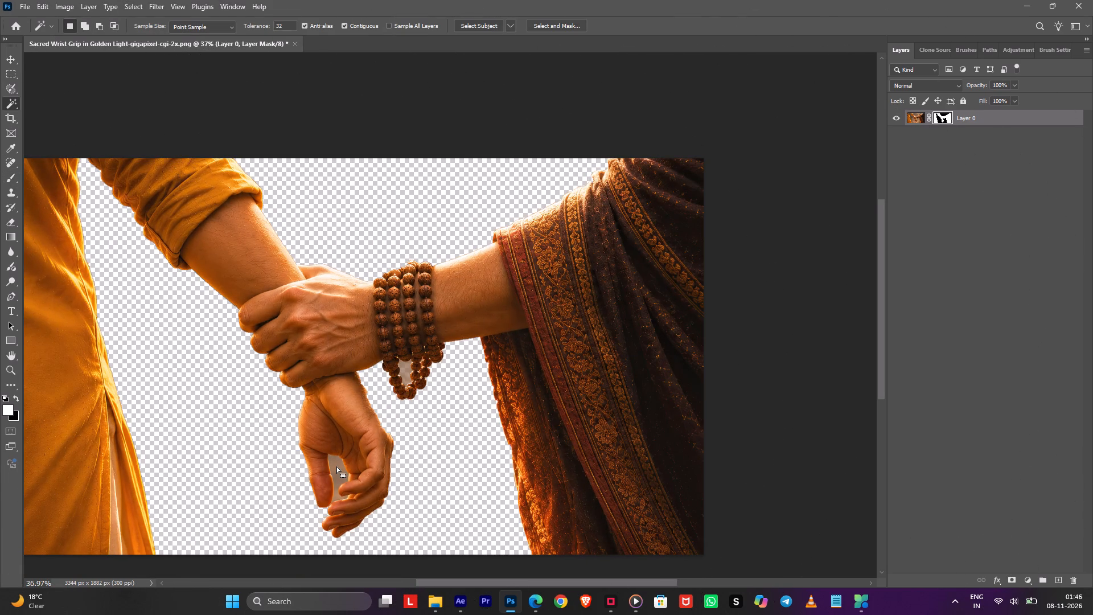
pyautogui.click(336, 467)
pyautogui.write('bx')
pyautogui.click(336, 467)
pyautogui.doubleClick(339, 466)
# Select the background gap inside the hanging bead loop, paint it black on the mask, and deselect.
pyautogui.press('w')
pyautogui.click(410, 371)
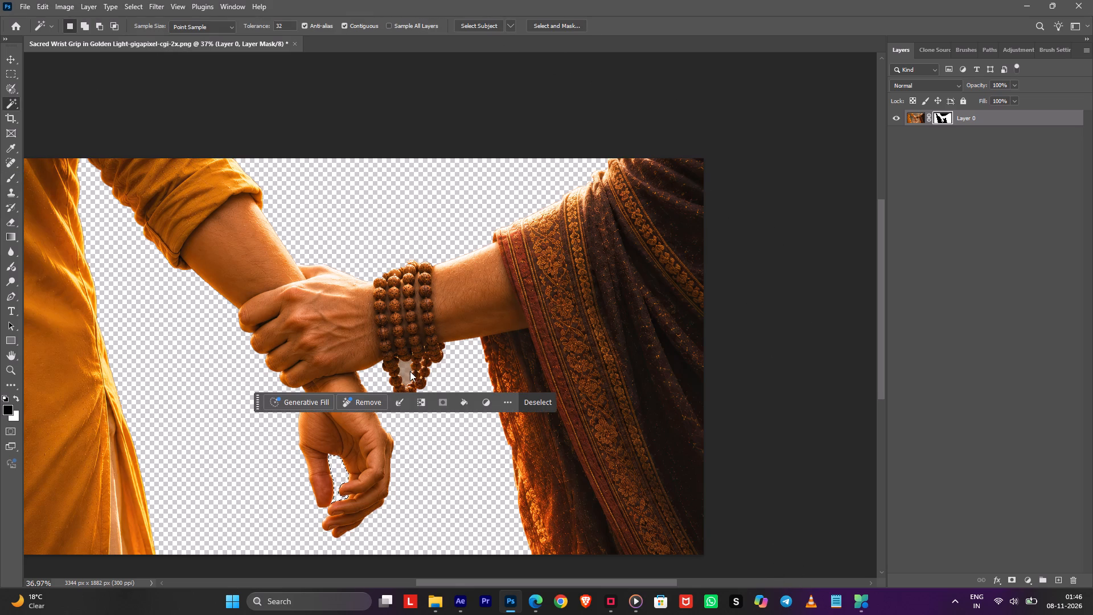
pyautogui.press('b')
pyautogui.doubleClick(410, 371)
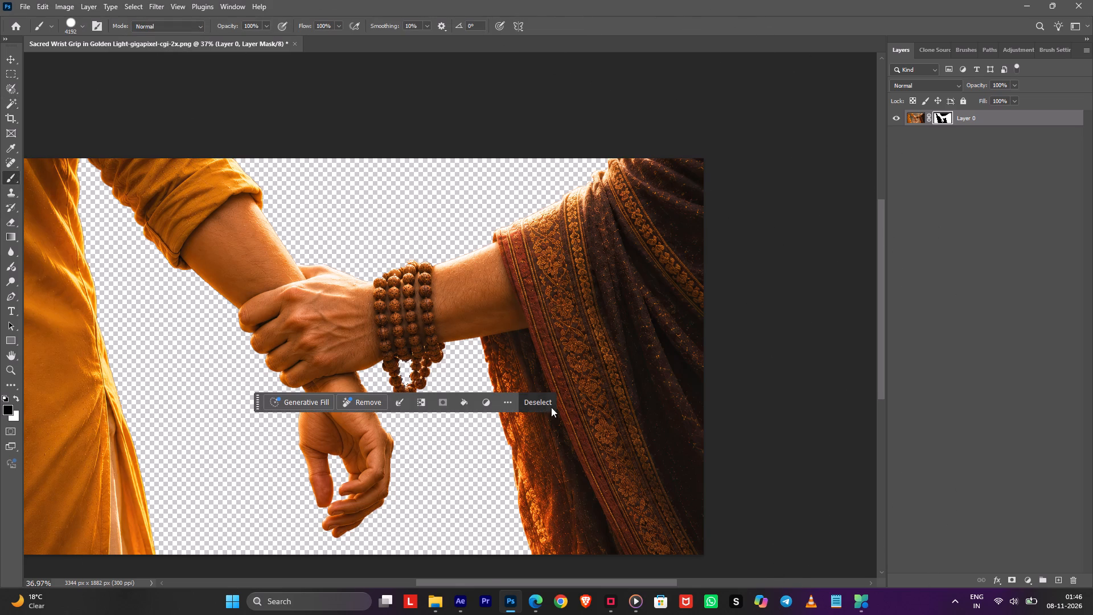
pyautogui.click(551, 407)
pyautogui.keyDown('alt'); pyautogui.moveTo(500, 392); pyautogui.dragTo(81, 422, button='right'); pyautogui.keyUp('alt')
pyautogui.hotkey('alt', 'Tab')
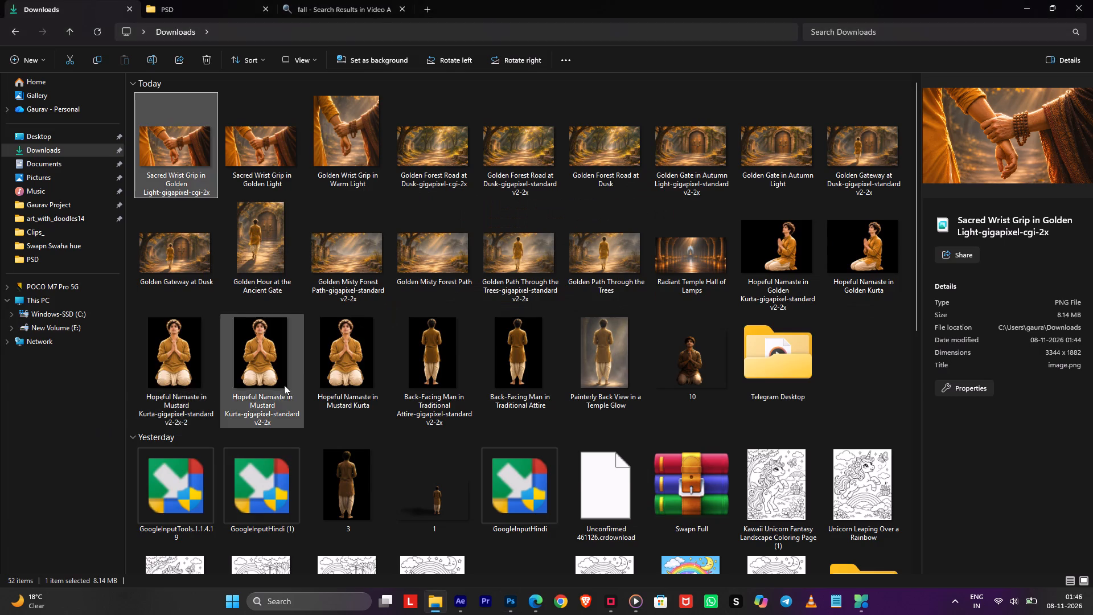
pyautogui.hotkey('alt', 'Tab')
pyautogui.keyDown('alt'); pyautogui.scroll(5, 277, 297); pyautogui.keyUp('alt')
pyautogui.keyDown('alt'); pyautogui.scroll(-3, 286, 273); pyautogui.keyUp('alt')
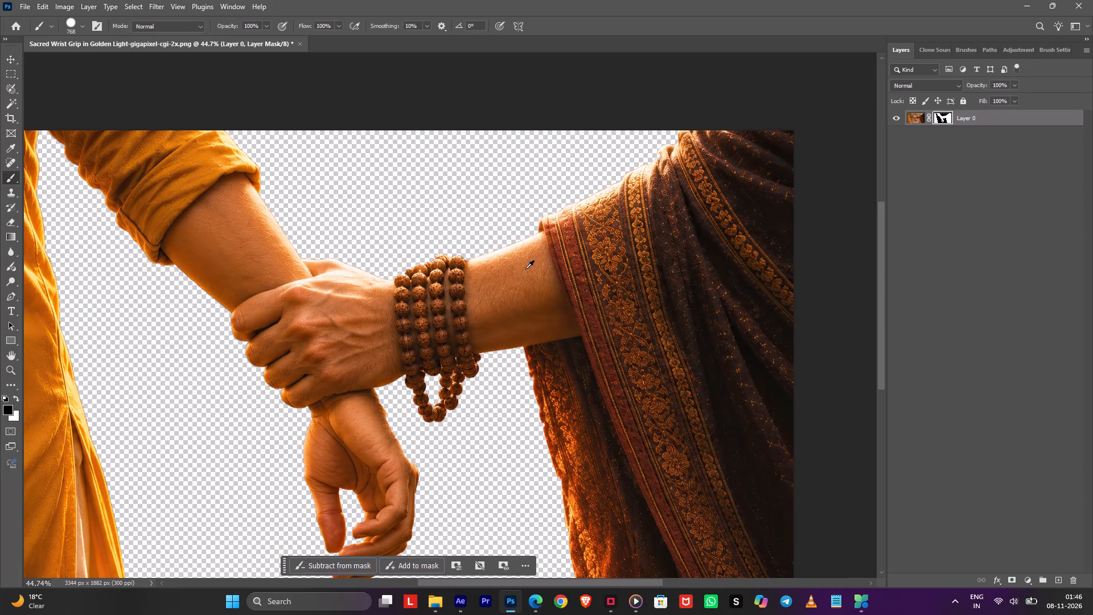
pyautogui.keyDown('alt'); pyautogui.moveTo(809, 278); pyautogui.dragTo(700, 282, button='right'); pyautogui.keyUp('alt')
pyautogui.keyDown('alt'); pyautogui.moveTo(688, 274); pyautogui.dragTo(632, 280, button='right'); pyautogui.keyUp('alt')
pyautogui.press('x')
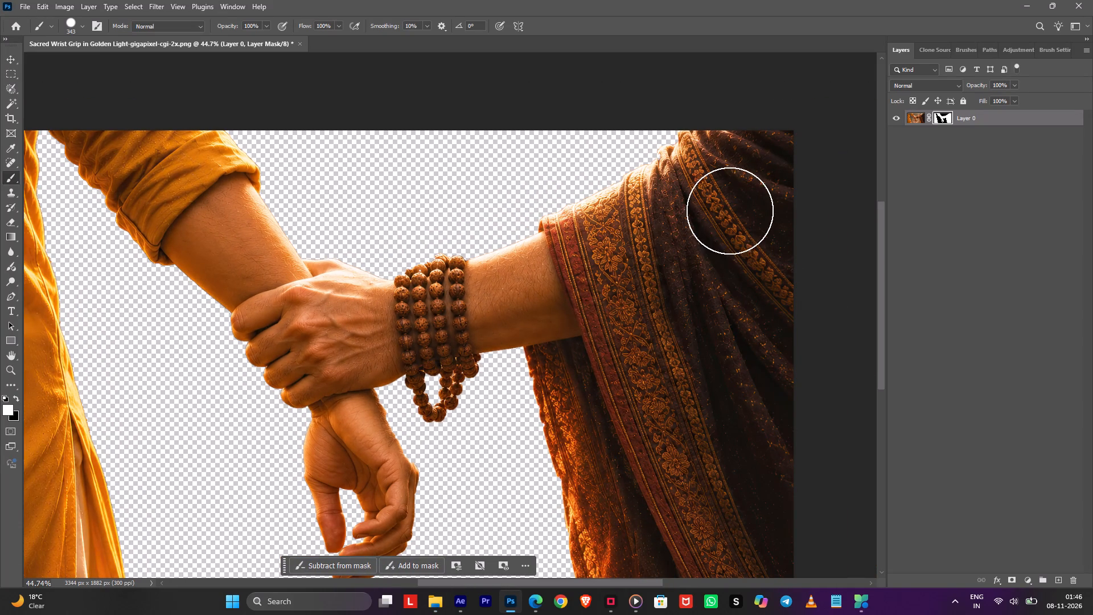
pyautogui.click(692, 183)
pyautogui.keyDown('alt'); pyautogui.moveTo(697, 194); pyautogui.dragTo(656, 195, button='right'); pyautogui.keyUp('alt')
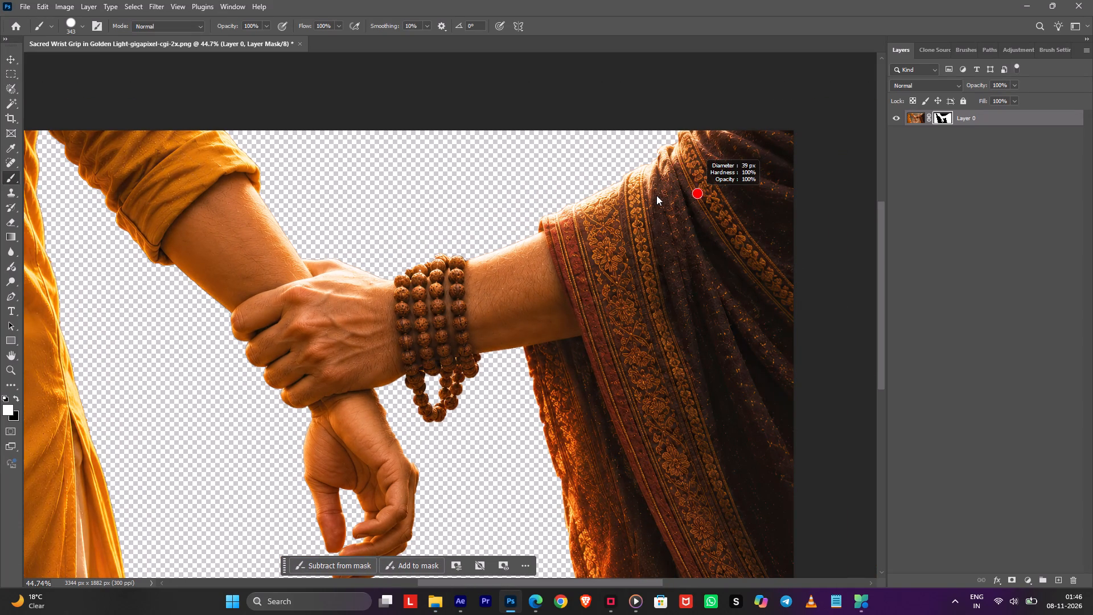
pyautogui.keyDown('alt'); pyautogui.moveTo(656, 195); pyautogui.dragTo(658, 195, button='right'); pyautogui.keyUp('alt')
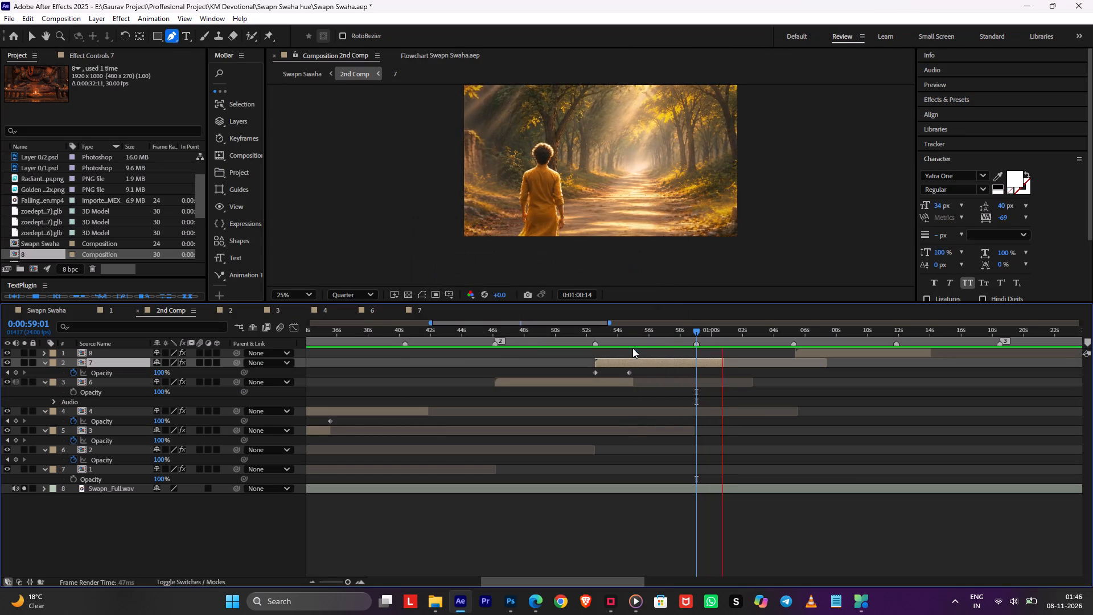
# Empty the After Effects disk cache for all versions.
pyautogui.press('1')
pyautogui.click(649, 404)
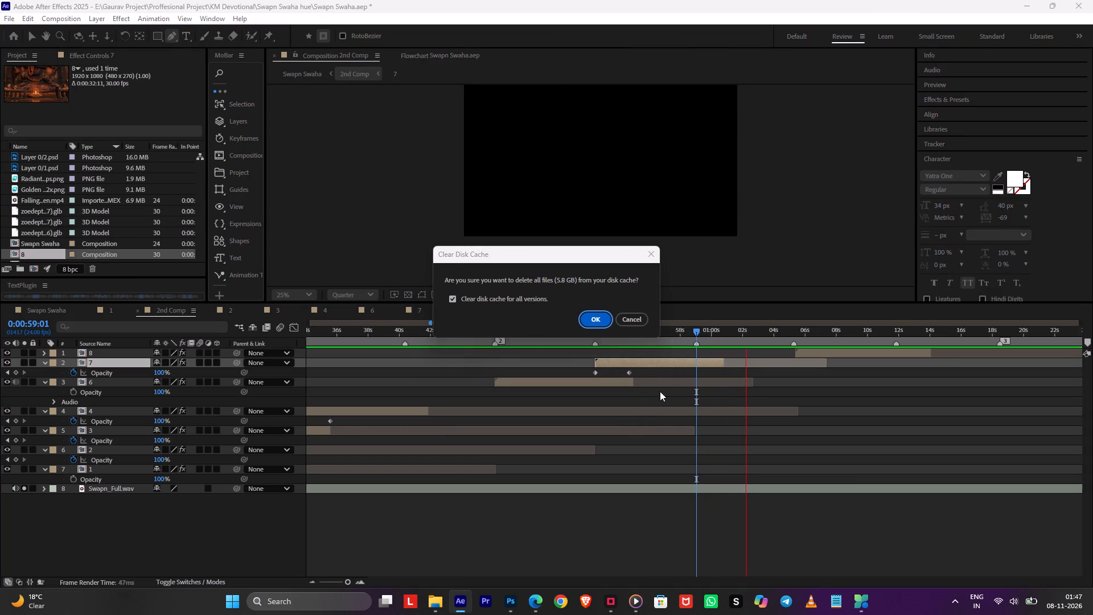
pyautogui.click(589, 310)
pyautogui.click(590, 314)
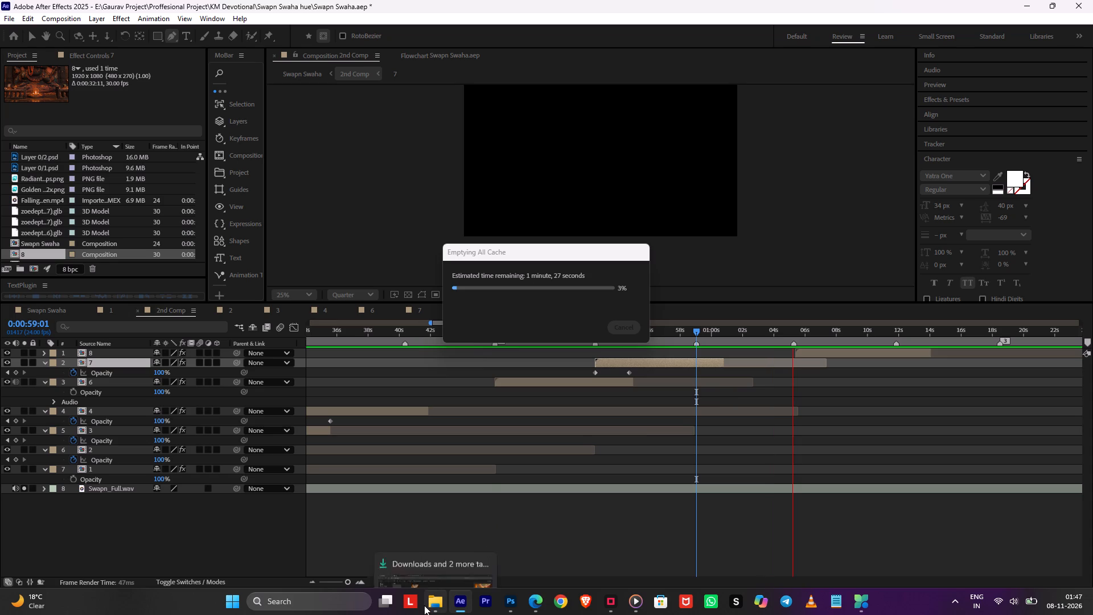
# Check the free space on the PC's drives in File Explorer, return to Downloads and minimize the window.
pyautogui.click(442, 559)
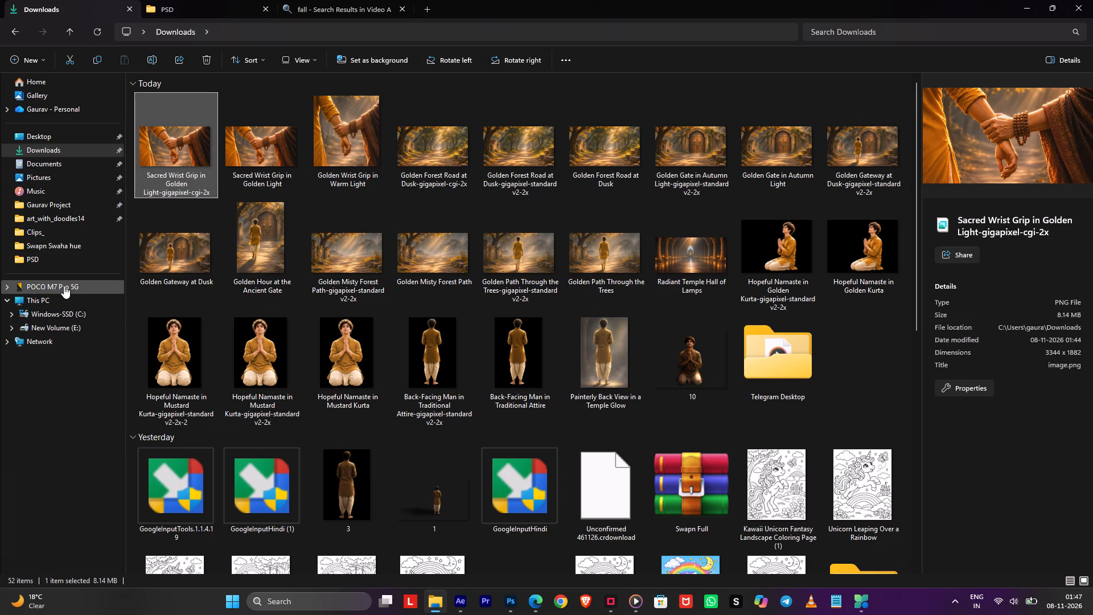
pyautogui.click(61, 292)
pyautogui.click(55, 300)
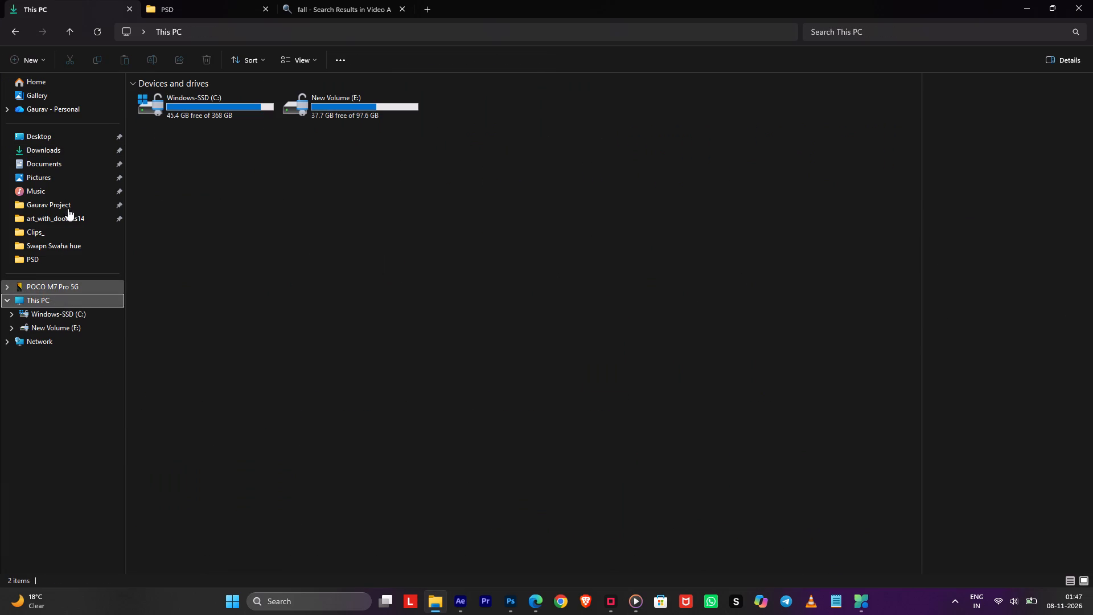
pyautogui.click(64, 146)
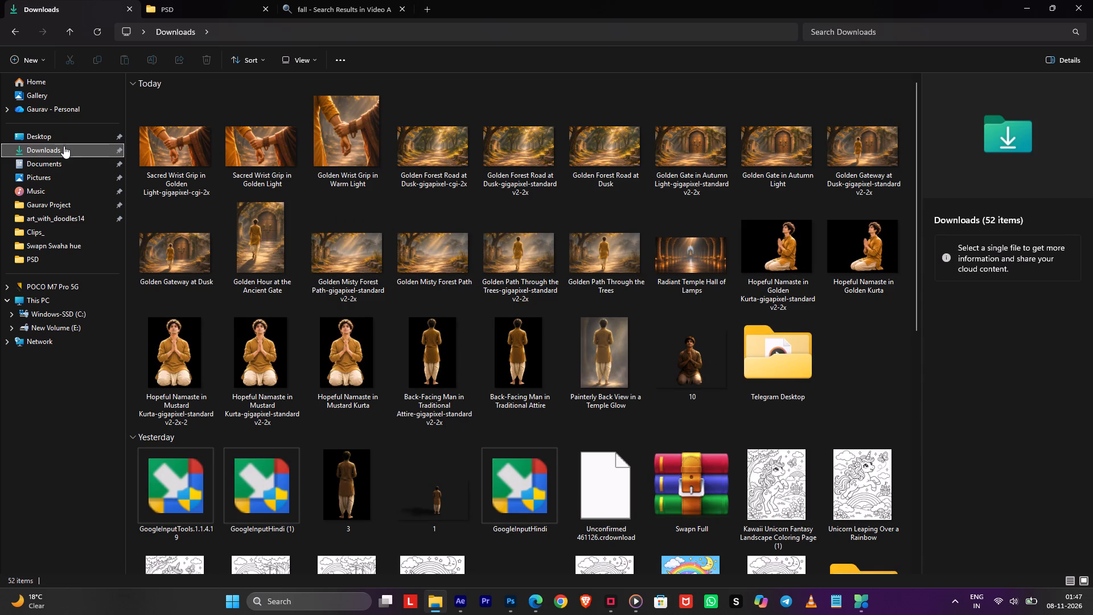
pyautogui.click(1029, 9)
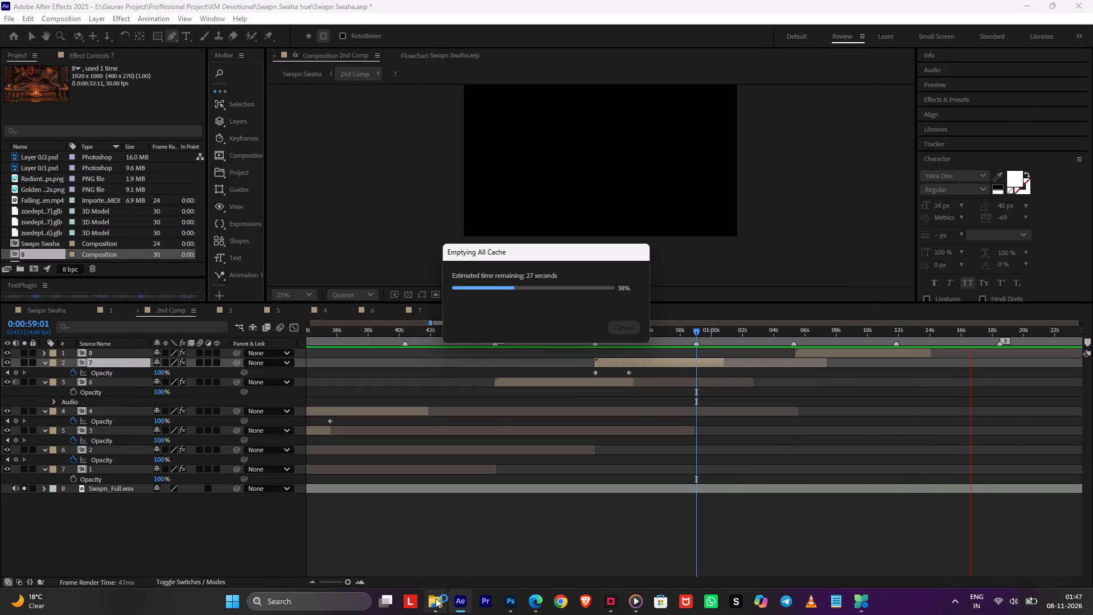
# Run a PC boost in Microsoft PC Manager to free memory.
pyautogui.click(328, 607)
pyautogui.click(328, 607)
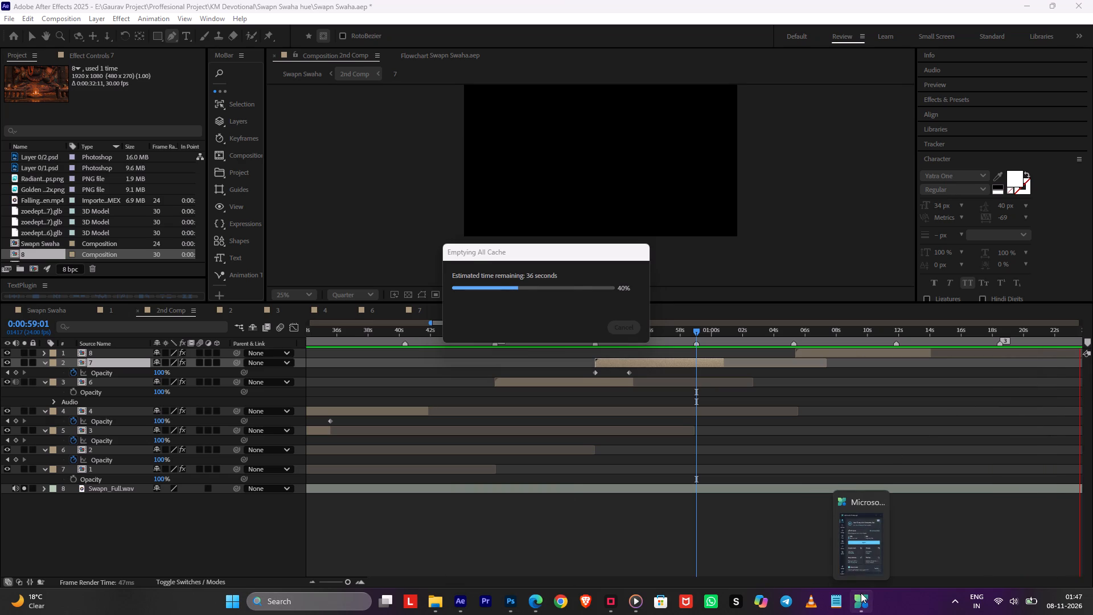
pyautogui.click(865, 548)
pyautogui.click(932, 372)
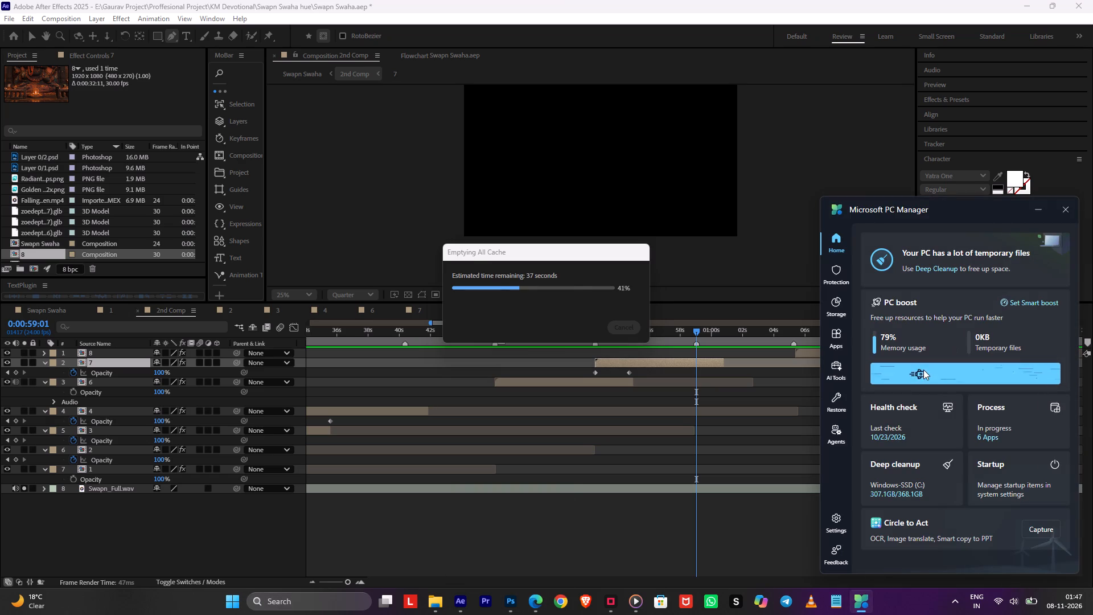
pyautogui.moveTo(627, 516); pyautogui.dragTo(621, 524)
# Search Windows for "stea" and leave the search for After Effects.
pyautogui.click(439, 591)
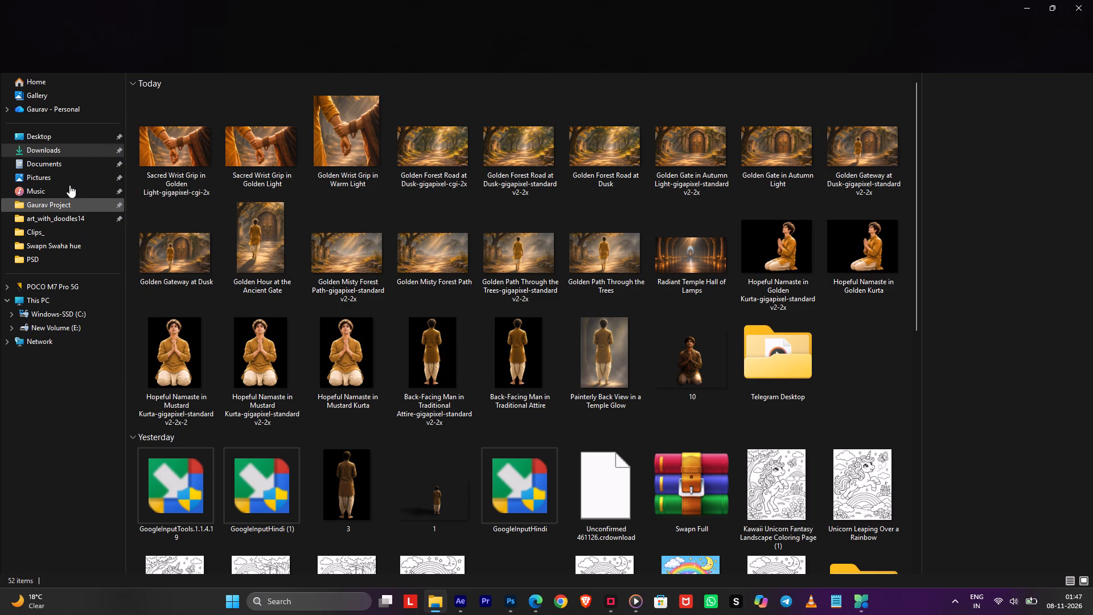
pyautogui.click(280, 602)
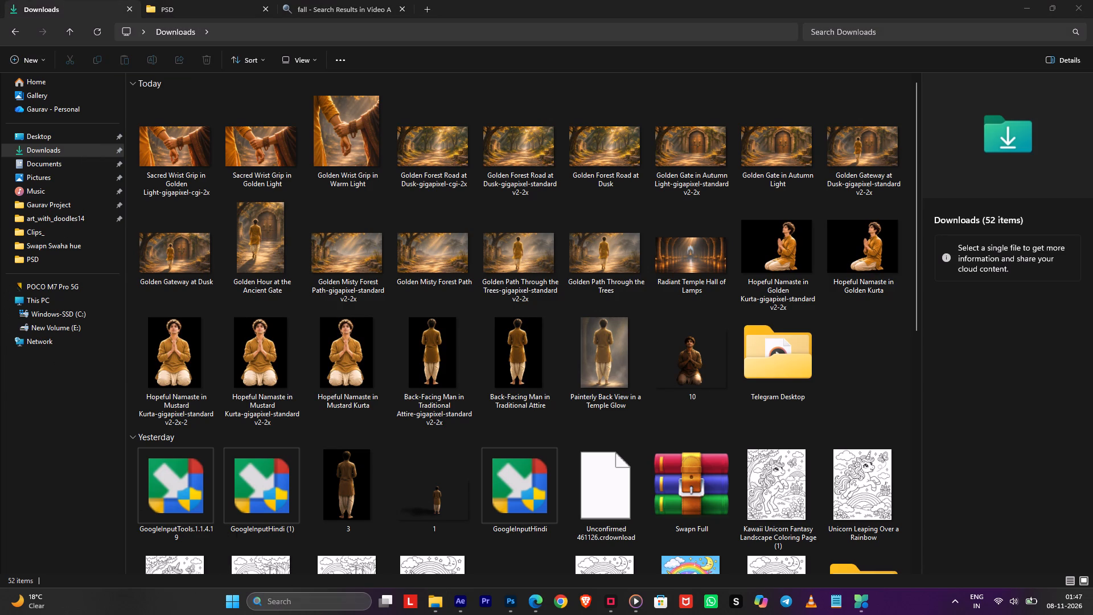
pyautogui.write('stea')
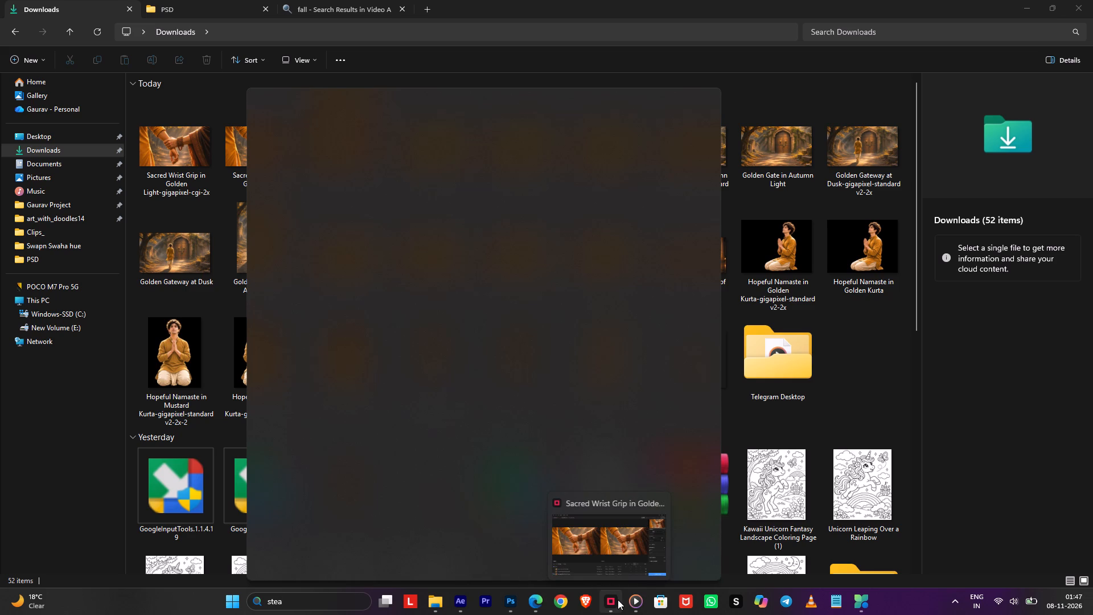
pyautogui.click(461, 601)
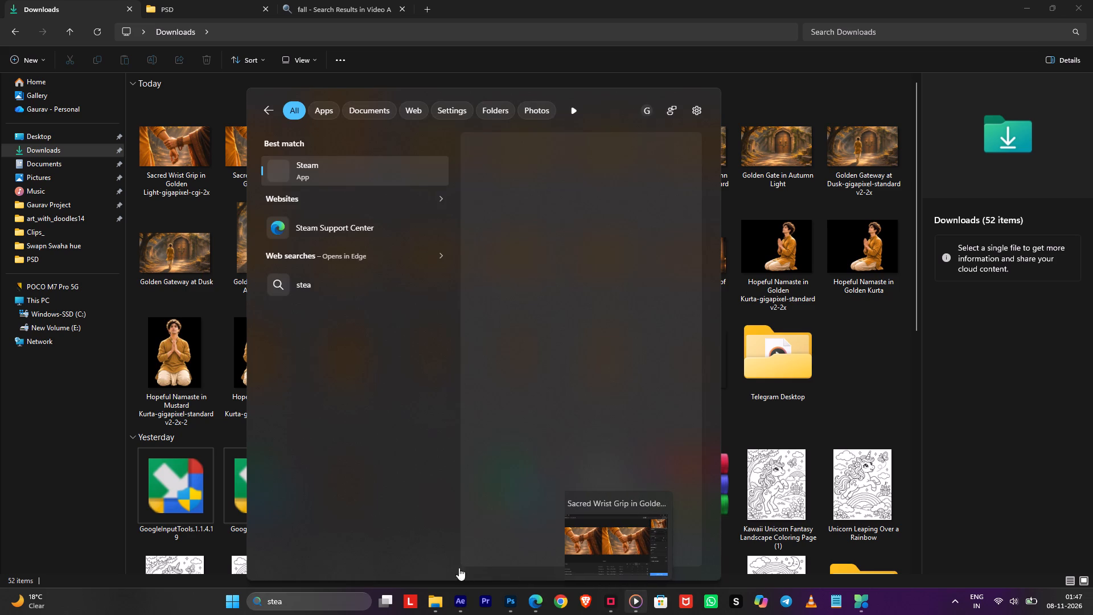
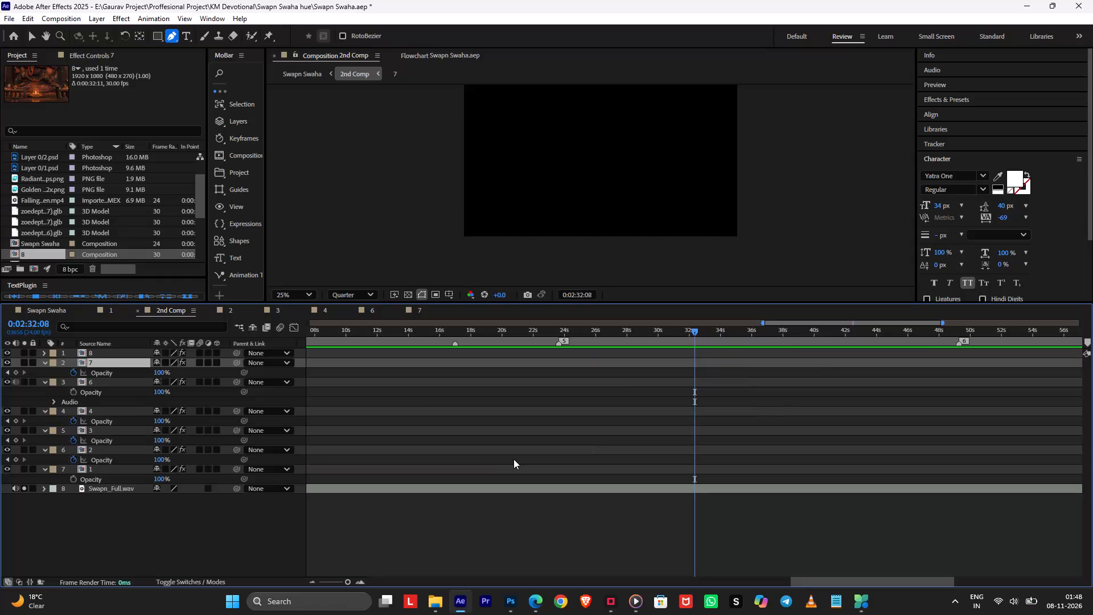
# Purge all memory and disk cache in After Effects.
pyautogui.write('21')
pyautogui.click(598, 335)
pyautogui.click(605, 318)
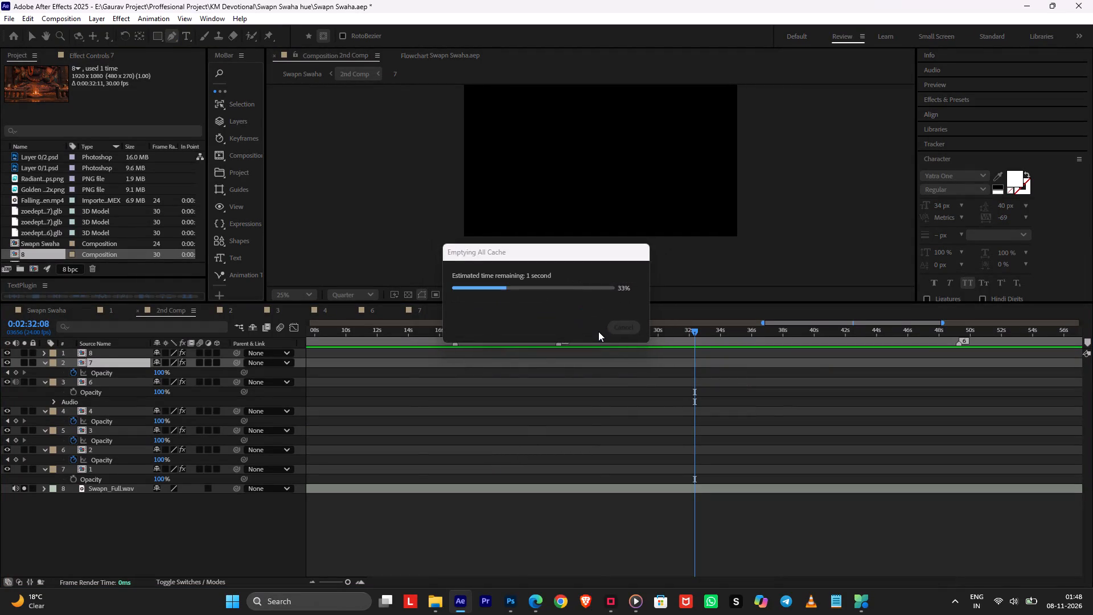
# Quit After Effects, answering the prompt to close the Swapn Swaha hue project.
pyautogui.hotkey('alt', 'F4')
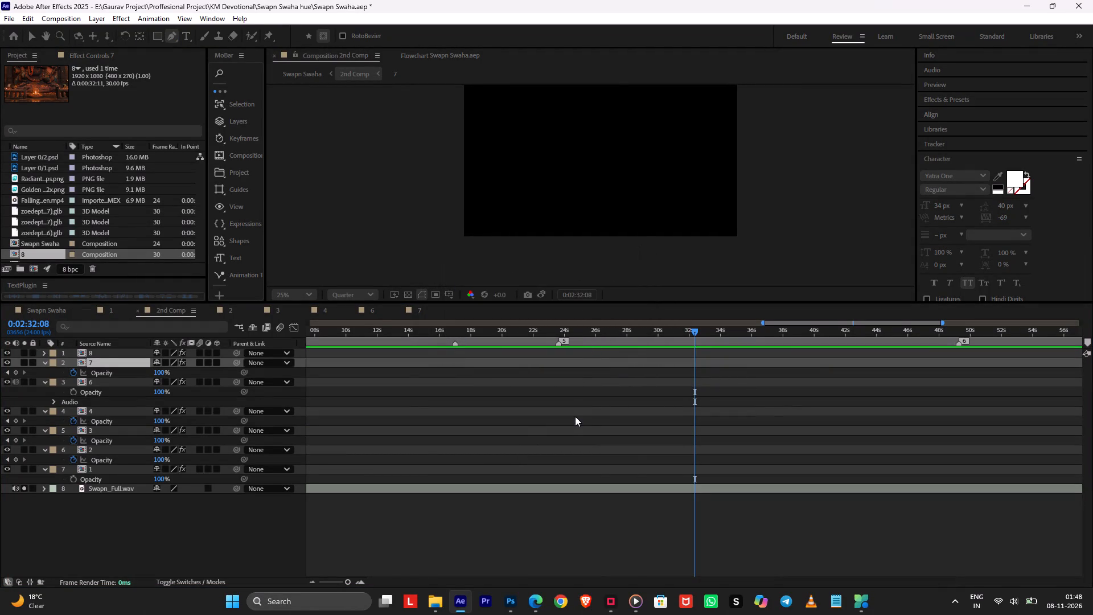
pyautogui.click(575, 416)
pyautogui.click(533, 335)
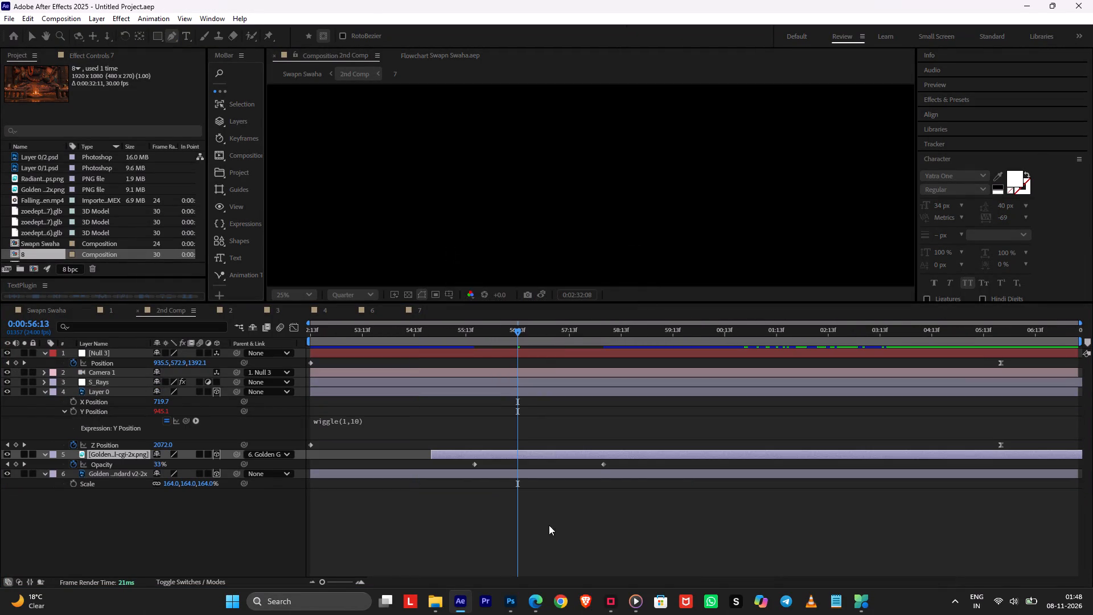
# Check the free space on the PC's drives in File Explorer.
pyautogui.click(430, 595)
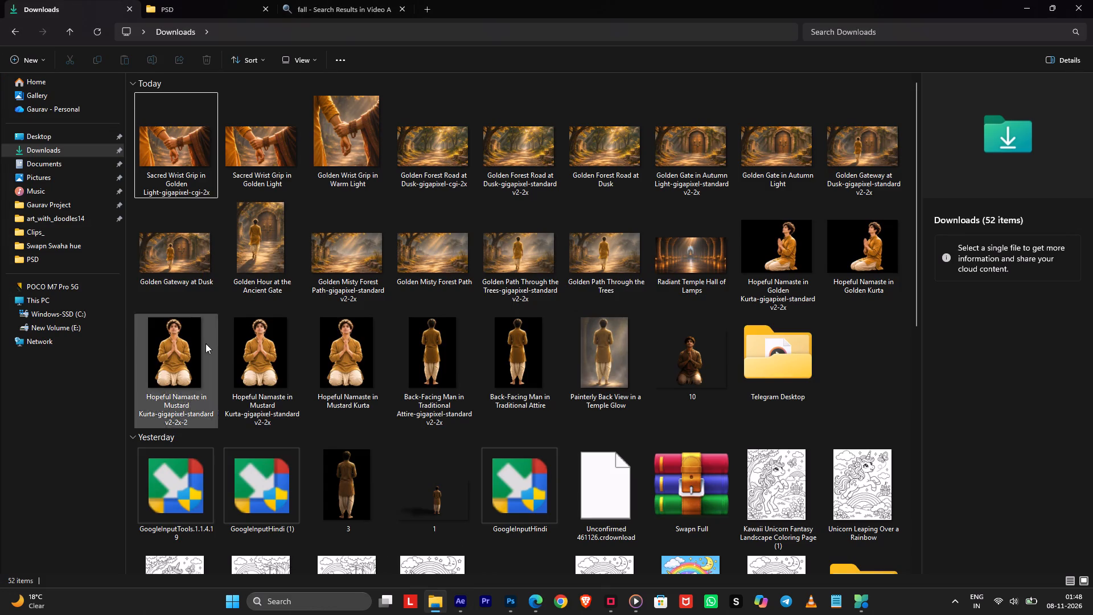
pyautogui.click(66, 307)
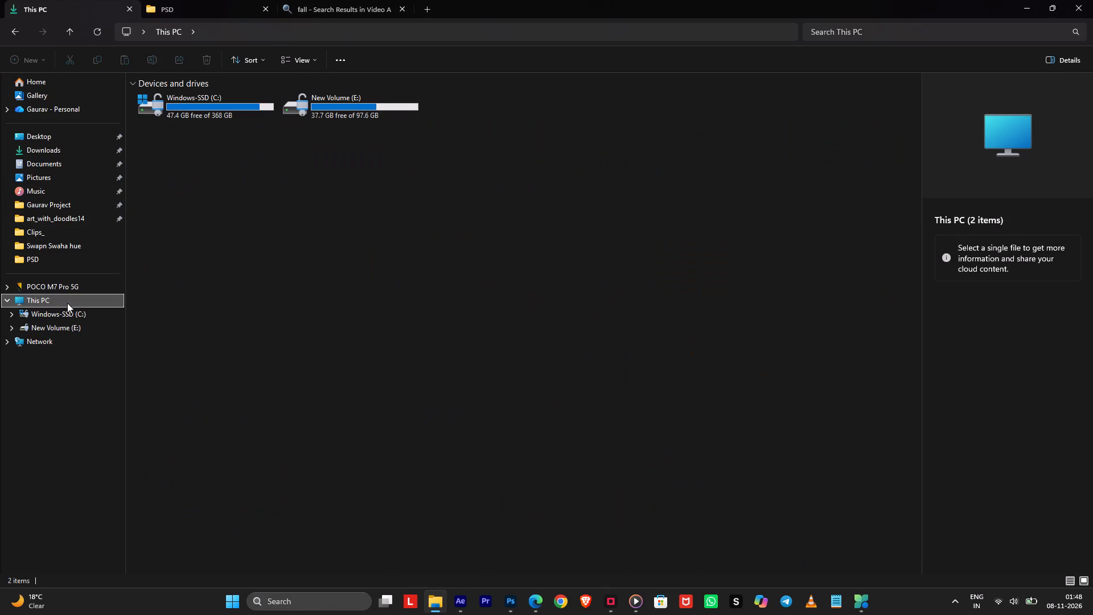
# Search Windows for "ste" and launch Steam.
pyautogui.press('s')
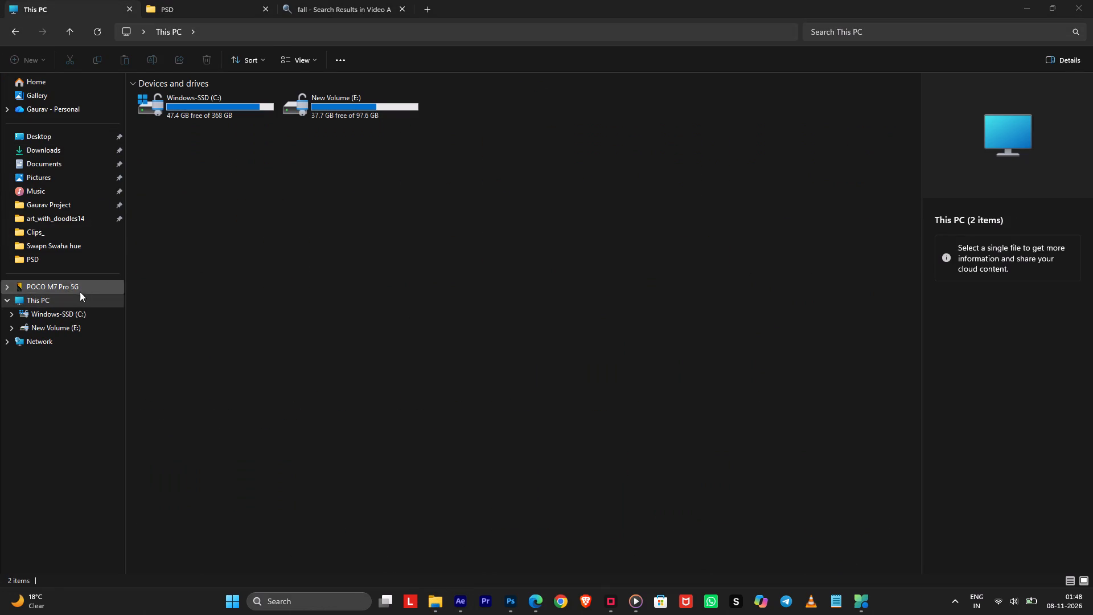
pyautogui.click(352, 268)
pyautogui.click(307, 603)
pyautogui.press('s')
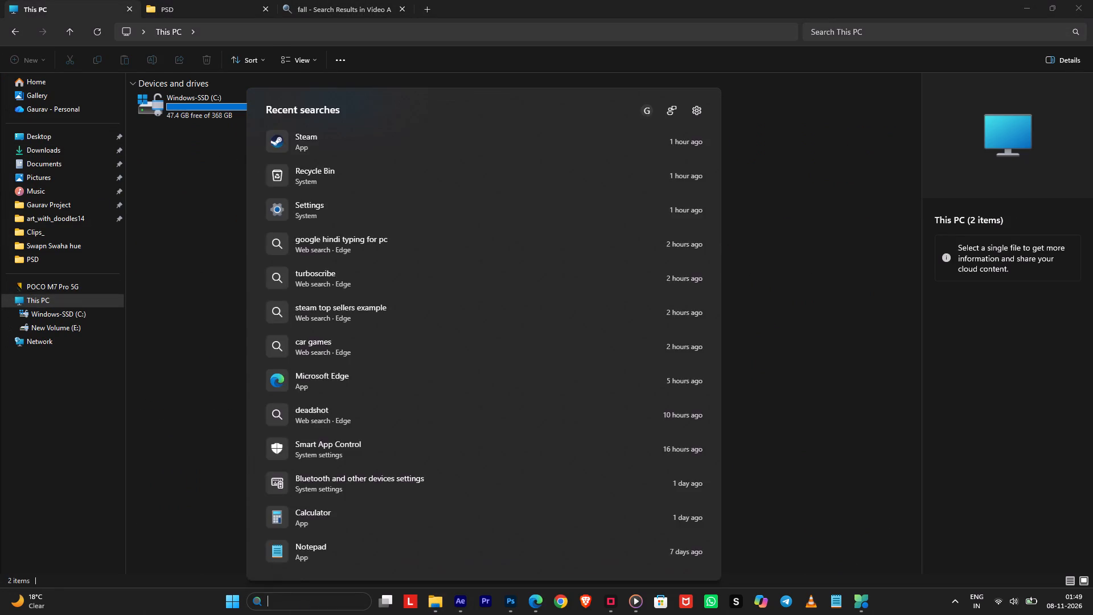
pyautogui.press('t')
pyautogui.press('e')
pyautogui.click(328, 167)
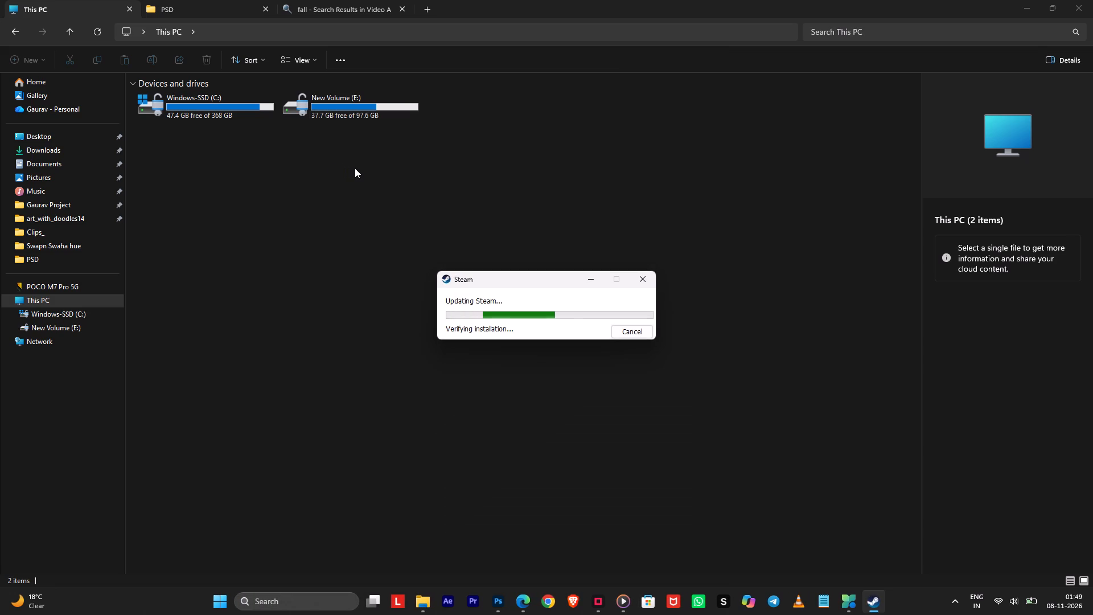
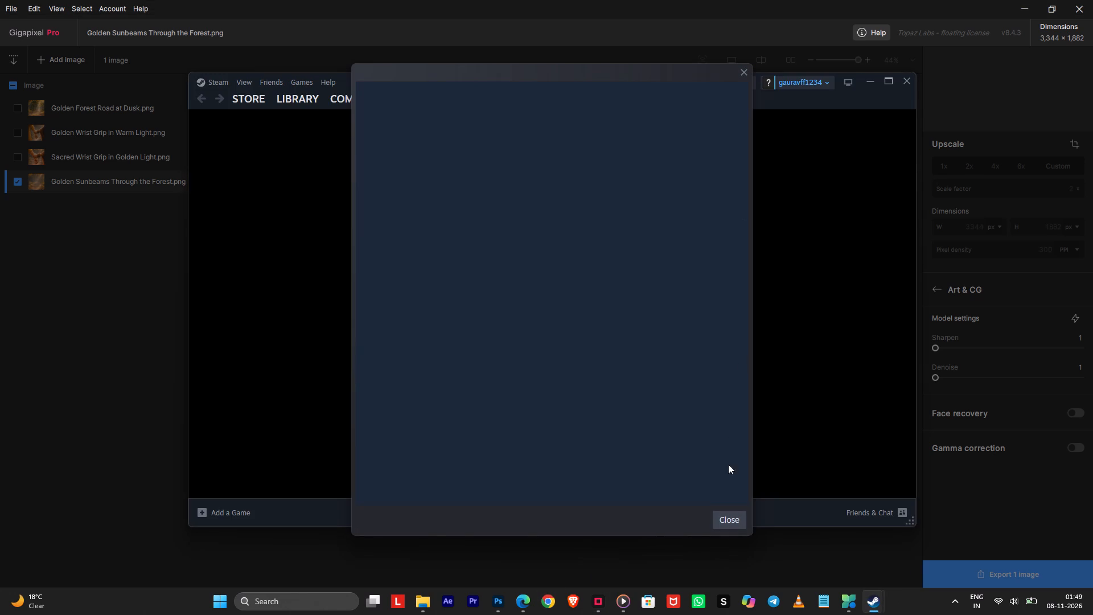
# Dismiss Steam's startup popup, open THE FINALS from the library and pause its download.
pyautogui.click(726, 523)
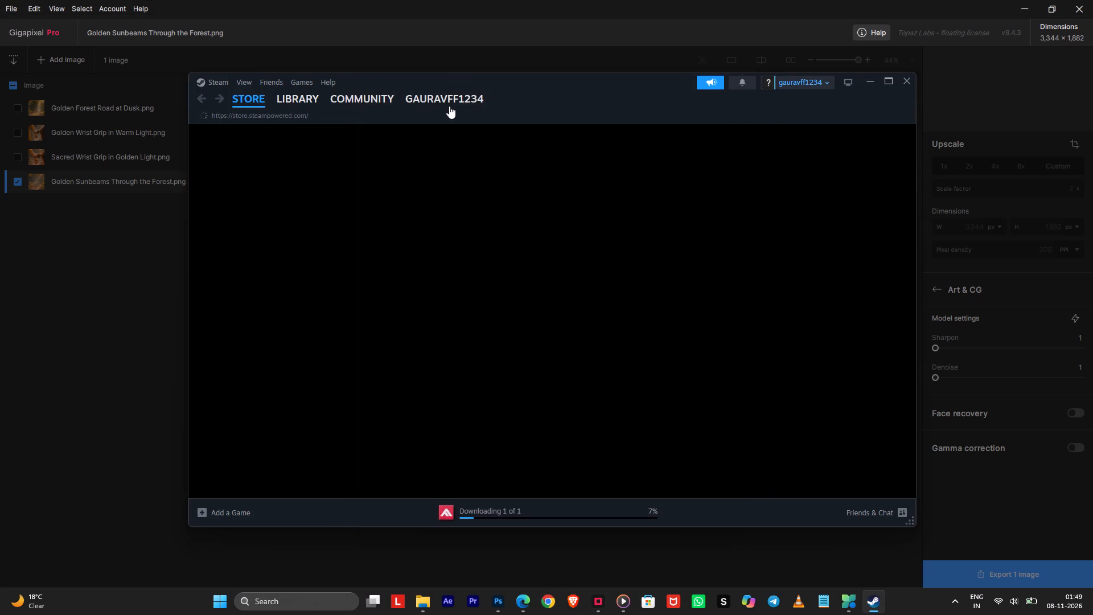
pyautogui.click(302, 91)
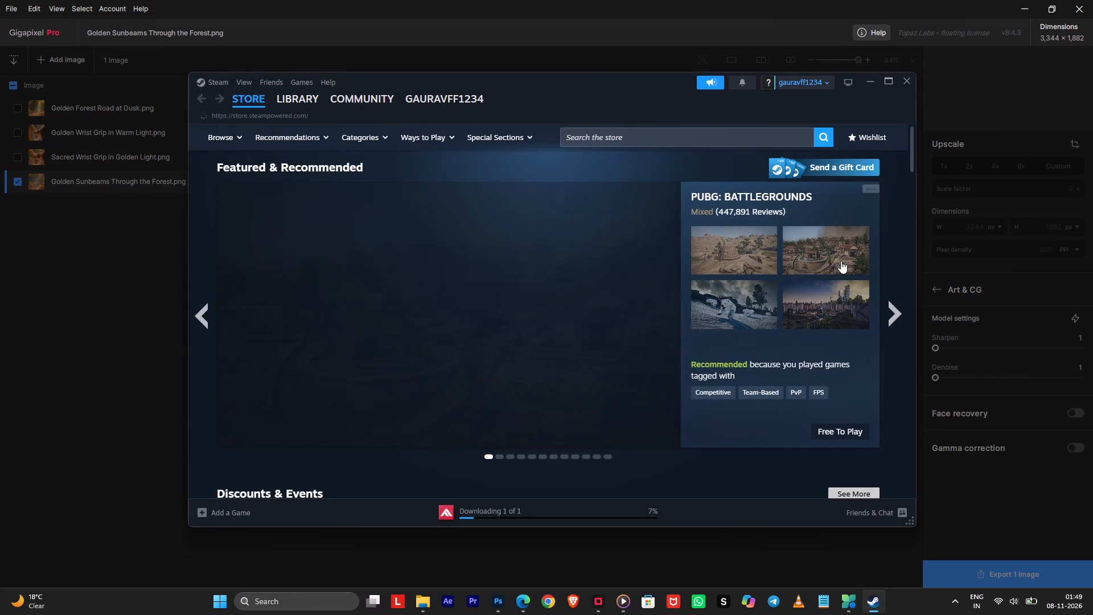
pyautogui.scroll(-4, 839, 415)
pyautogui.scroll(2, 599, 228)
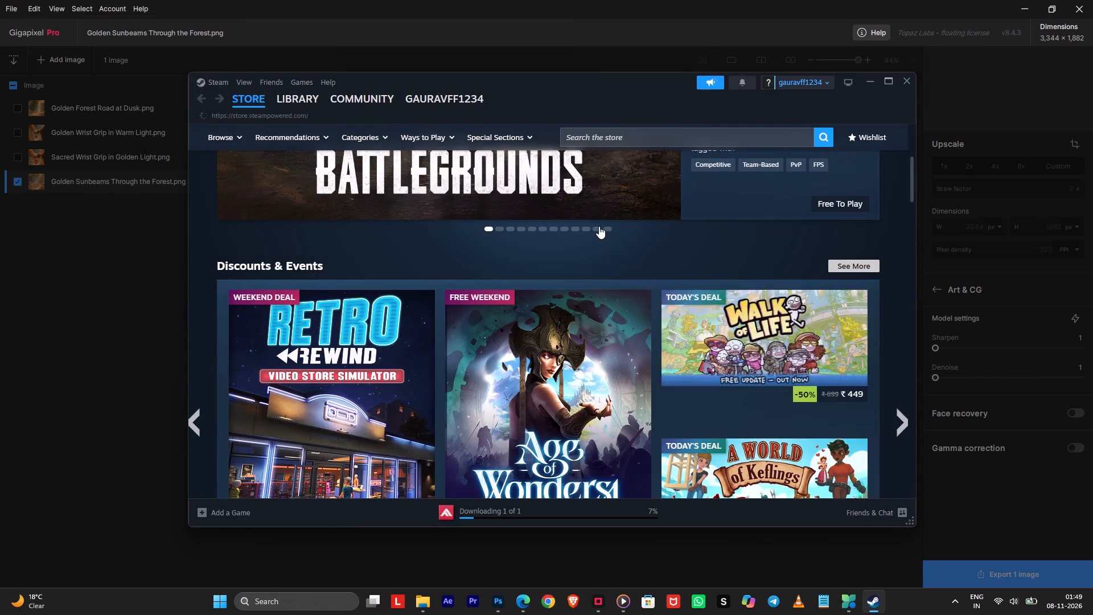
pyautogui.scroll(4, 599, 226)
pyautogui.click(307, 105)
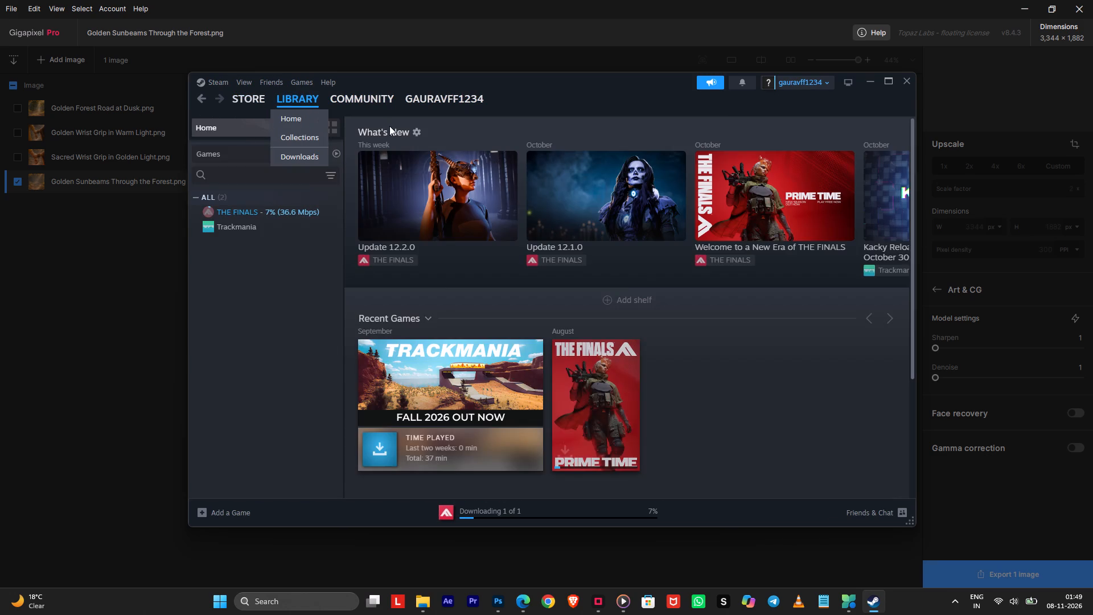
pyautogui.click(617, 380)
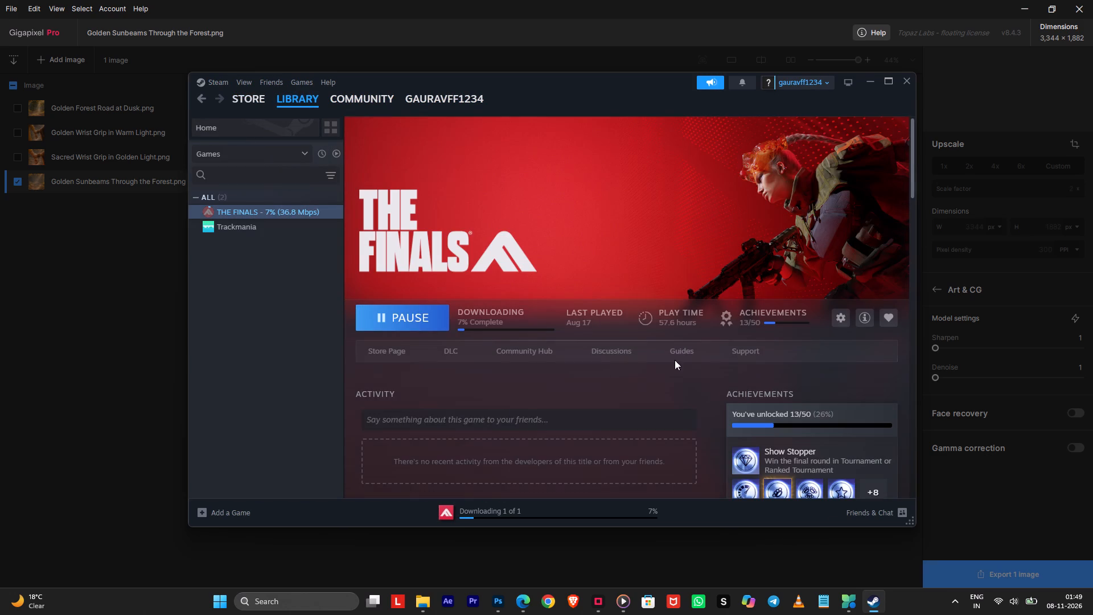
pyautogui.click(428, 318)
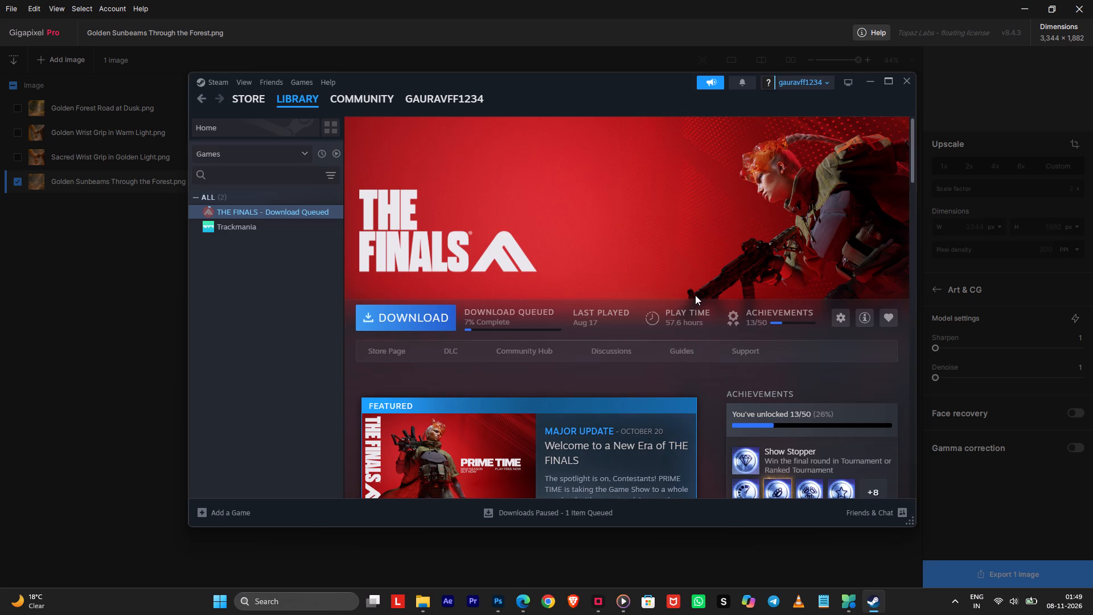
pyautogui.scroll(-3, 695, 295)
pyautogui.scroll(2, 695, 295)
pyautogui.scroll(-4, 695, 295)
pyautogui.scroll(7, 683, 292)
# Lower the system volume in the Windows quick settings and return to the Steam library.
pyautogui.click(1023, 603)
pyautogui.click(1012, 599)
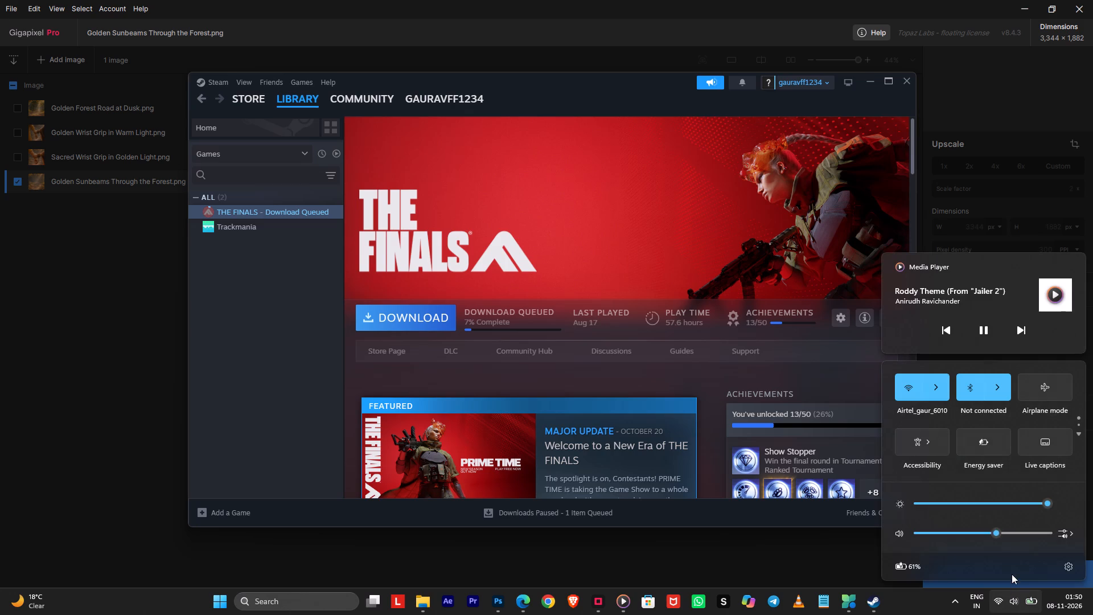
pyautogui.click(968, 528)
pyautogui.click(607, 193)
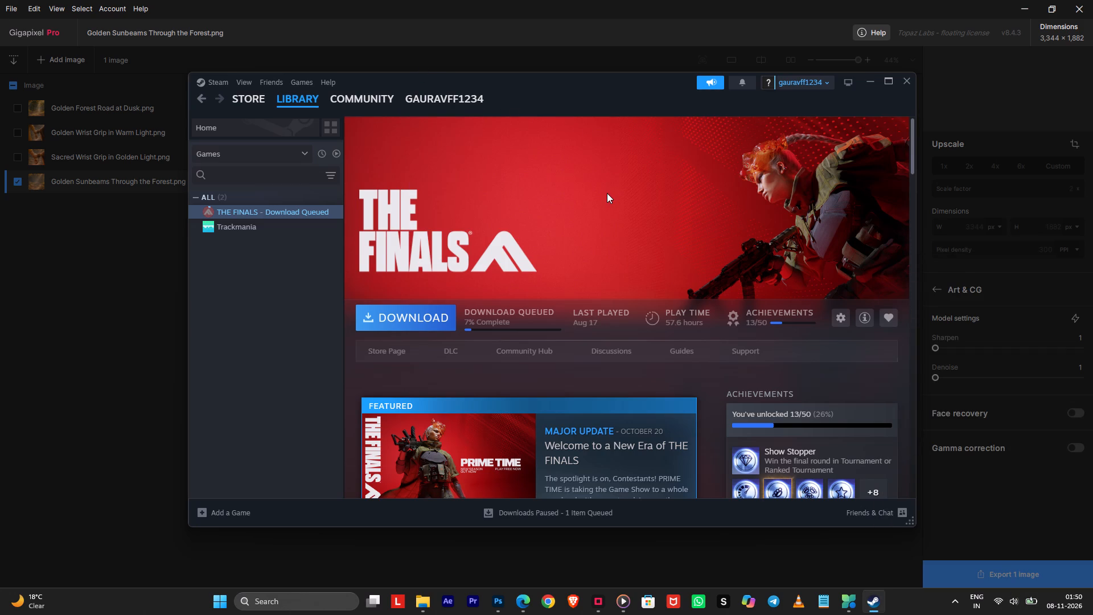
# Uninstall THE FINALS from the Steam library and confirm its removal.
pyautogui.scroll(-2, 718, 203)
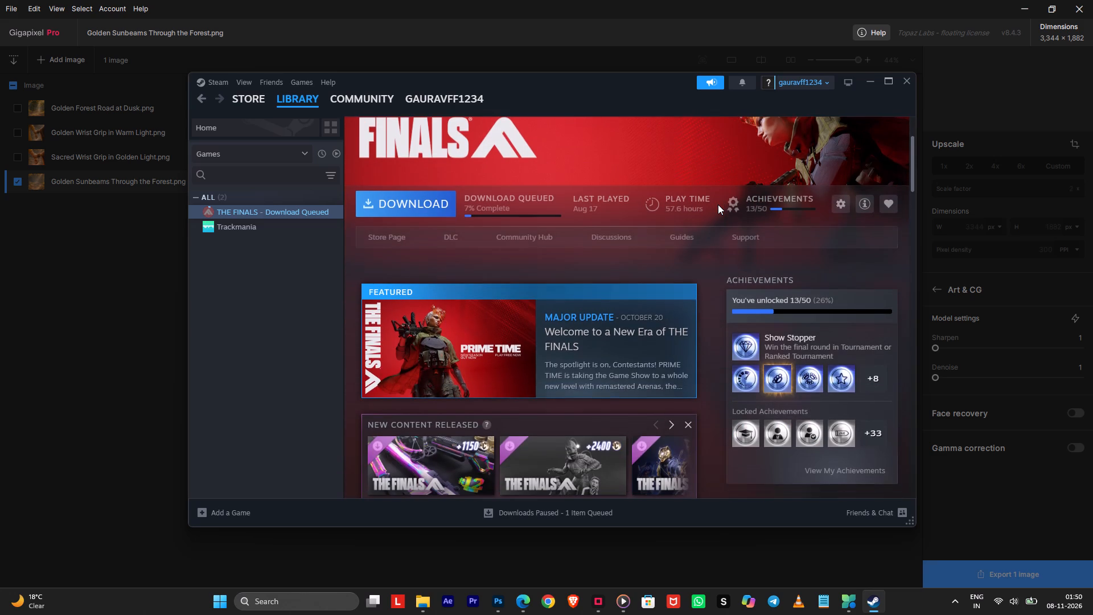
pyautogui.scroll(-3, 718, 204)
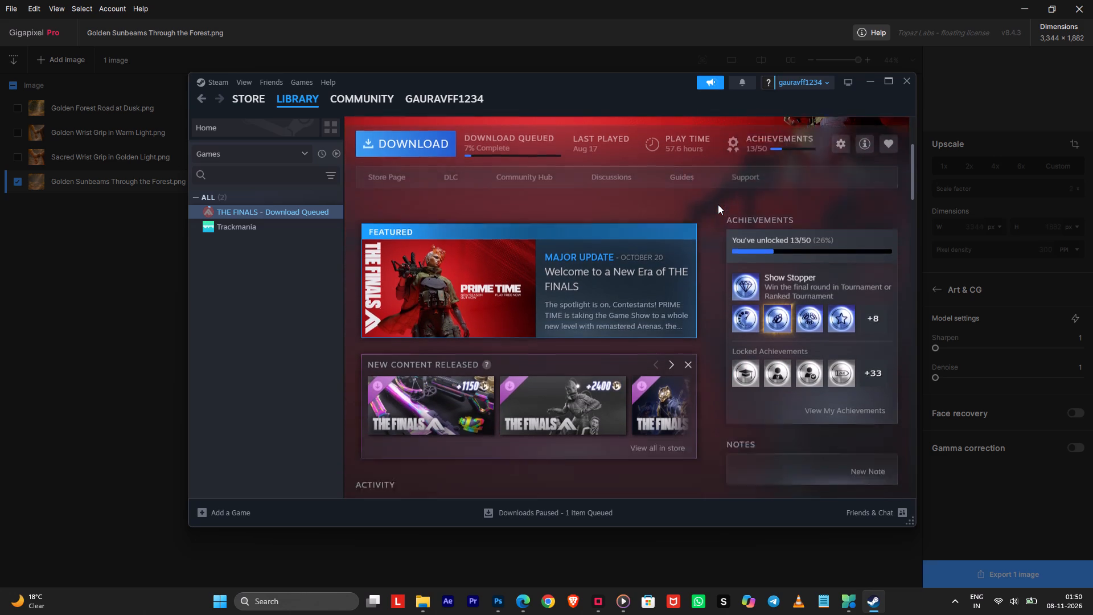
pyautogui.scroll(7, 704, 195)
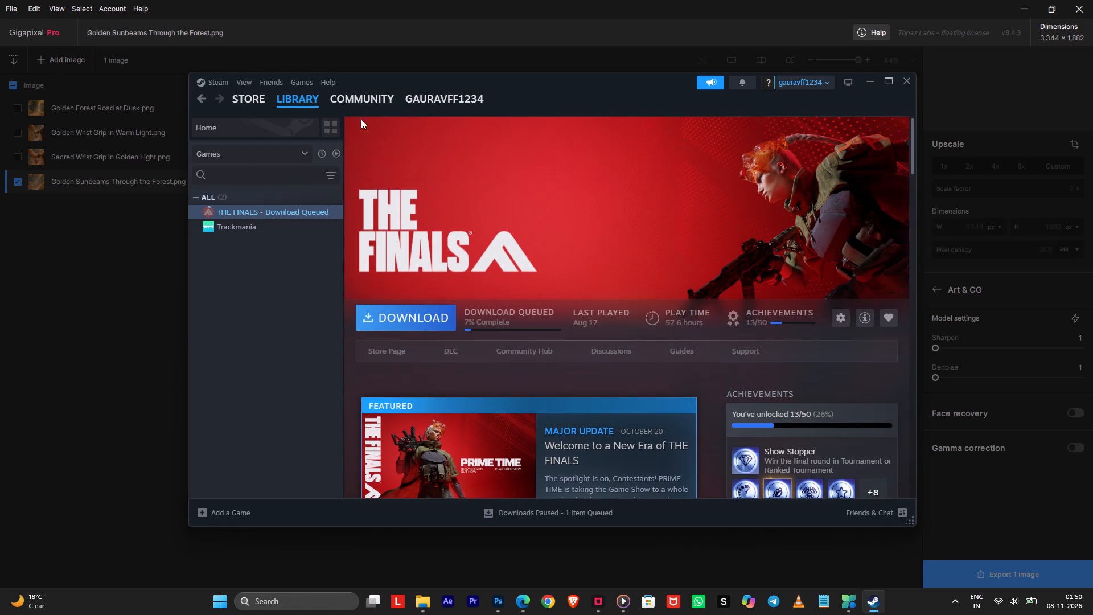
pyautogui.rightClick(306, 208)
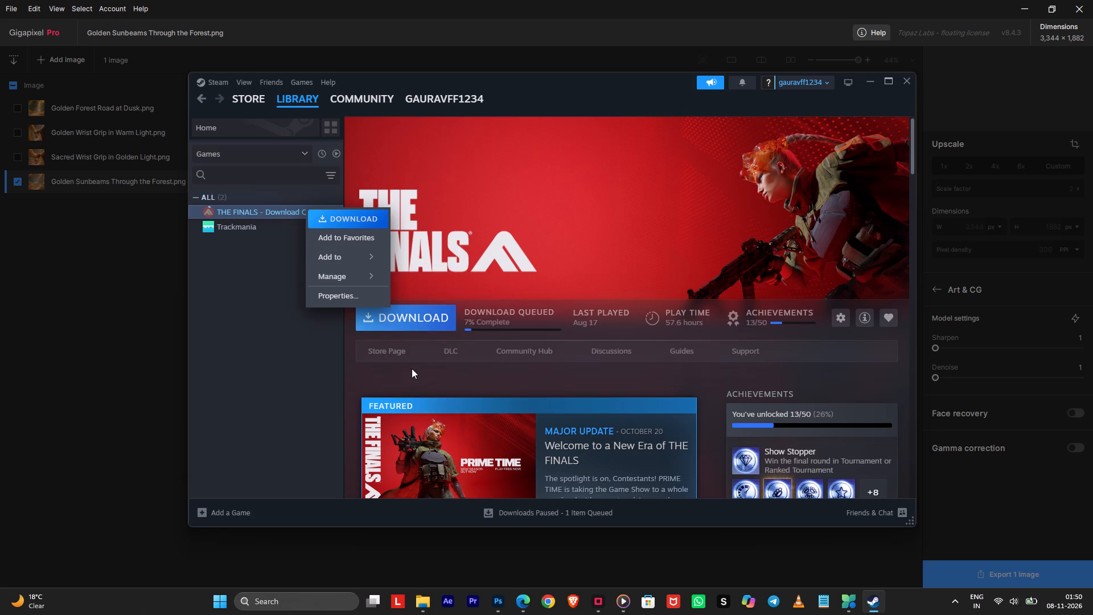
pyautogui.click(429, 388)
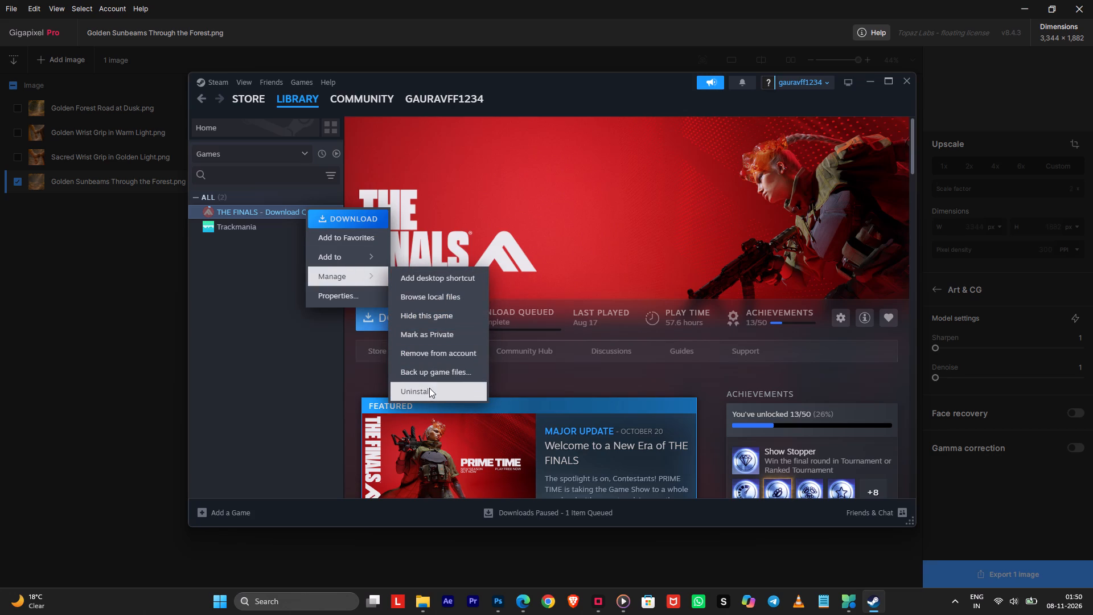
pyautogui.click(591, 341)
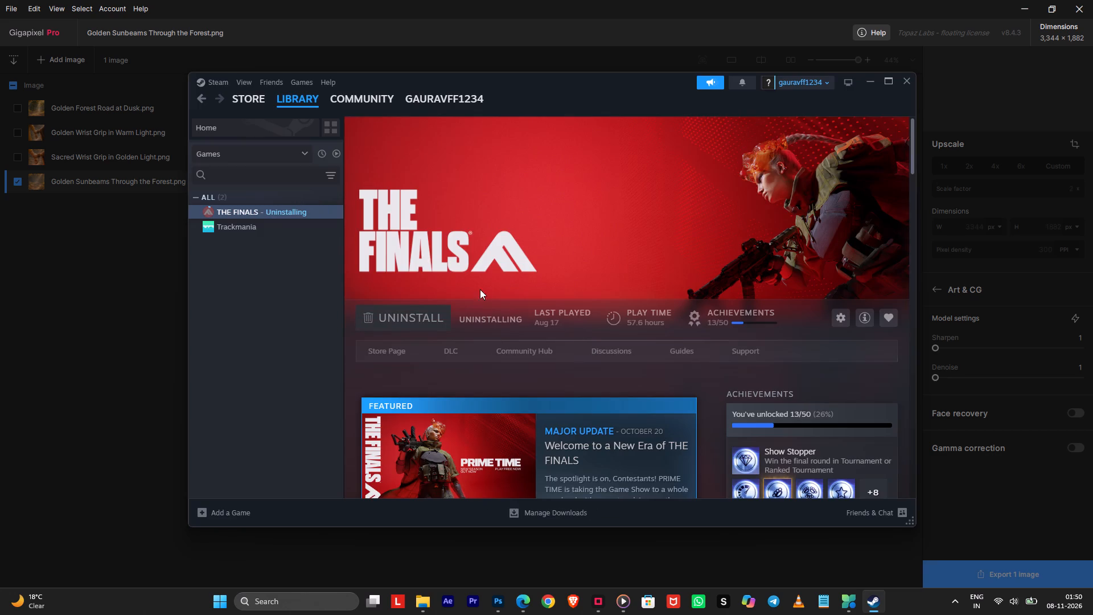
# Check the management options for Trackmania and THE FINALS, and return to the Steam library home.
pyautogui.click(279, 225)
pyautogui.rightClick(279, 226)
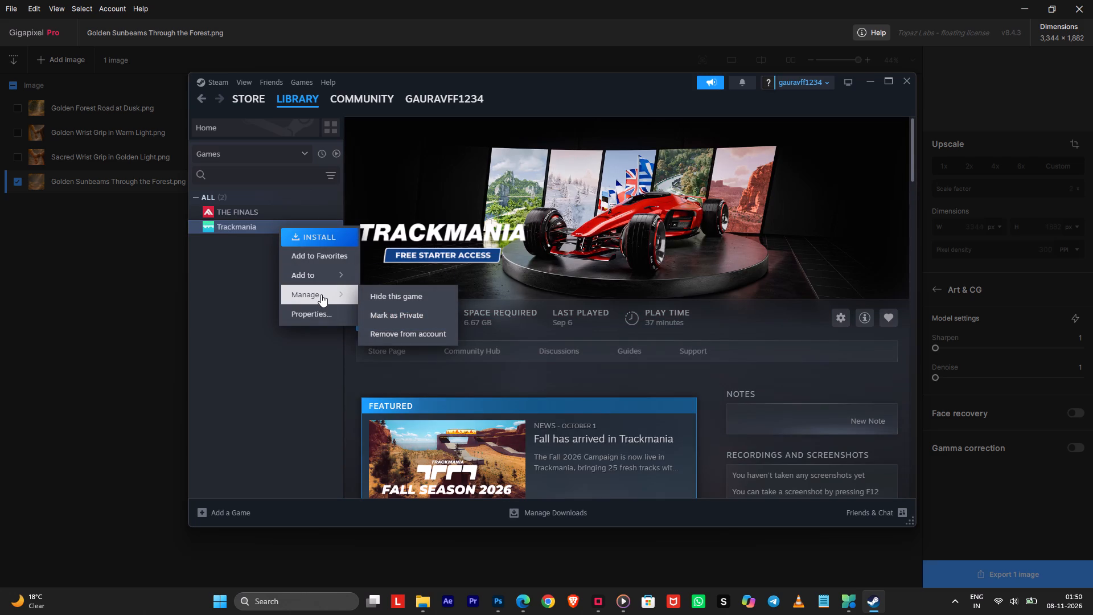
pyautogui.click(237, 216)
pyautogui.rightClick(239, 214)
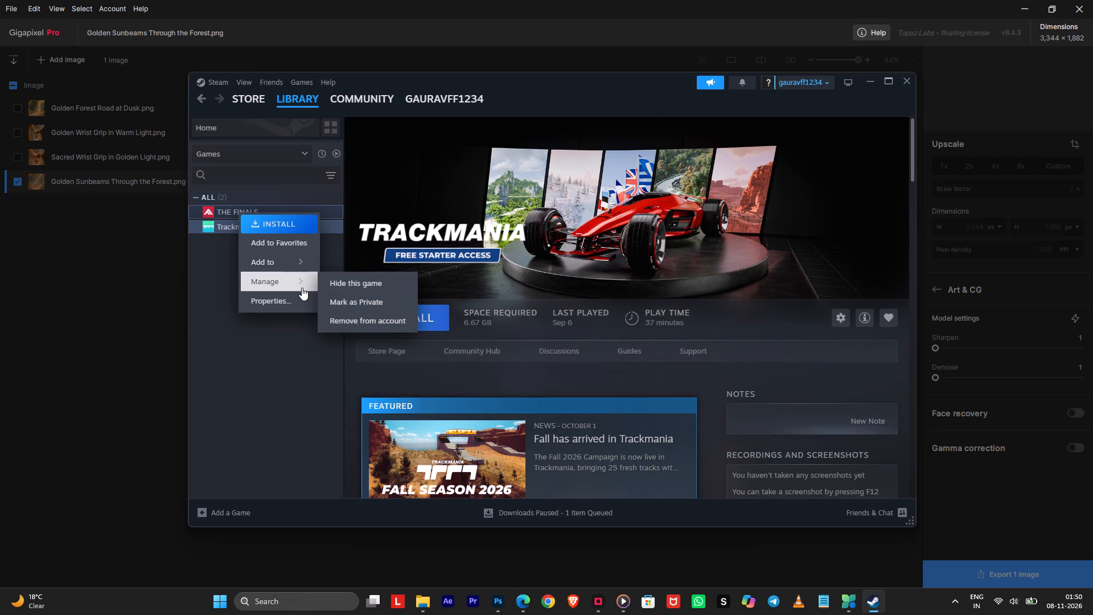
pyautogui.click(228, 278)
pyautogui.click(216, 137)
pyautogui.click(216, 129)
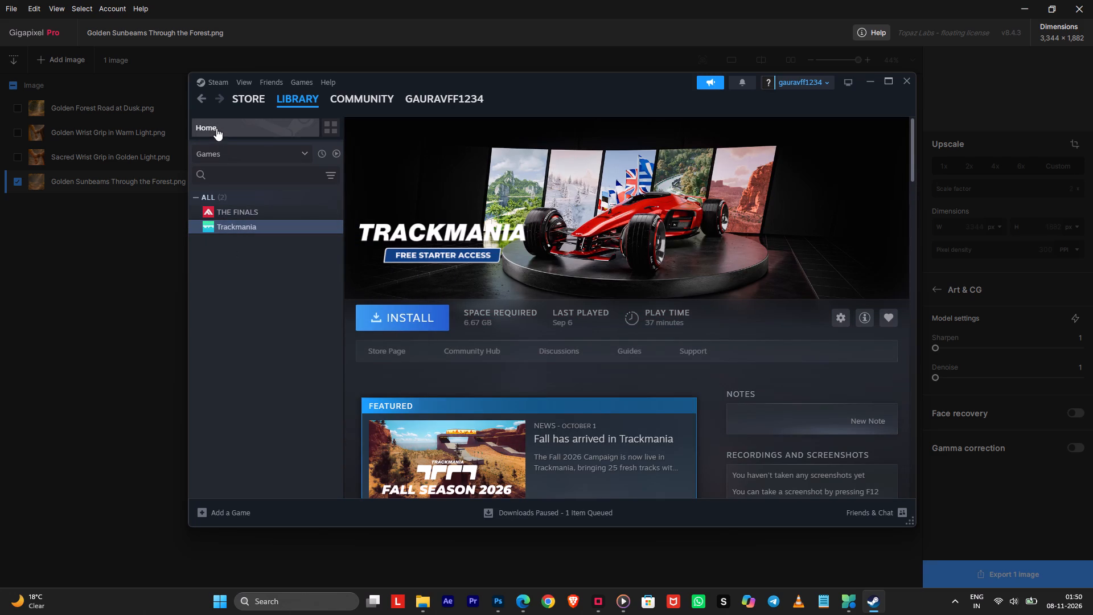
# Switch to File Explorer and check the free space on the PC's drives.
pyautogui.click(421, 593)
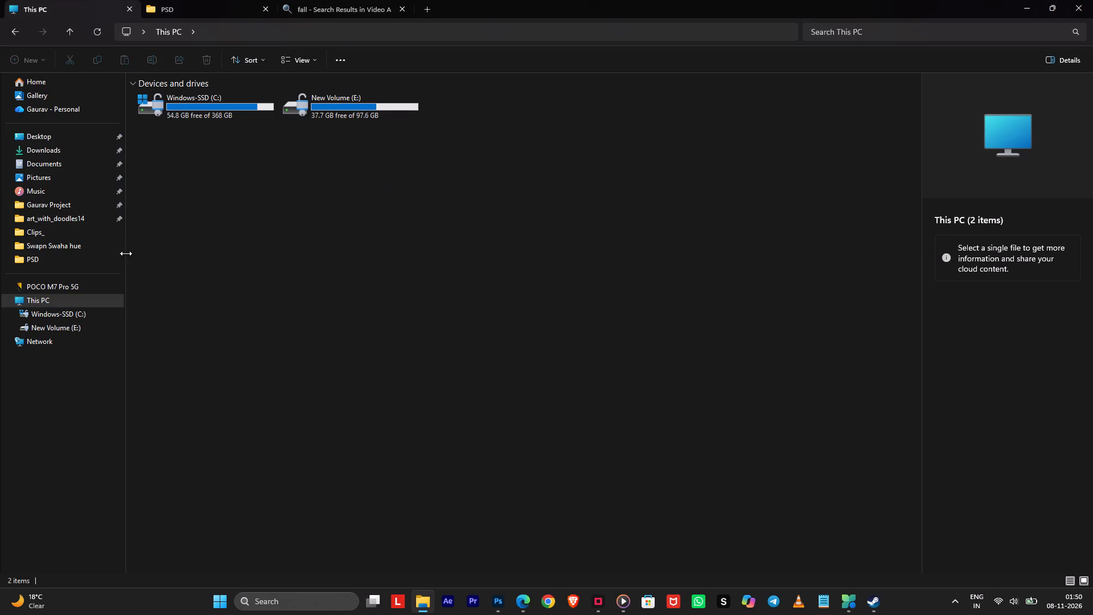
pyautogui.click(108, 302)
pyautogui.doubleClick(91, 302)
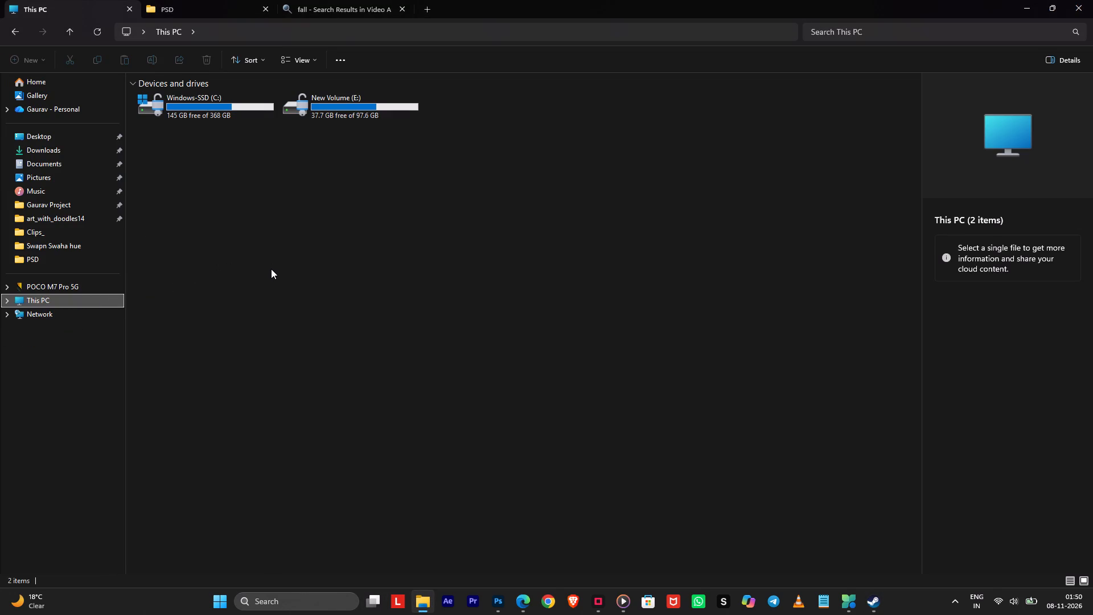
# Return to Gigapixel and close the export window.
pyautogui.hotkey('alt', 'Tab')
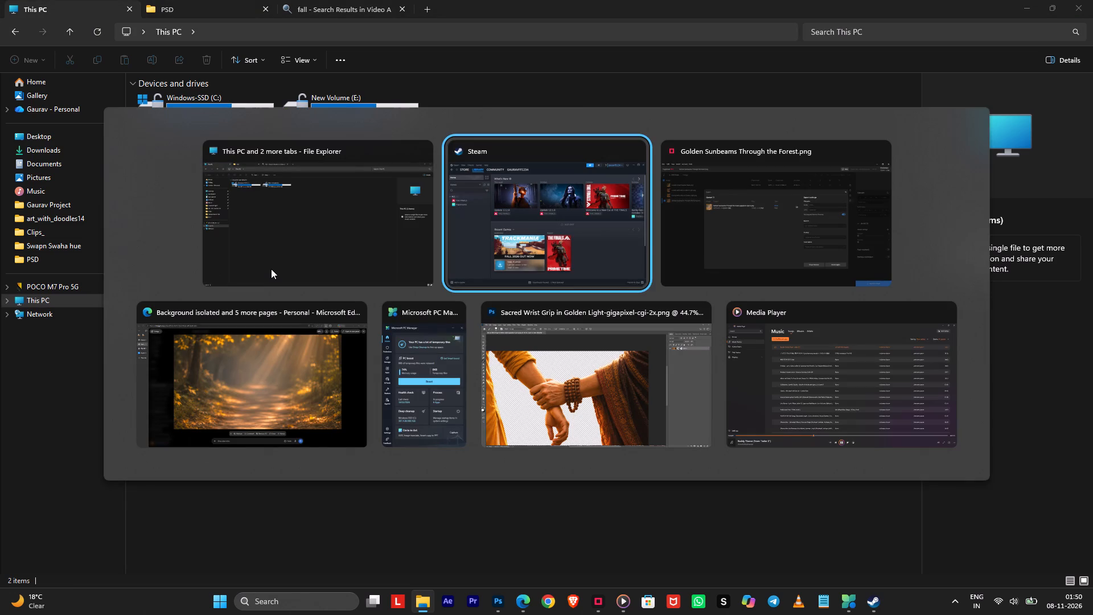
pyautogui.hotkey('alt', 'Tab')
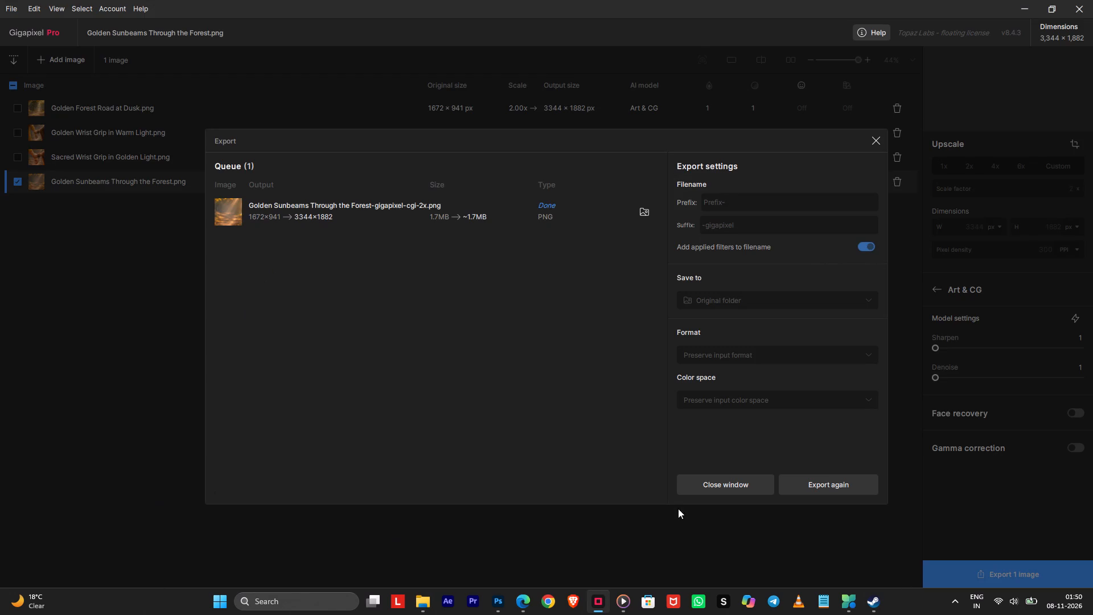
pyautogui.click(720, 468)
pyautogui.click(713, 487)
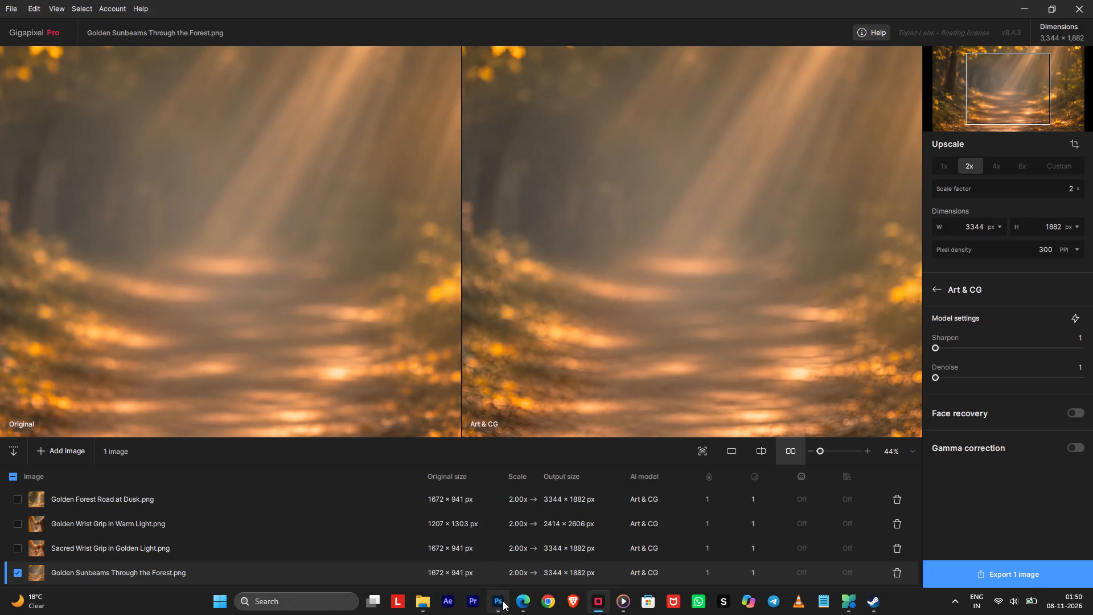
# Place Golden Sunbeams Through the Forest-gigapixel-cgi-2x from Downloads into the Photoshop wrist grip document and align it to fill the canvas.
pyautogui.click(503, 601)
pyautogui.click(426, 597)
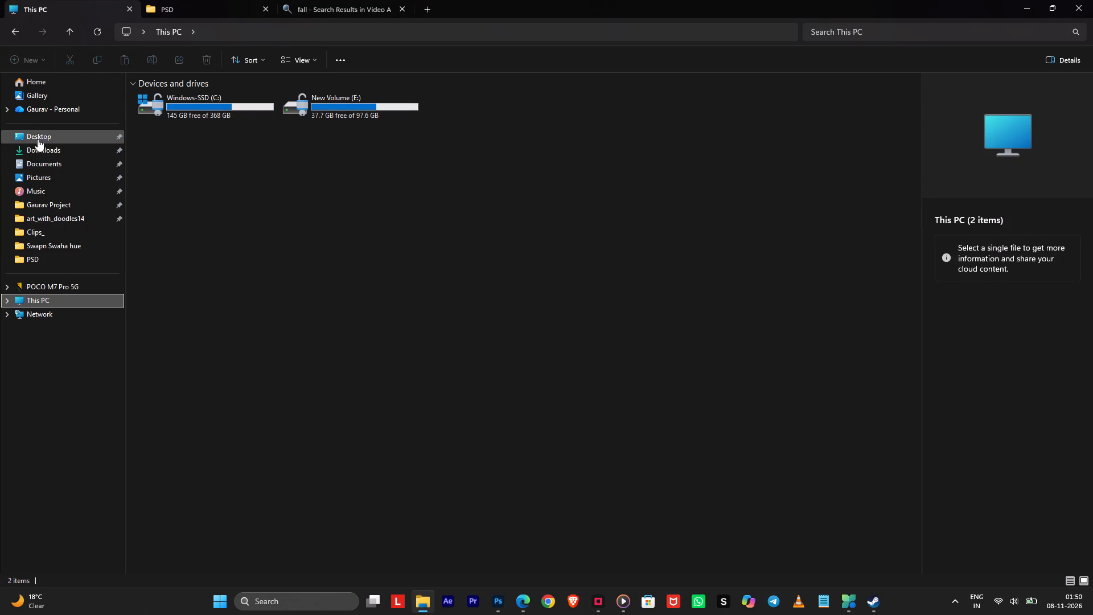
pyautogui.click(37, 150)
pyautogui.click(176, 139)
pyautogui.moveTo(178, 145); pyautogui.dragTo(313, 219)
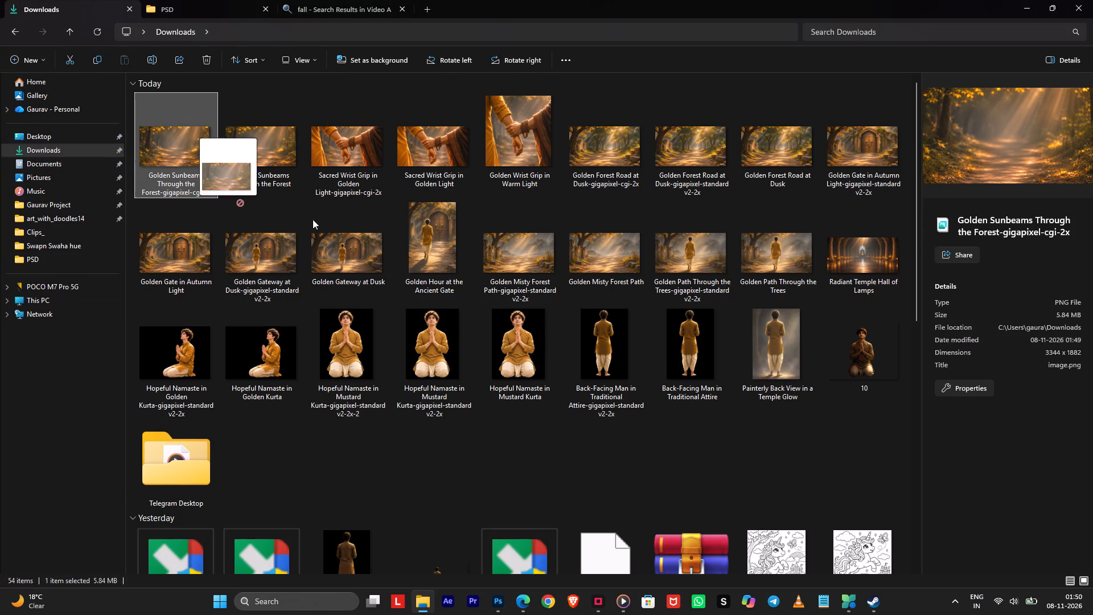
pyautogui.moveTo(313, 219); pyautogui.dragTo(406, 311)
pyautogui.hotkey('alt', 'Tab')
pyautogui.keyDown('alt'); pyautogui.scroll(-10, 393, 329); pyautogui.keyUp('alt')
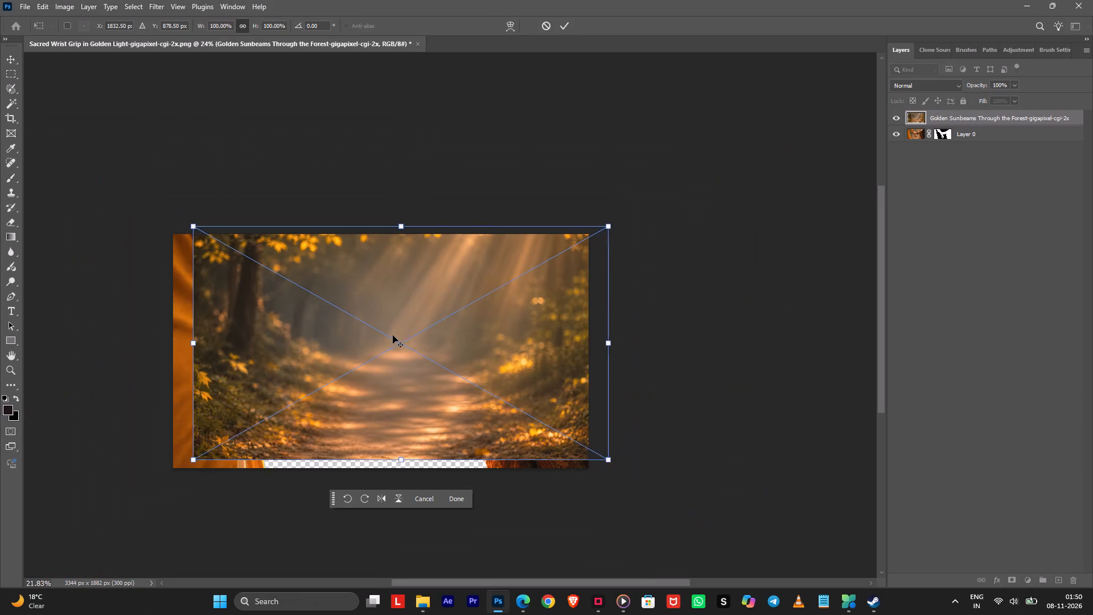
pyautogui.moveTo(388, 363); pyautogui.dragTo(346, 411)
pyautogui.moveTo(342, 395); pyautogui.dragTo(327, 415)
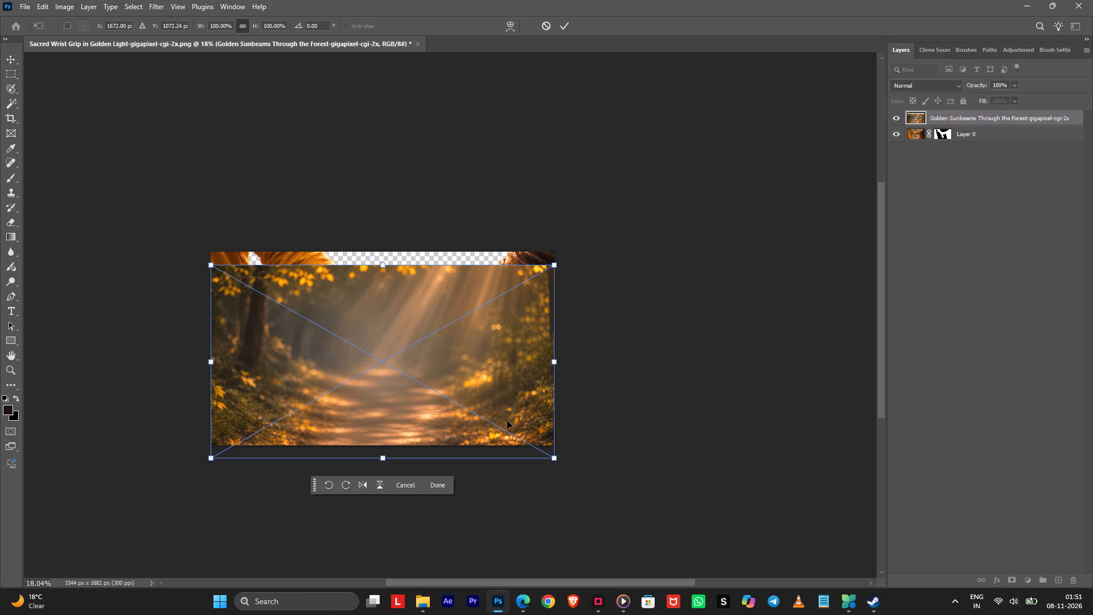
pyautogui.moveTo(400, 408); pyautogui.dragTo(398, 396)
pyautogui.click(952, 332)
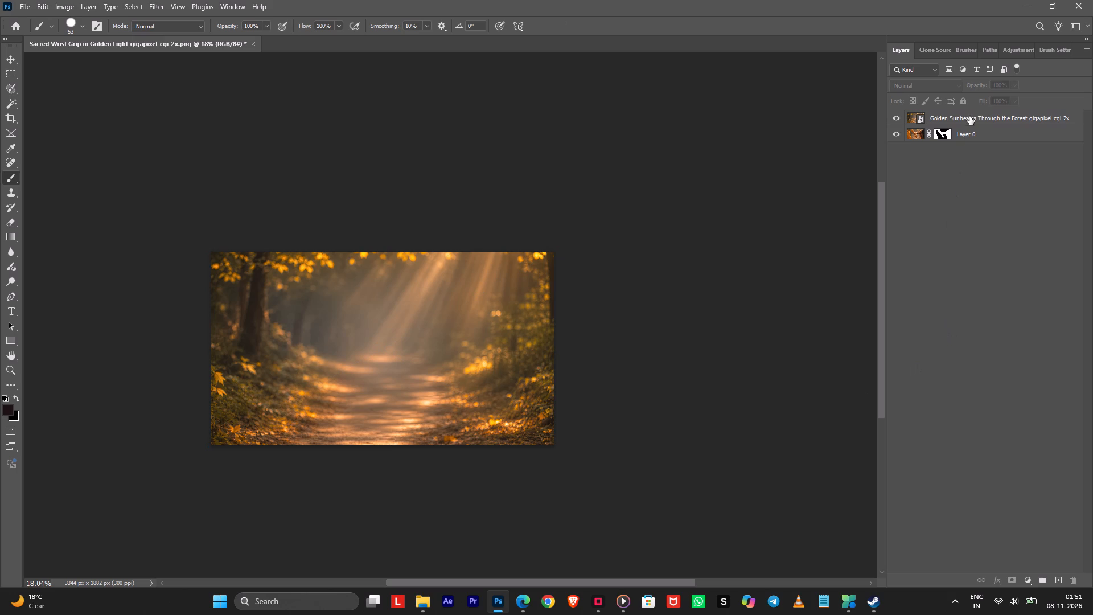
# Move the Golden Sunbeams background layer beneath Layer 0, behind the masked hands.
pyautogui.moveTo(963, 126); pyautogui.dragTo(964, 141)
pyautogui.moveTo(963, 122); pyautogui.dragTo(952, 180)
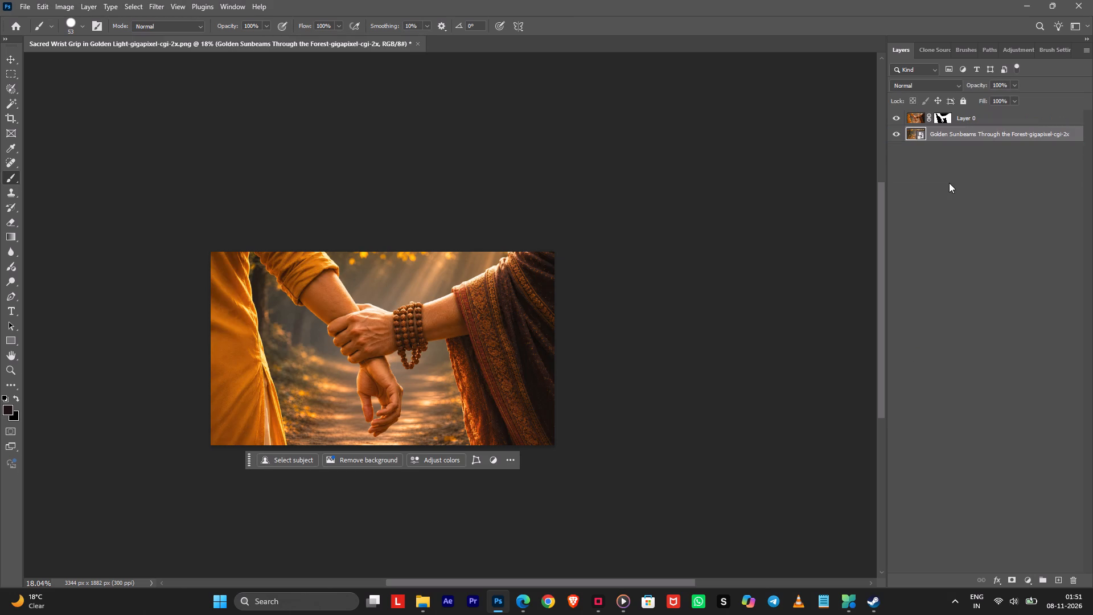
# Save the composite as a Photoshop file named 6 in the Swapn Swaha hue project's PSD folder.
pyautogui.hotkey('ctrl', 's')
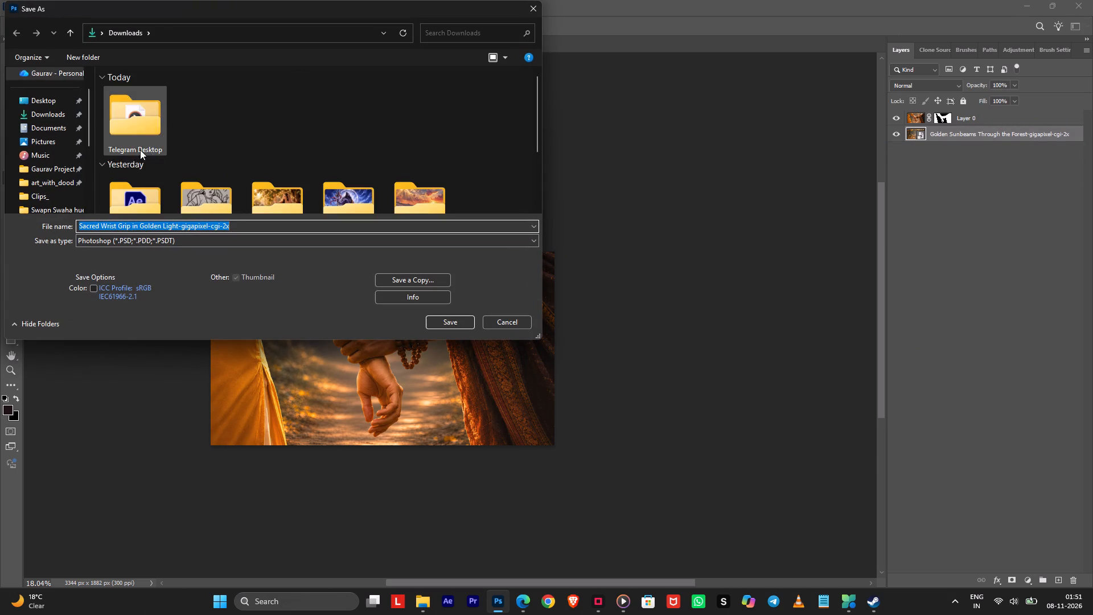
pyautogui.scroll(-5, 132, 149)
pyautogui.click(57, 138)
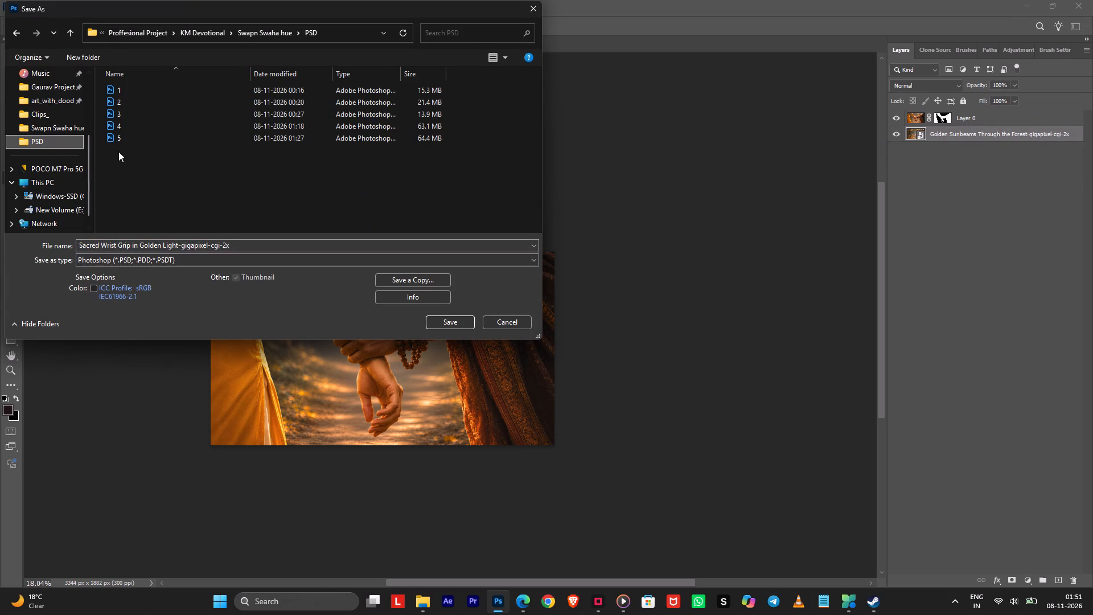
pyautogui.doubleClick(126, 238)
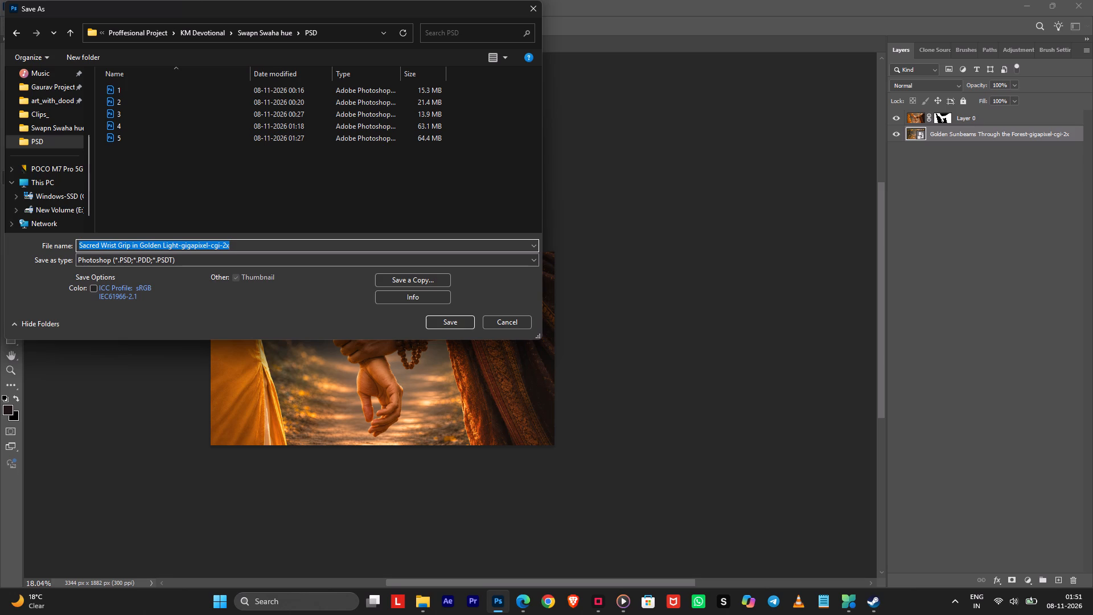
pyautogui.press('6')
pyautogui.press('Return')
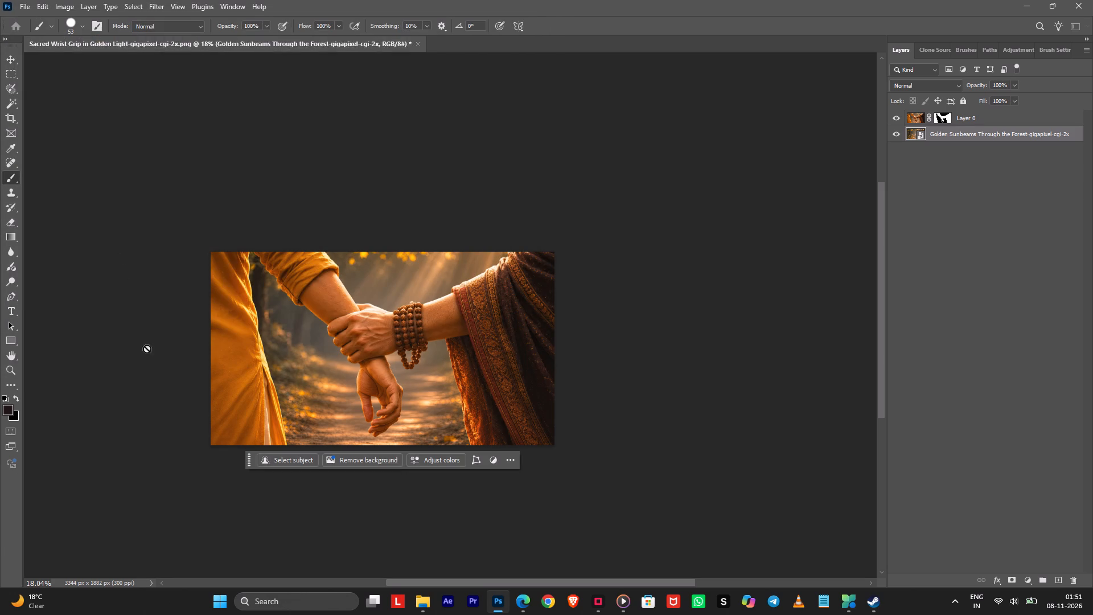
# Open the project's PSD folder in File Explorer and review the saved Photoshop files.
pyautogui.click(498, 596)
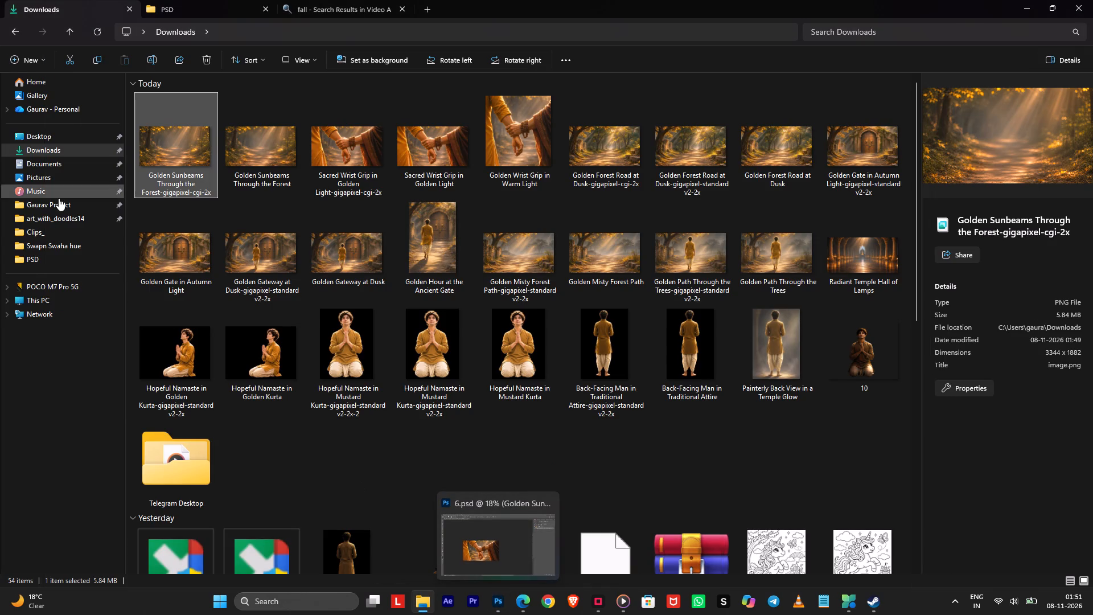
pyautogui.click(62, 242)
pyautogui.click(47, 264)
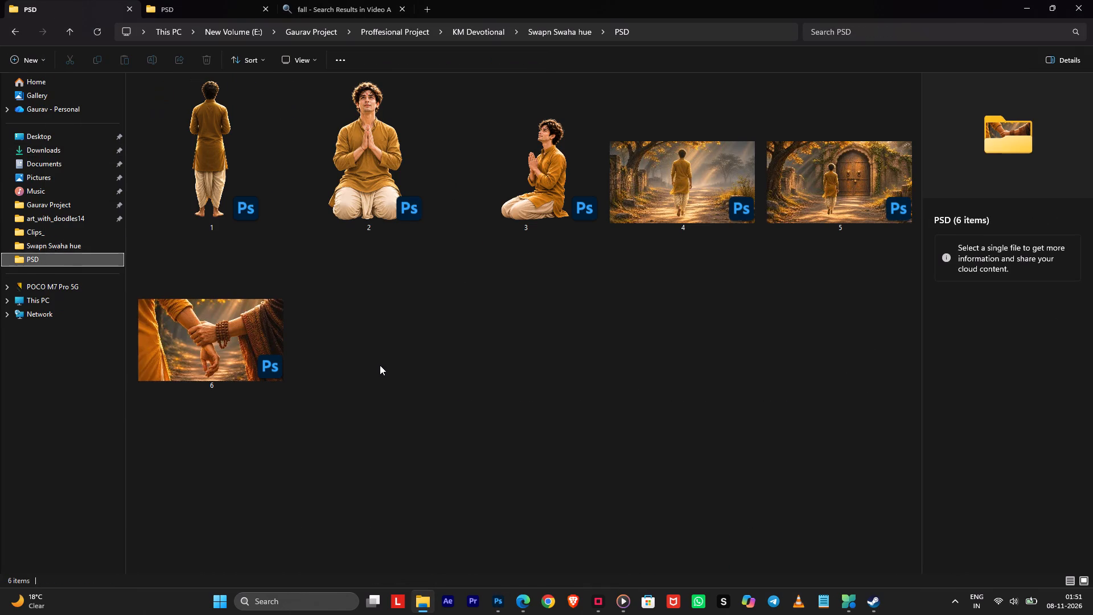
pyautogui.click(383, 366)
# Launch After Effects.
pyautogui.click(446, 596)
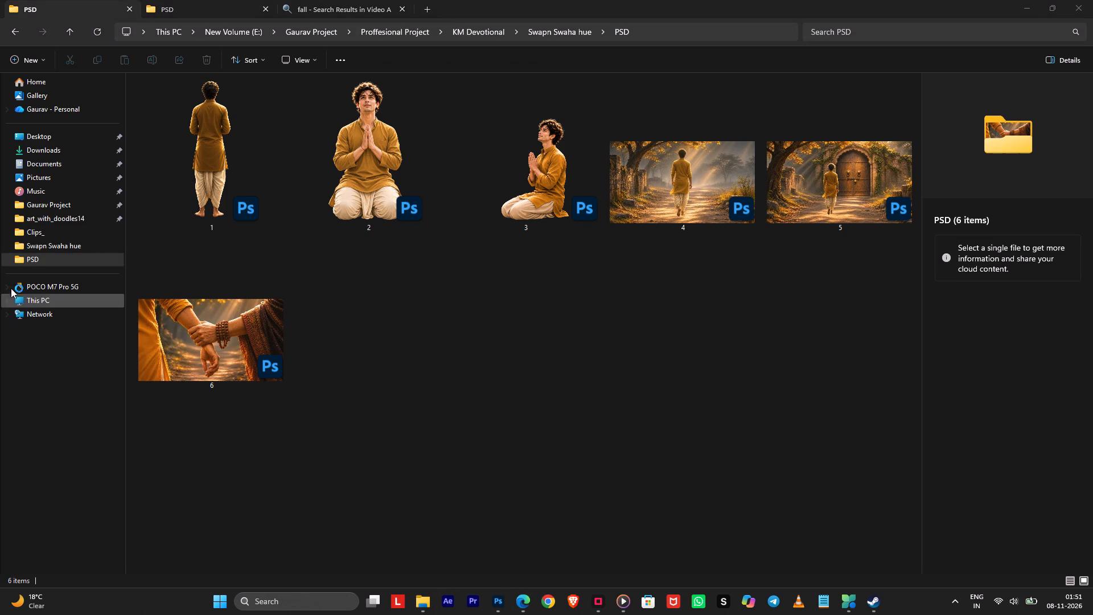
# In File Explorer, view This PC and open the connected POCO M7 Pro 5G phone's folders.
pyautogui.click(37, 293)
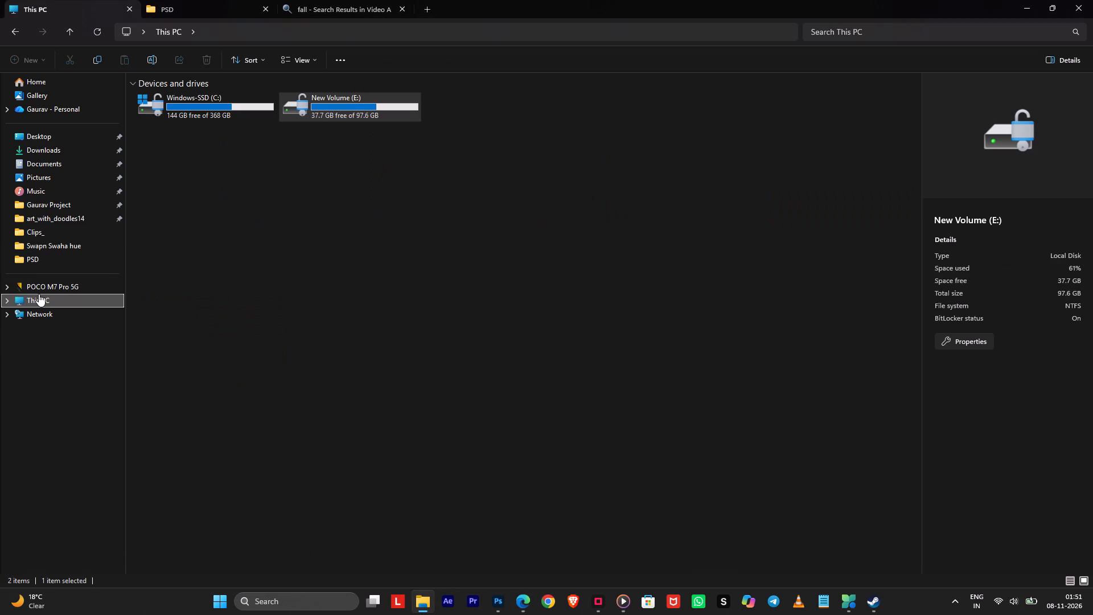
pyautogui.click(39, 289)
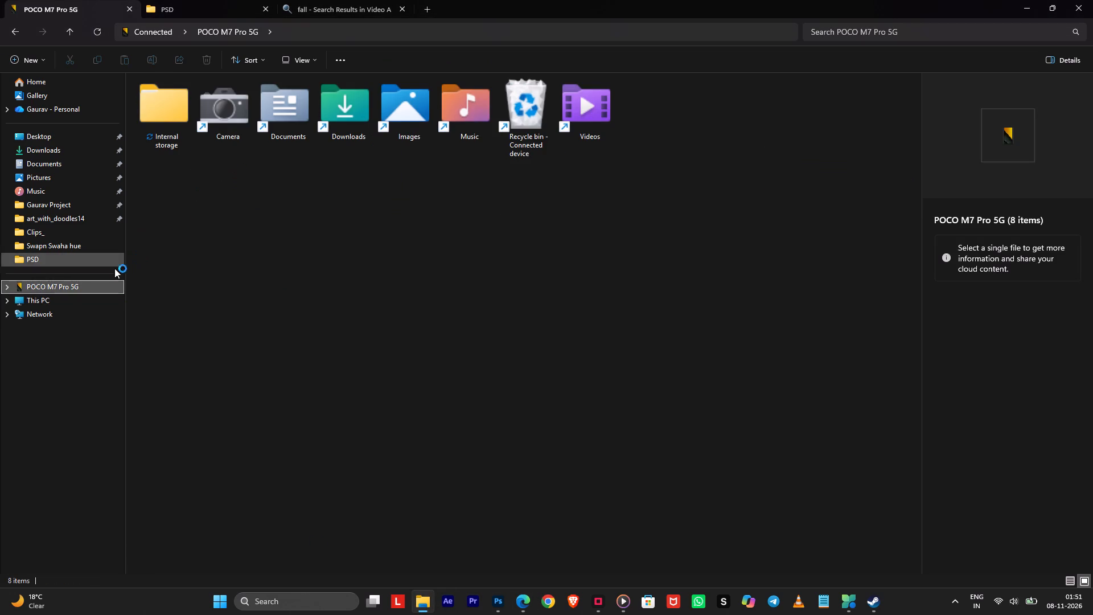
# Open the PC's Music folder and sort its songs by date created.
pyautogui.click(76, 304)
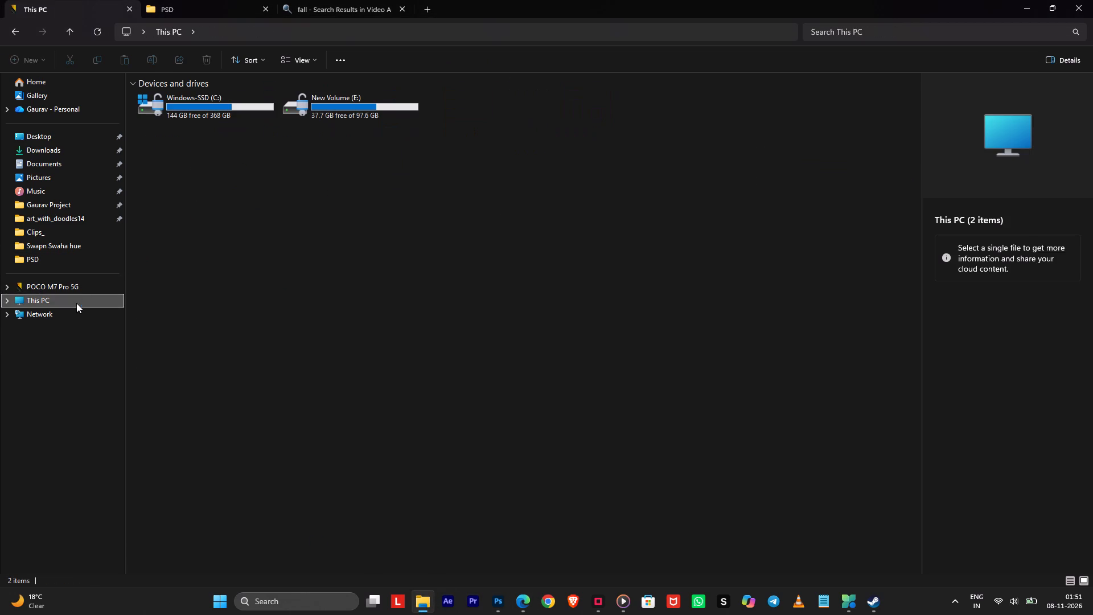
pyautogui.click(64, 188)
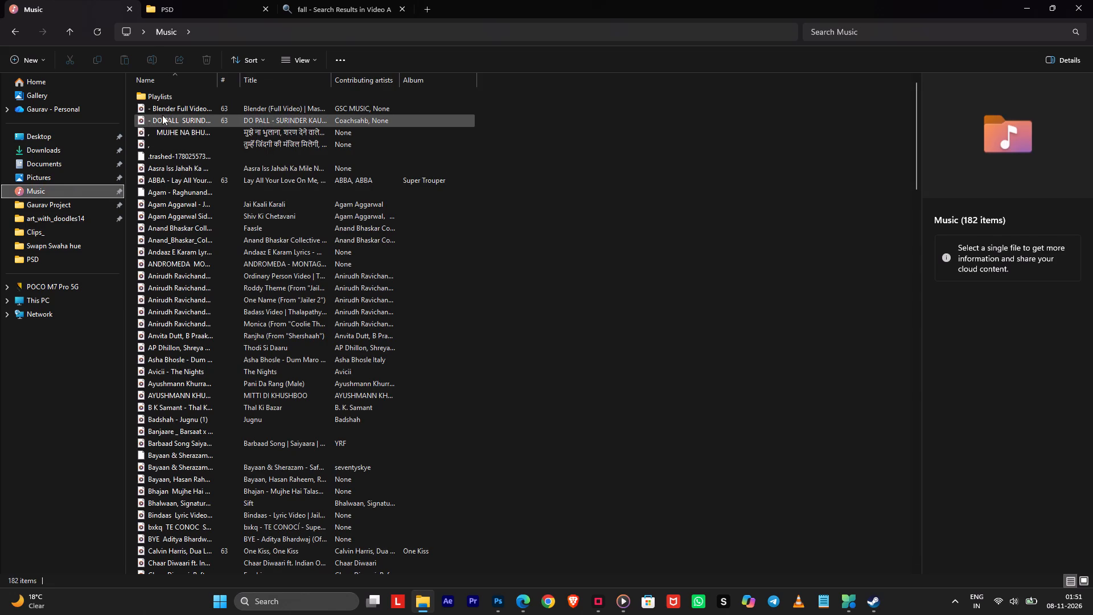
pyautogui.click(253, 62)
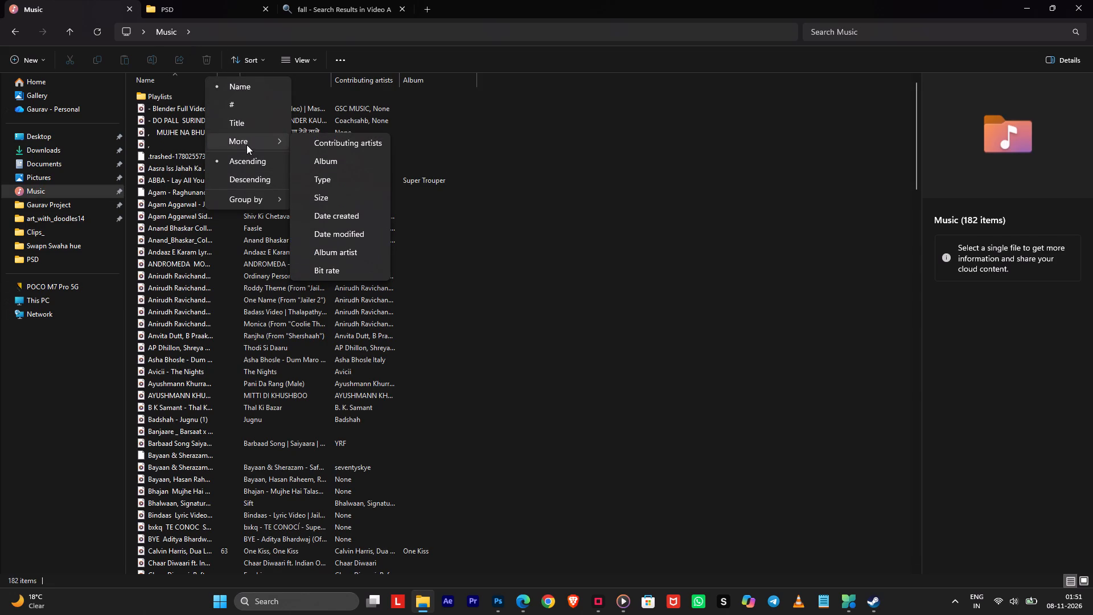
pyautogui.click(358, 222)
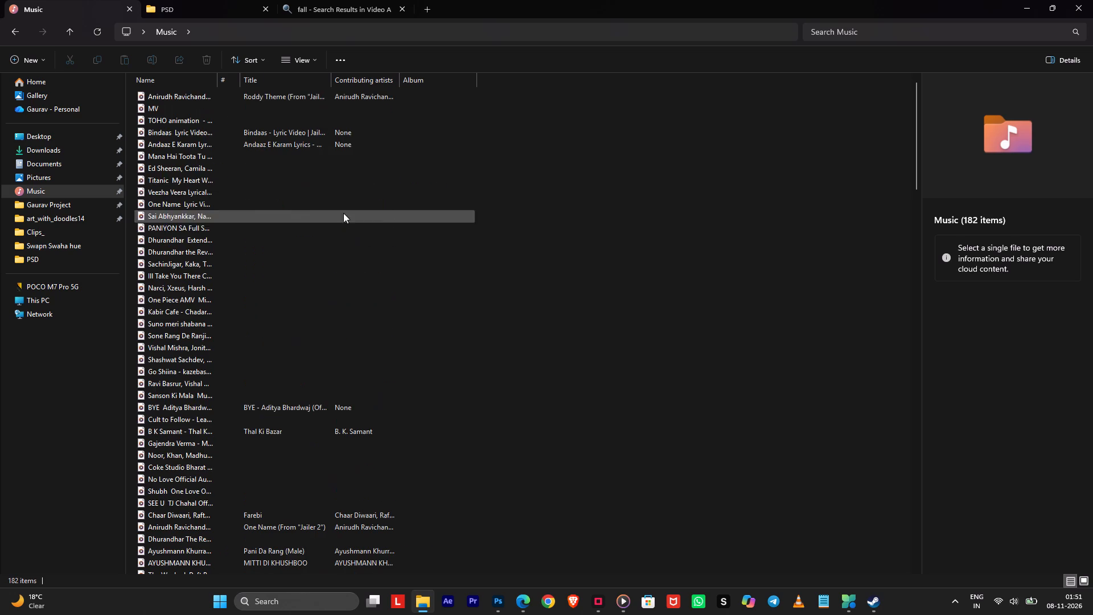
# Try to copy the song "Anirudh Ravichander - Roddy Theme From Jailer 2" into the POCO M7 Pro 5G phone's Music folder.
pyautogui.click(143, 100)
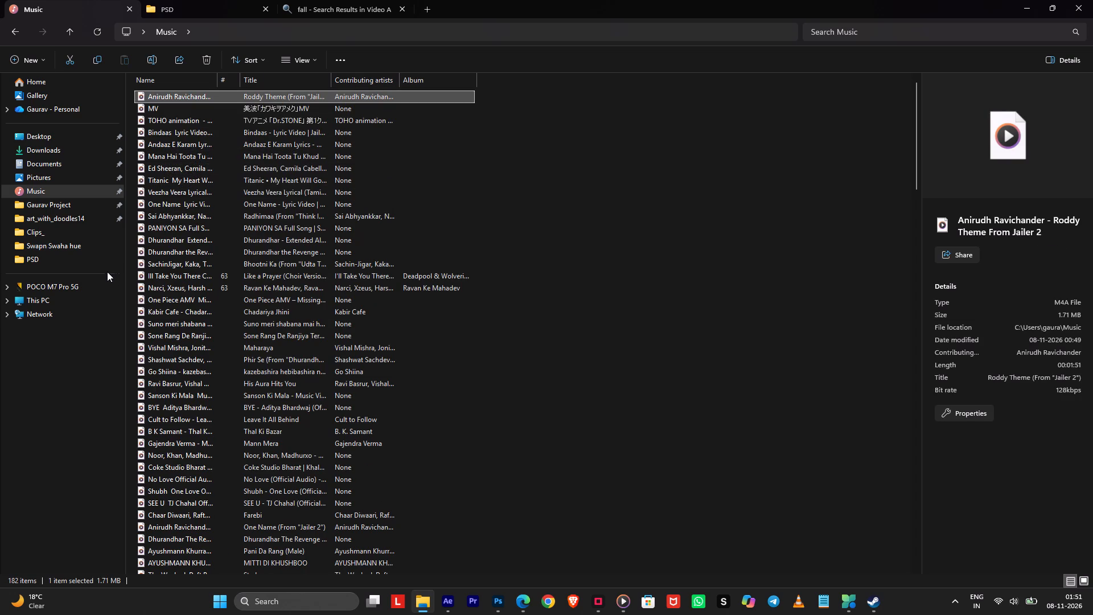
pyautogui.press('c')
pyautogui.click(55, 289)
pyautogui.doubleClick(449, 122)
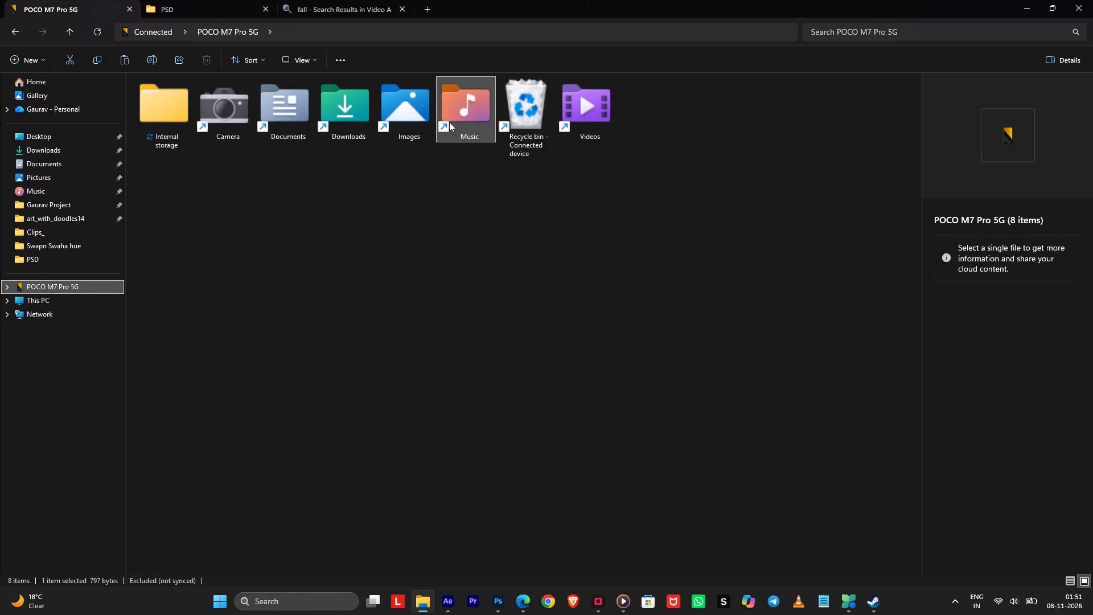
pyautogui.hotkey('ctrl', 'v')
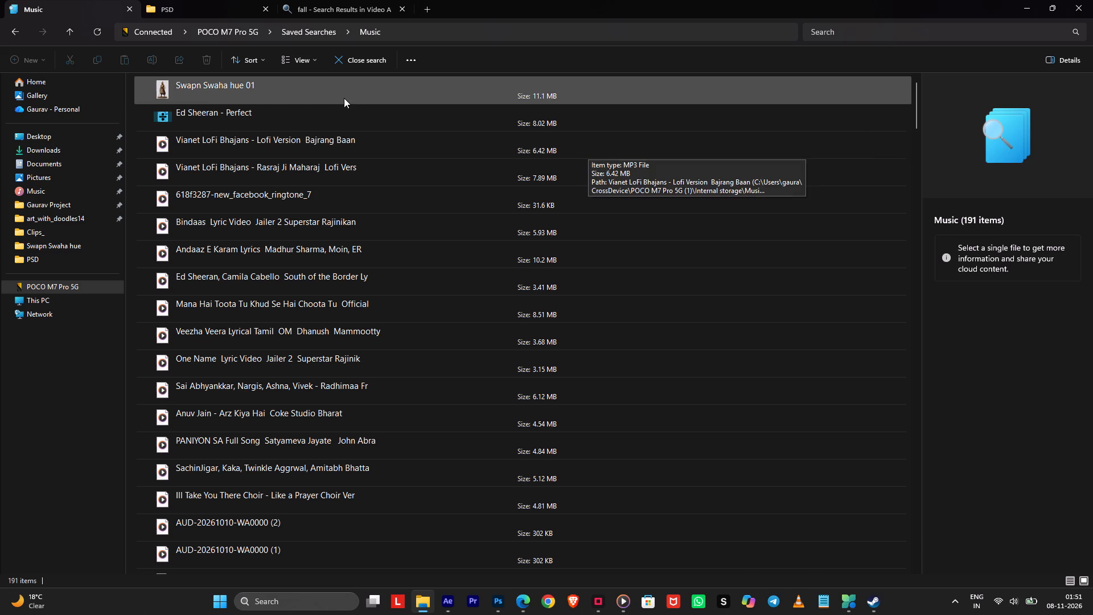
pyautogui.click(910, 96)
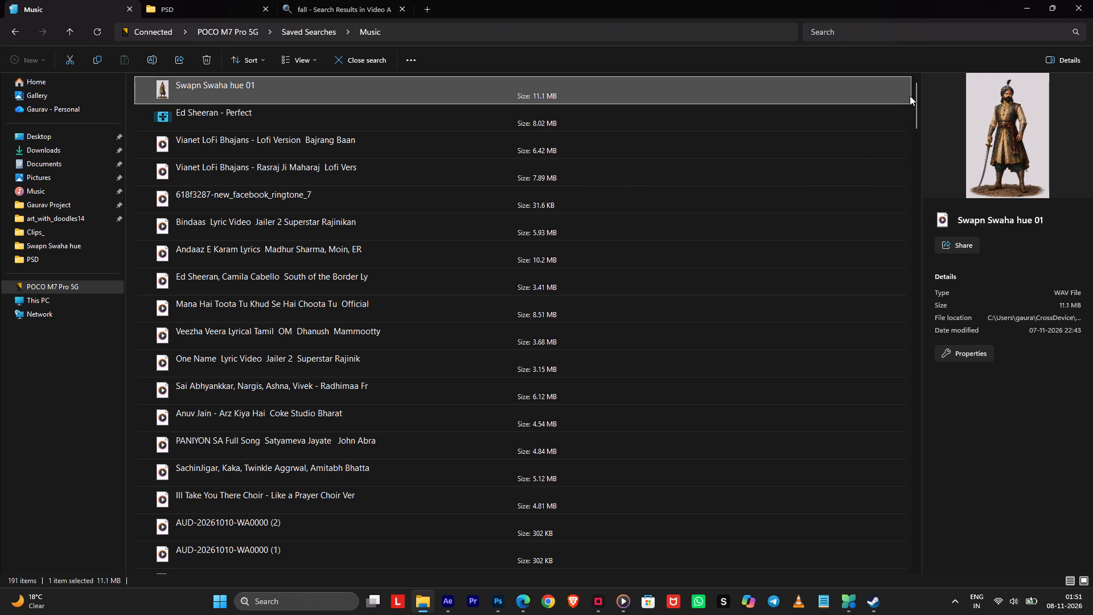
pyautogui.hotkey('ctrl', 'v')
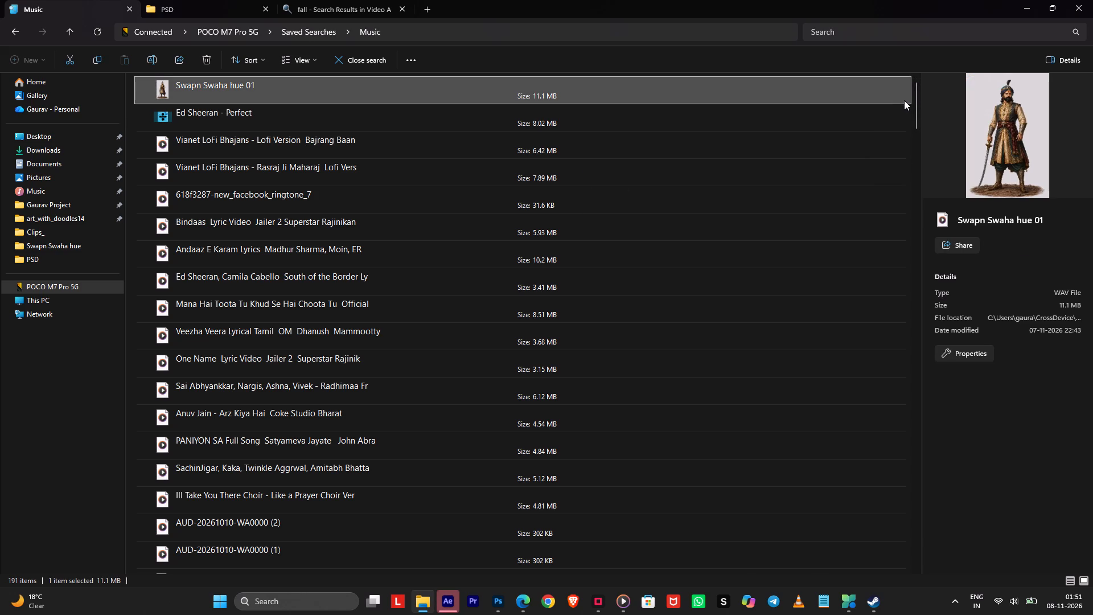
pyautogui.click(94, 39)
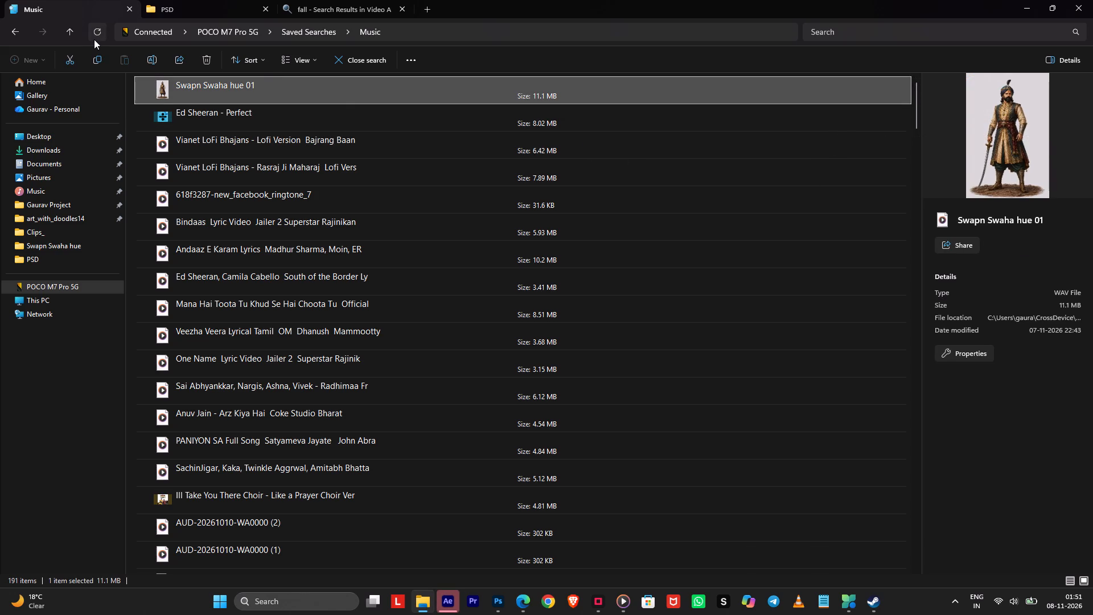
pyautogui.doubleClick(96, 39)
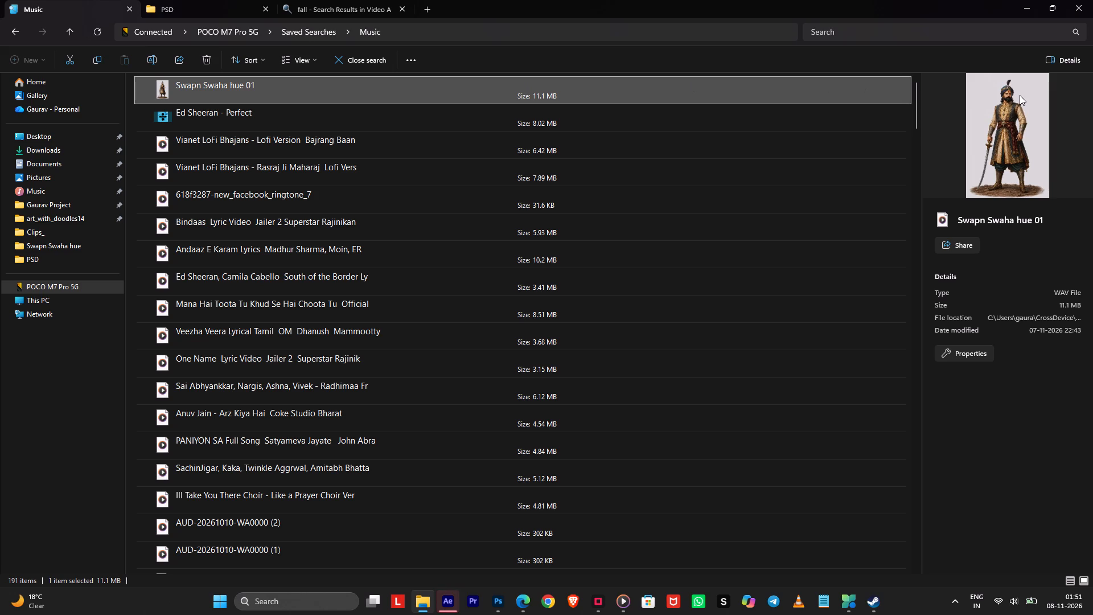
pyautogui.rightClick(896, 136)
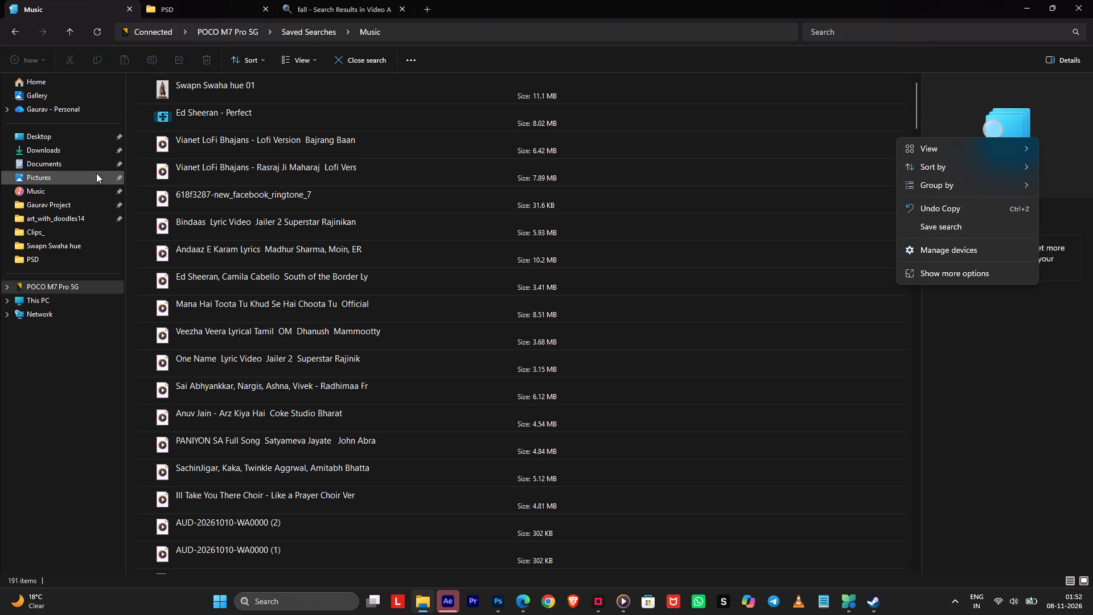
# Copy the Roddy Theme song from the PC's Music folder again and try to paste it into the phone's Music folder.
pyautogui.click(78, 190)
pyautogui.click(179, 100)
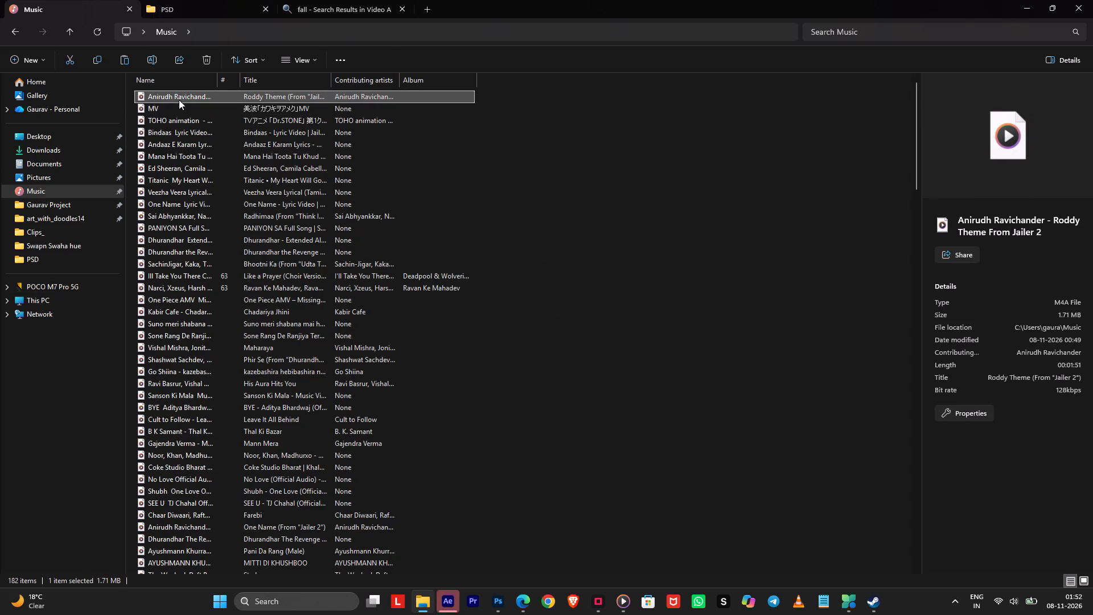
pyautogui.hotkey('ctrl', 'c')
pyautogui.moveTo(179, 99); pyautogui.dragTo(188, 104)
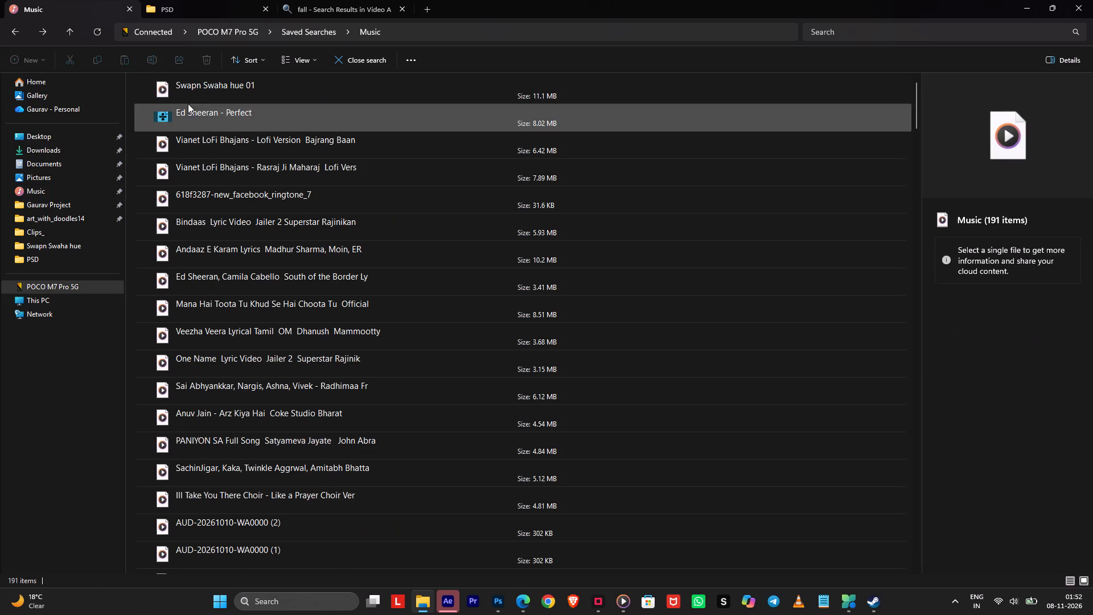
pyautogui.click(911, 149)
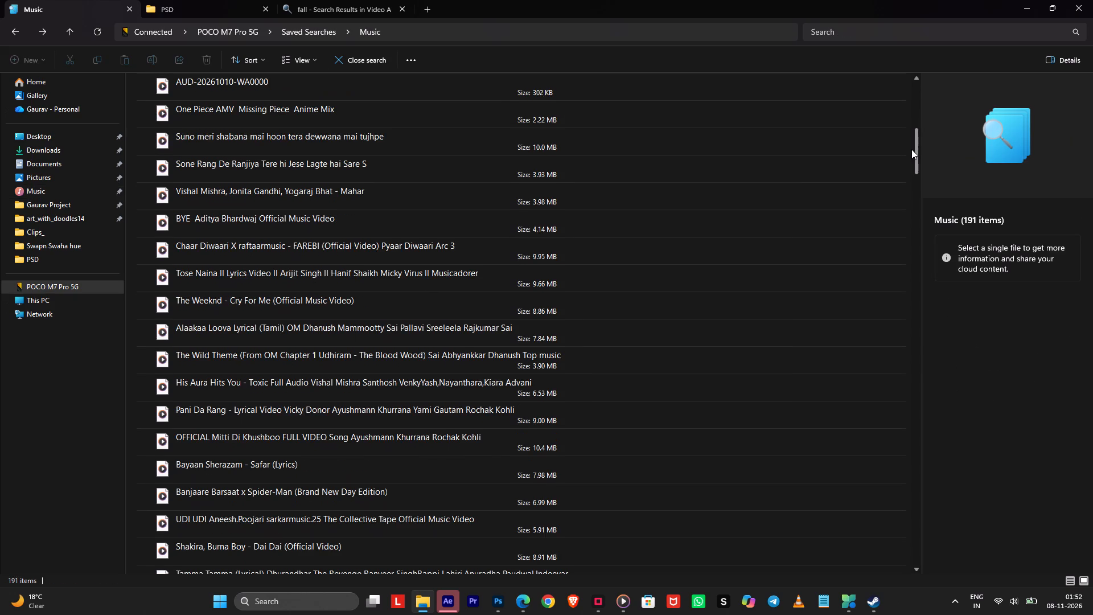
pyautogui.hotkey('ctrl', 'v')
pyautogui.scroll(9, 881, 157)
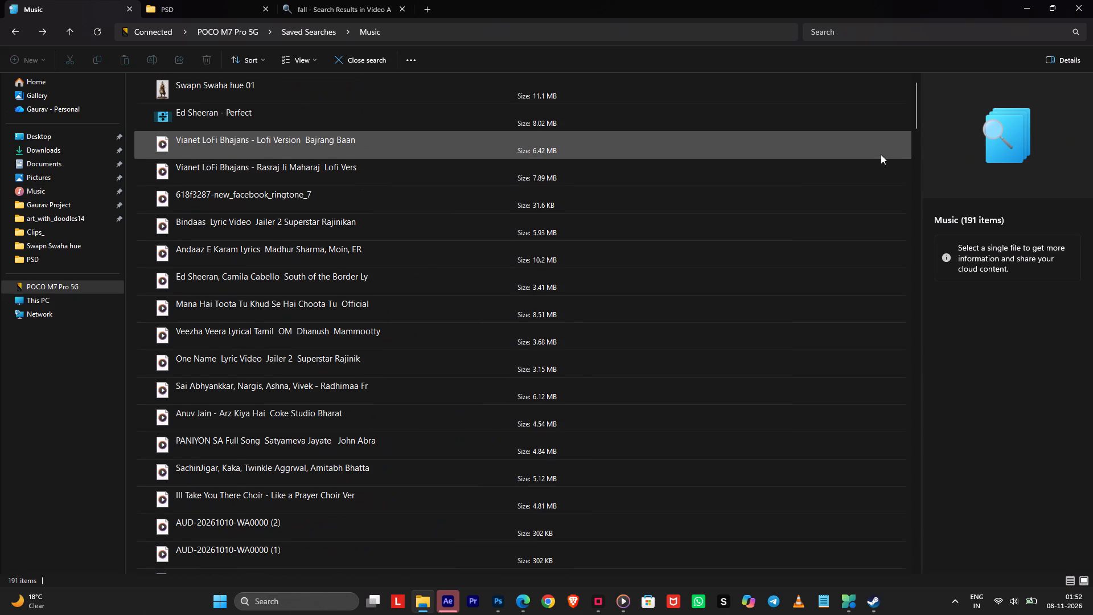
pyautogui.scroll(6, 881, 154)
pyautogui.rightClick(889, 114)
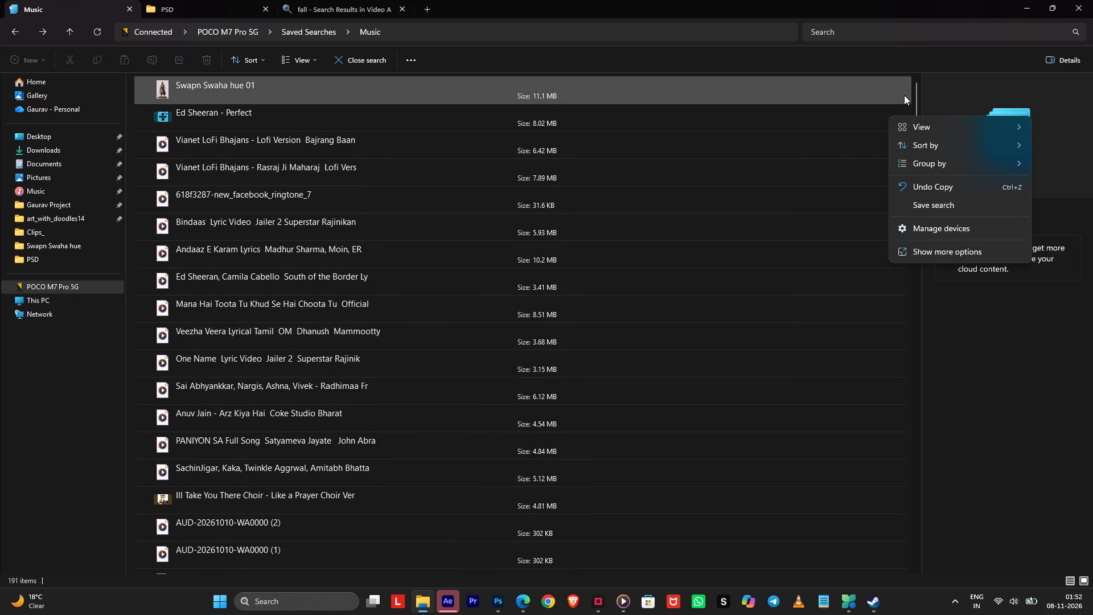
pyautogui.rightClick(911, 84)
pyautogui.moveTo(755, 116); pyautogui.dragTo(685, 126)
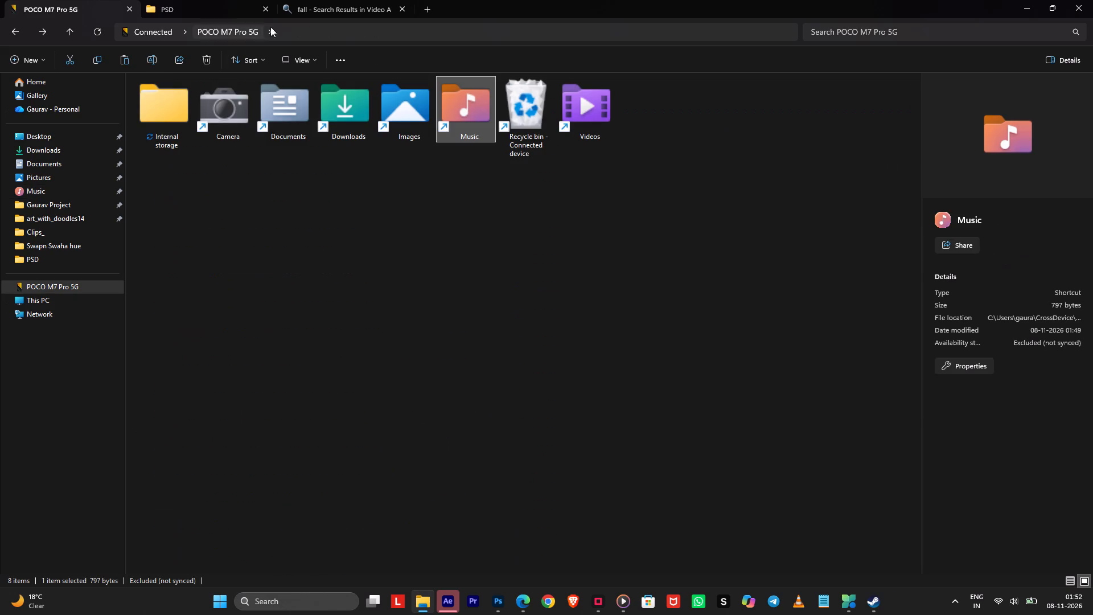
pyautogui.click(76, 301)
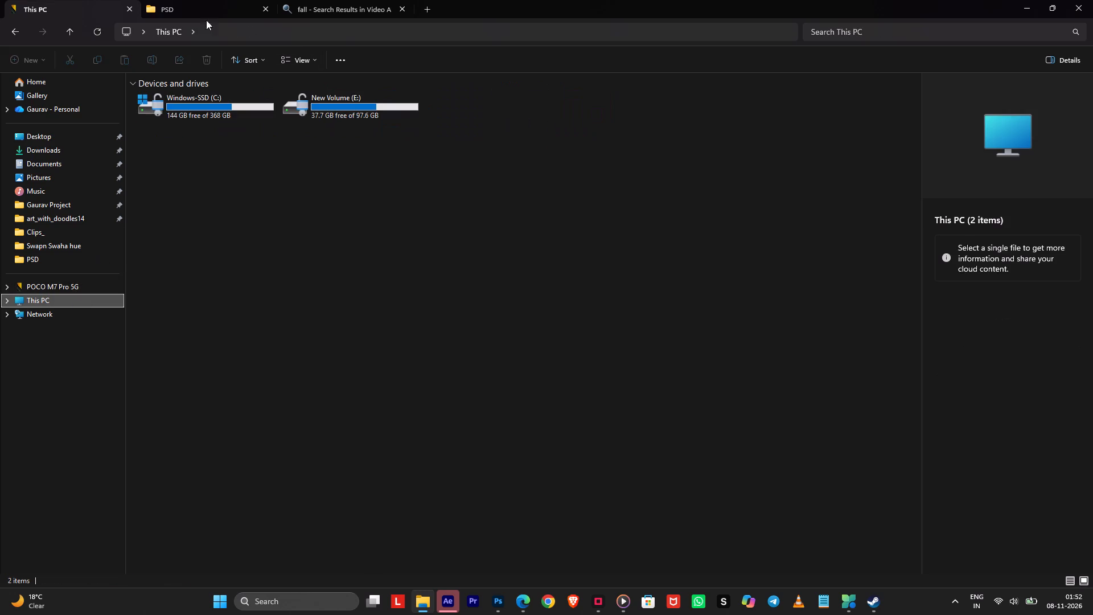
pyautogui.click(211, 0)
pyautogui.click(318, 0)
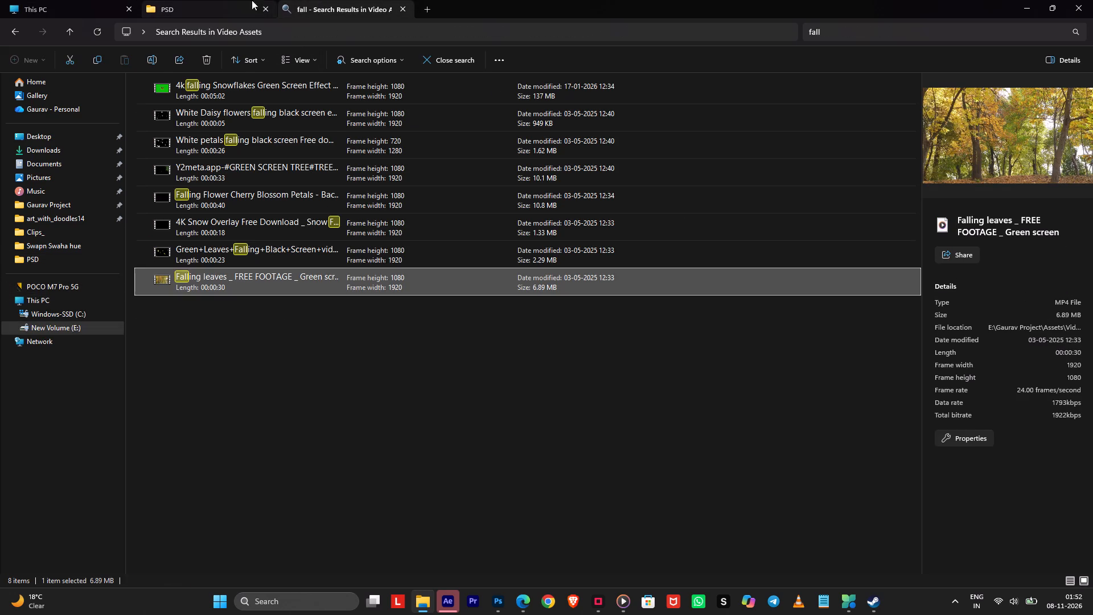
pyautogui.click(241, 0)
# Switch to After Effects and open the recent Swapn Swaha project.
pyautogui.click(444, 605)
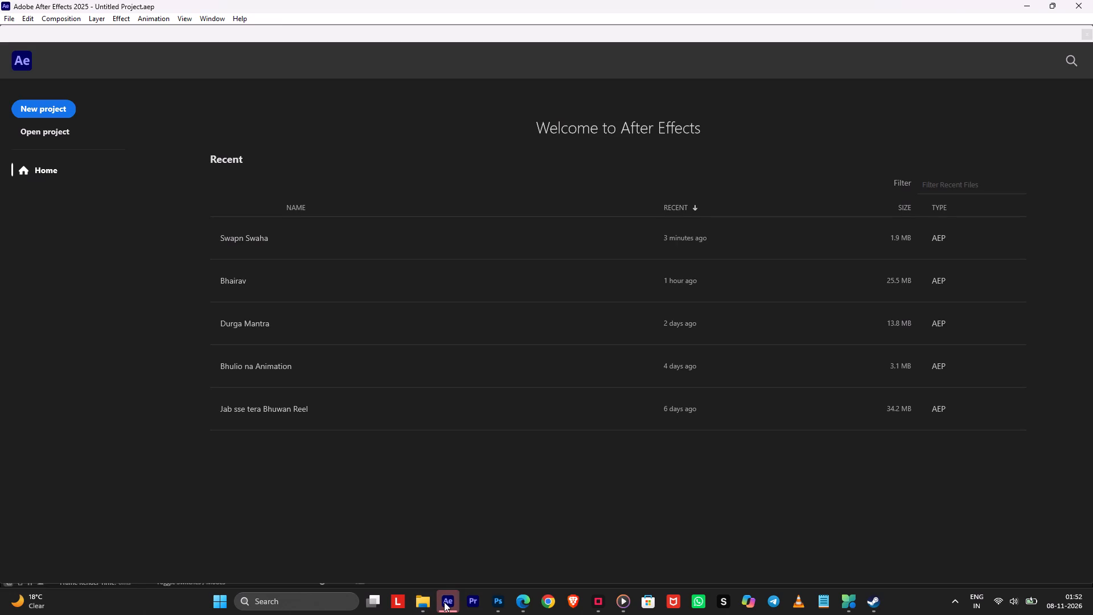
pyautogui.click(433, 237)
pyautogui.click(433, 237)
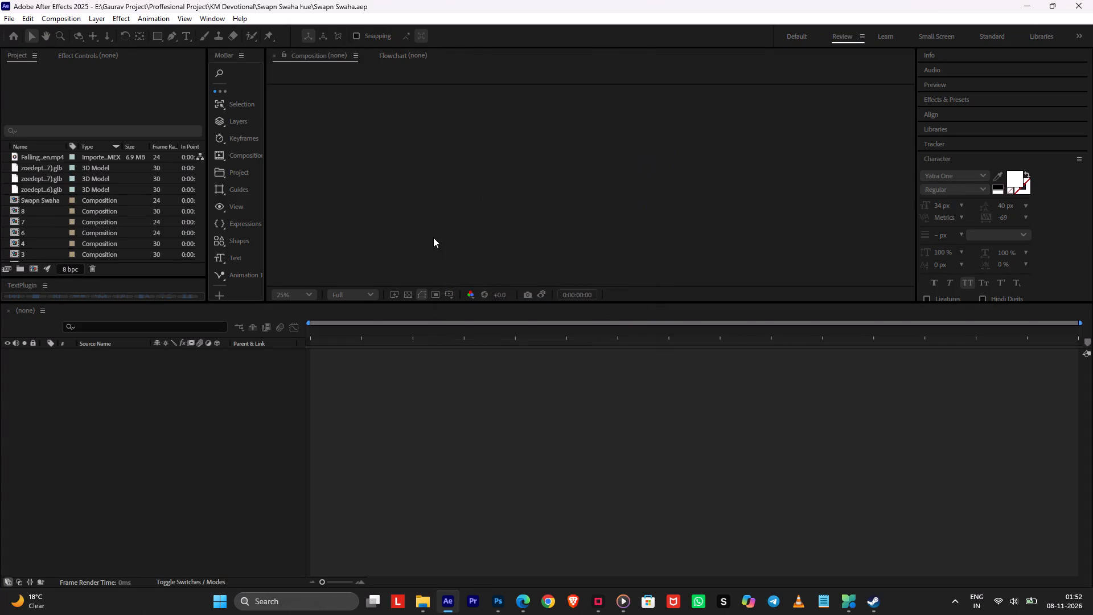
# Import 6.psd from the PSD folder into 2nd Comp as a composition with editable layer styles, starting its layer at 0:00:59:01.
pyautogui.keyDown('alt'); pyautogui.scroll(-2, 627, 370); pyautogui.keyUp('alt')
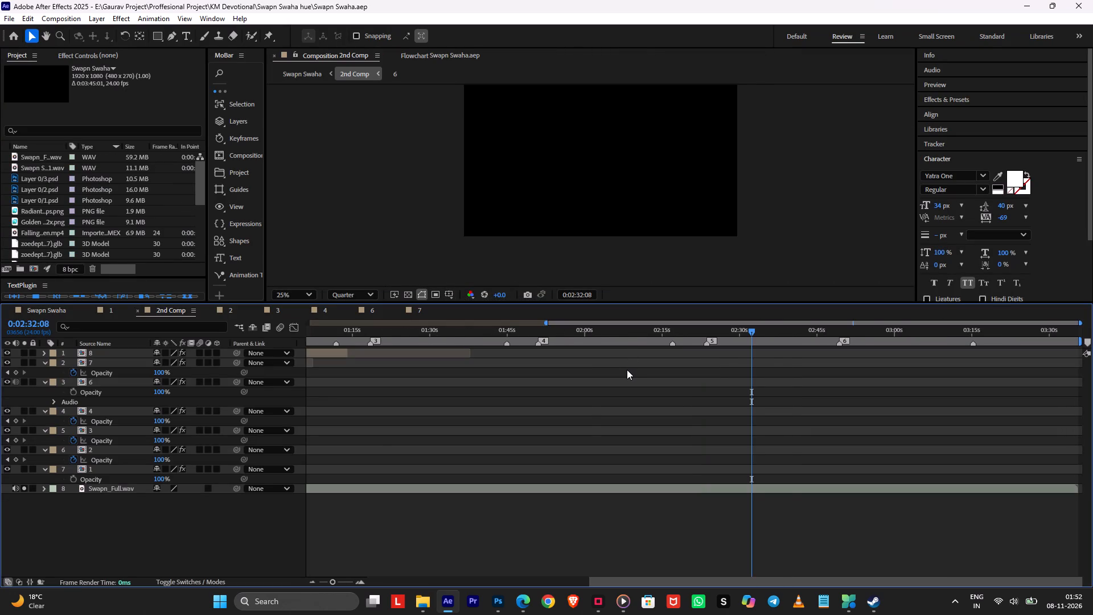
pyautogui.keyDown('alt'); pyautogui.scroll(-1, 605, 367); pyautogui.keyUp('alt')
pyautogui.moveTo(563, 327); pyautogui.dragTo(499, 335)
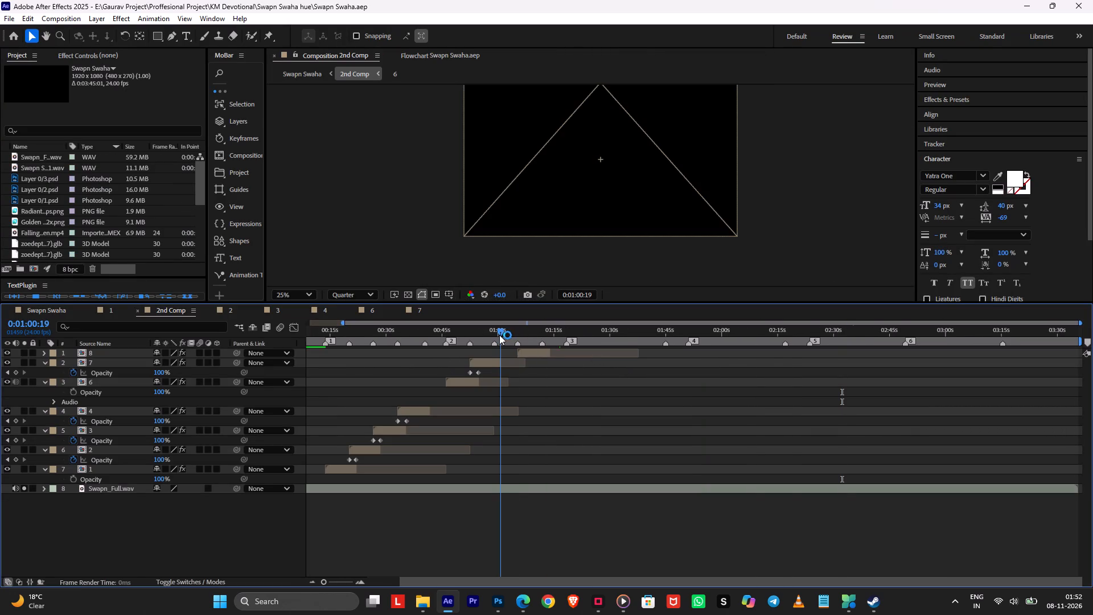
pyautogui.moveTo(499, 335); pyautogui.dragTo(498, 335)
pyautogui.scroll(-1, 484, 358)
pyautogui.keyDown('alt'); pyautogui.scroll(2, 487, 355); pyautogui.keyUp('alt')
pyautogui.click(513, 338)
pyautogui.keyDown('shift'); pyautogui.moveTo(515, 334); pyautogui.dragTo(509, 332); pyautogui.keyUp('shift')
pyautogui.click(424, 614)
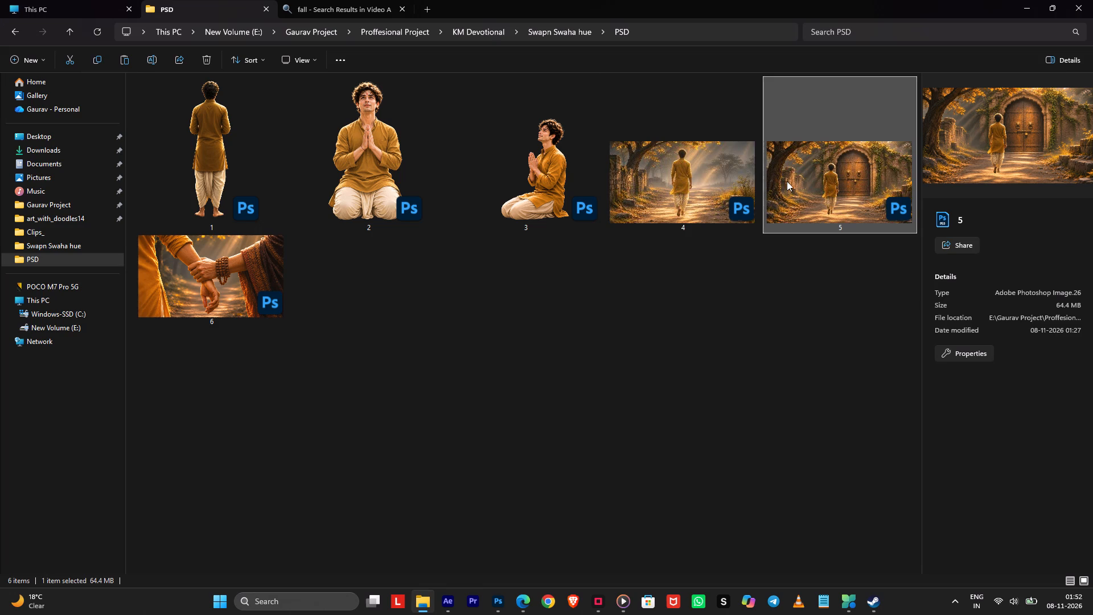
pyautogui.click(174, 276)
pyautogui.moveTo(169, 269); pyautogui.dragTo(569, 438)
pyautogui.hotkey('alt', 'Tab')
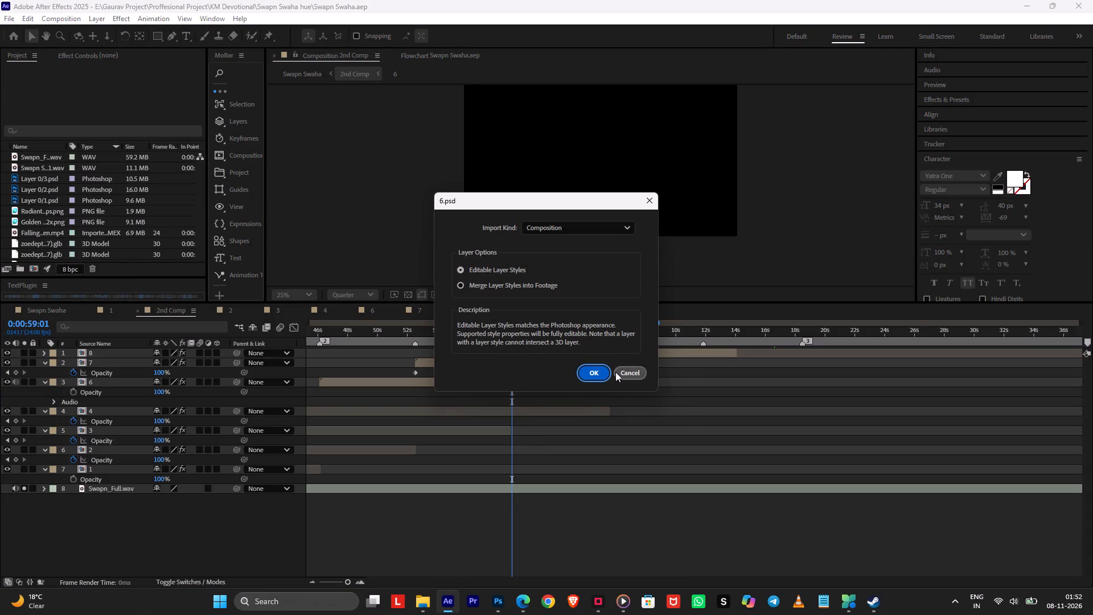
pyautogui.click(578, 372)
pyautogui.click(581, 371)
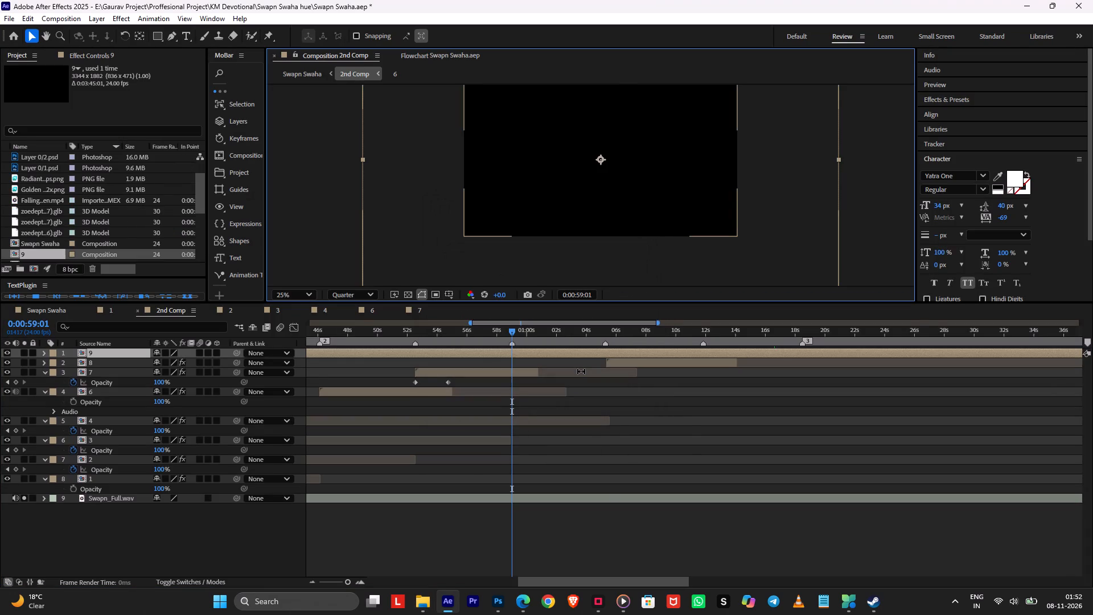
pyautogui.press('[')
# Cut both layers out of the imported handholding composition and paste them into 2nd Comp.
pyautogui.press('Return')
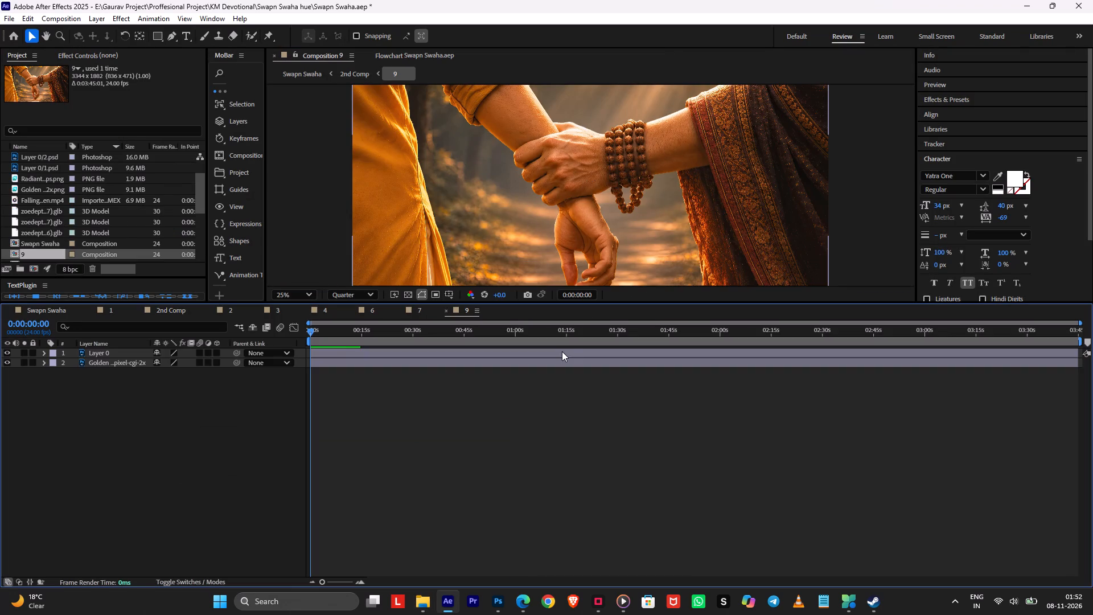
pyautogui.hotkey('ctrl', 'a')
pyautogui.hotkey('ctrl', 'x')
pyautogui.press('Tab')
pyautogui.click(512, 350)
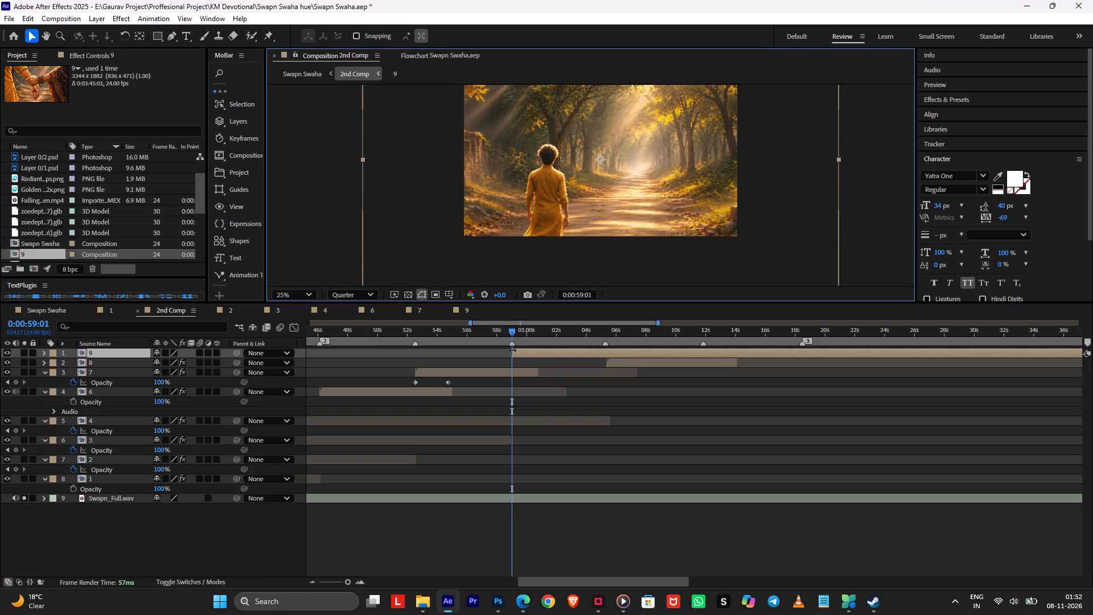
pyautogui.hotkey('ctrl', 'v')
# Set the scale of both pasted 6.psd layers to 58%.
pyautogui.hotkey('ctrl', 'Tab')
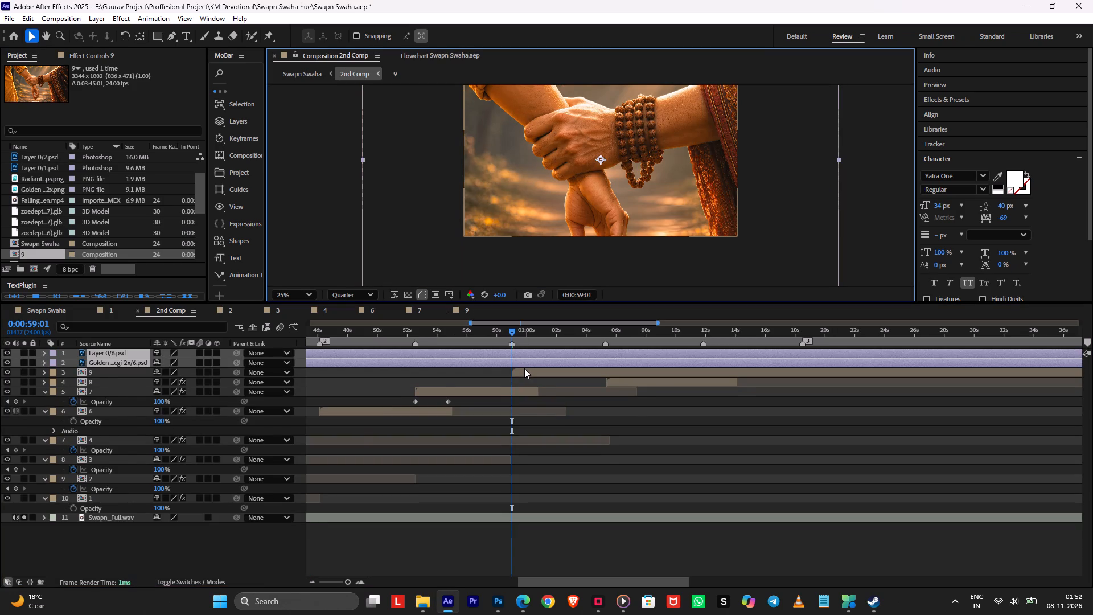
pyautogui.press('s')
pyautogui.click(169, 364)
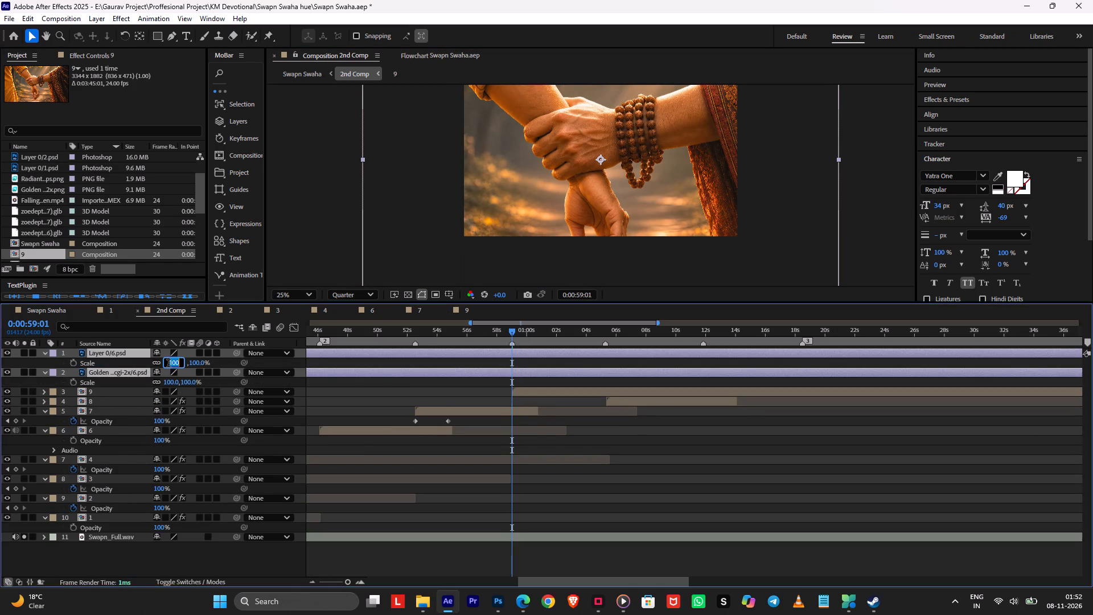
pyautogui.write('58')
pyautogui.click(490, 391)
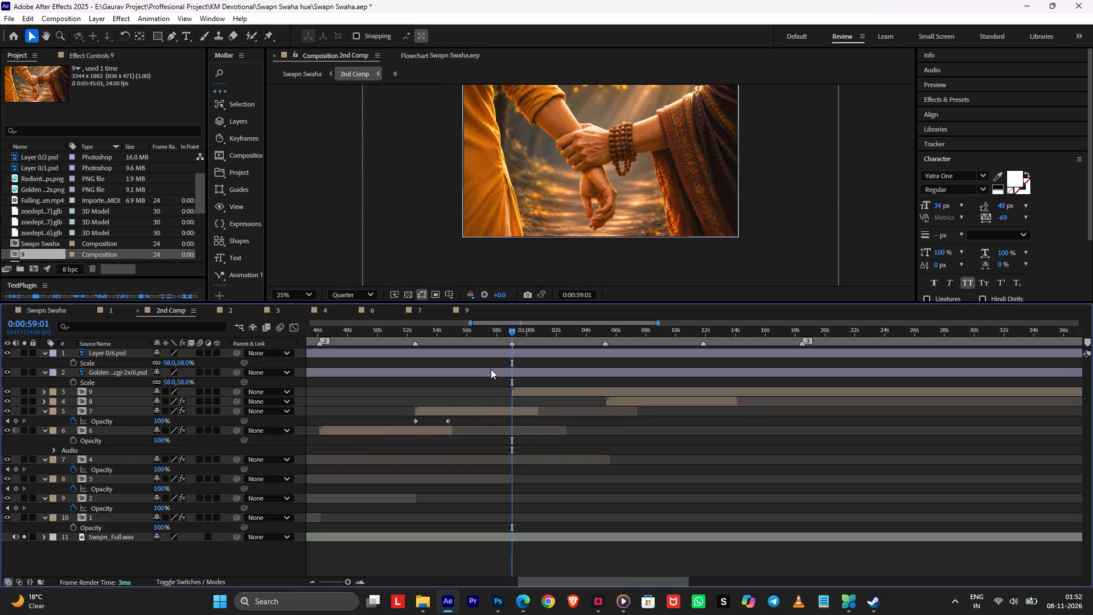
# Move both 6.psd layers in 2nd Comp so they start at 0:00:59:01.
pyautogui.click(491, 368)
pyautogui.keyDown('shift'); pyautogui.click(494, 358); pyautogui.keyUp('shift')
pyautogui.keyDown('shift'); pyautogui.click(495, 350); pyautogui.keyUp('shift')
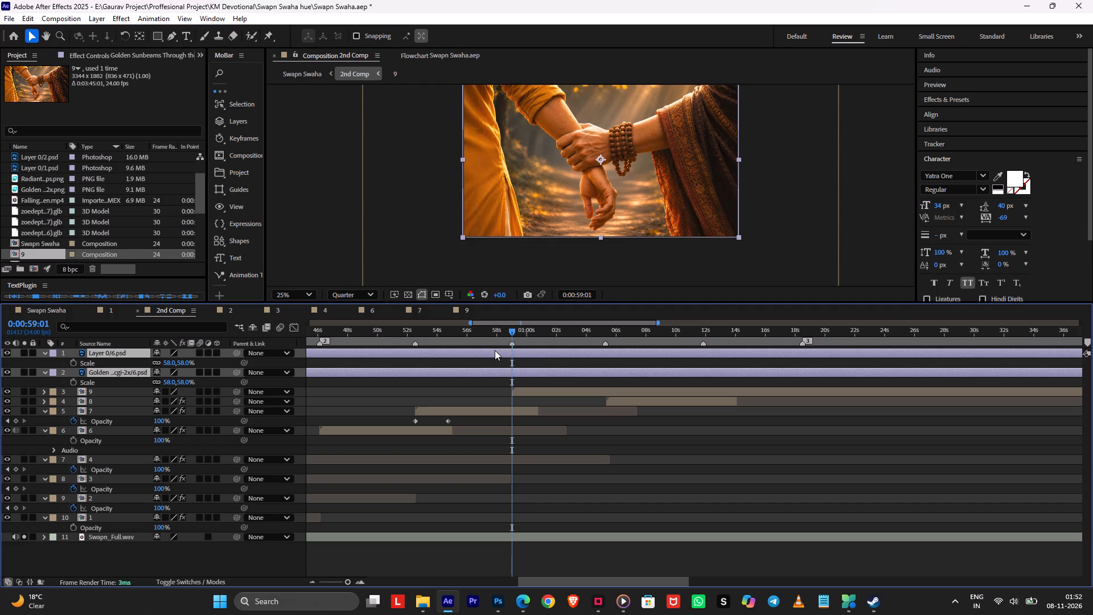
pyautogui.press('o')
pyautogui.press('i')
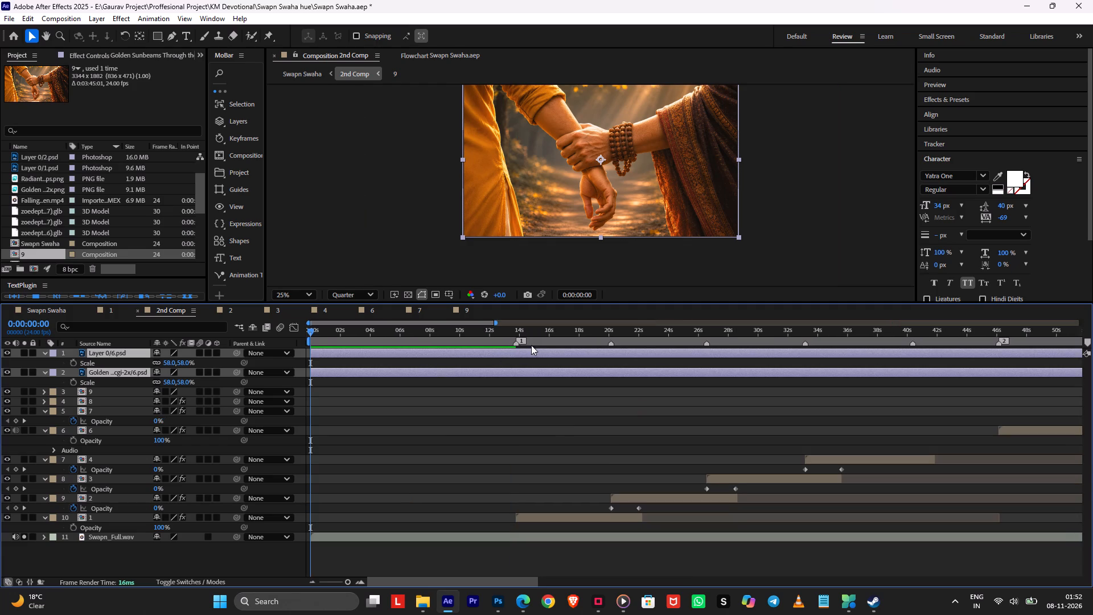
pyautogui.keyDown('alt'); pyautogui.scroll(-3, 720, 368); pyautogui.keyUp('alt')
pyautogui.moveTo(576, 328); pyautogui.dragTo(517, 342)
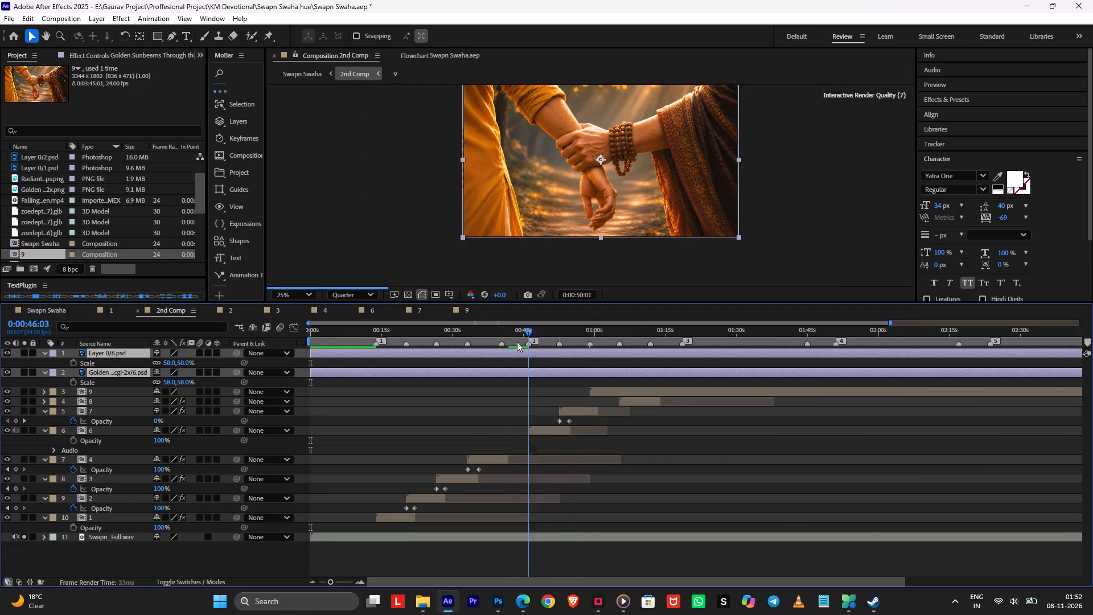
pyautogui.moveTo(517, 342); pyautogui.dragTo(581, 361)
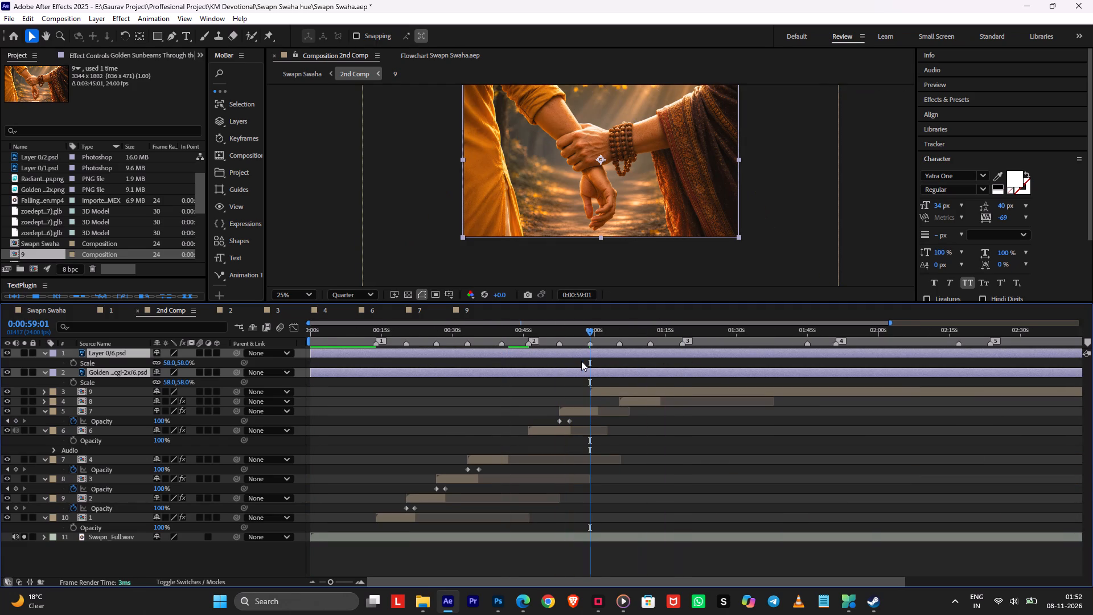
pyautogui.press('[')
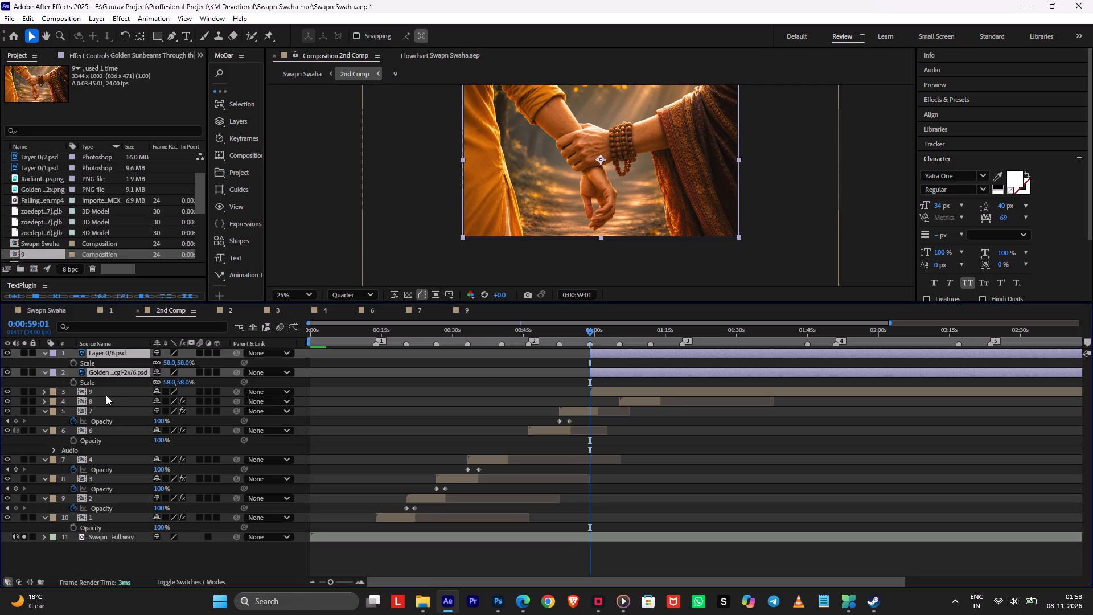
# Reveal layer 9's source composition in the project and delete it.
pyautogui.click(104, 393)
pyautogui.rightClick(104, 392)
pyautogui.click(313, 286)
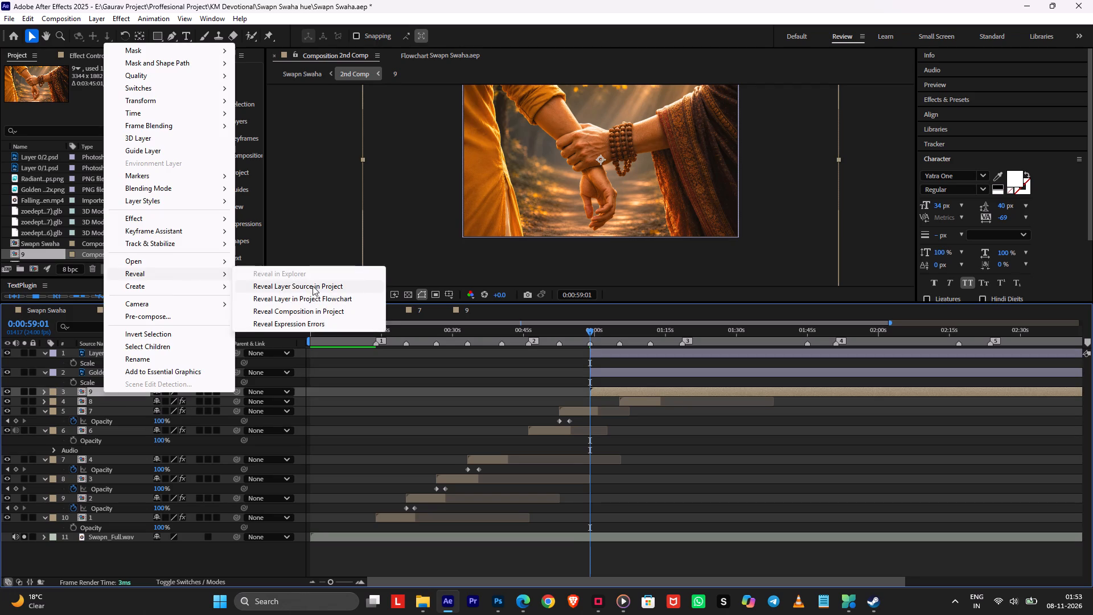
pyautogui.press('Return')
pyautogui.press('Delete')
pyautogui.press('Delete')
pyautogui.press('Return')
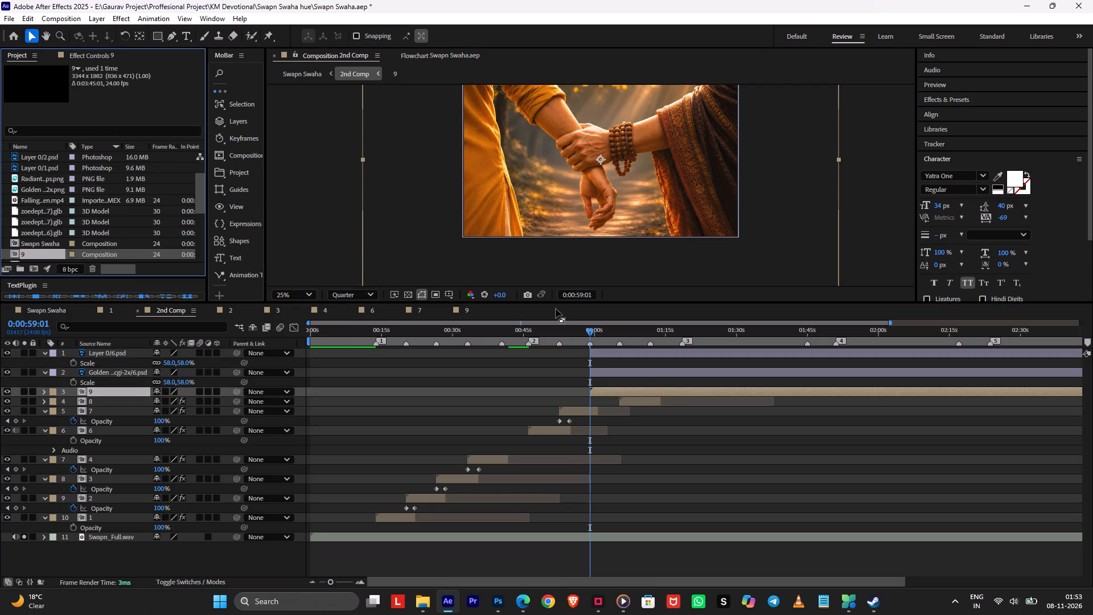
pyautogui.press('Delete')
pyautogui.press('Return')
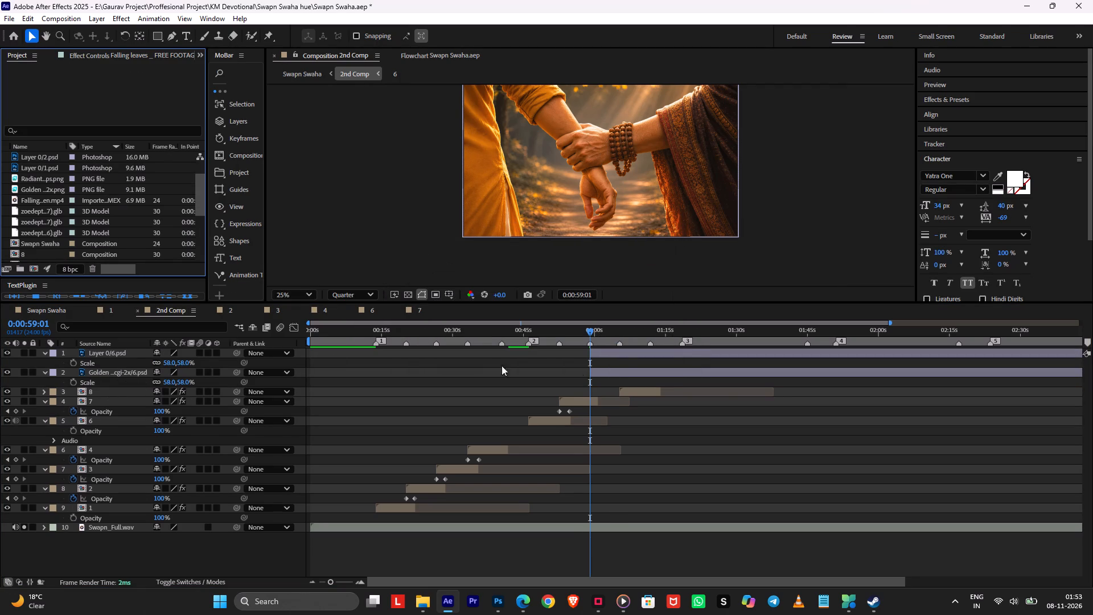
# Trim the end of both 6.psd layers to the song marker at 0:01:11:20.
pyautogui.click(615, 353)
pyautogui.keyDown('shift'); pyautogui.click(597, 374); pyautogui.keyUp('shift')
pyautogui.keyDown('shift'); pyautogui.click(648, 336); pyautogui.keyUp('shift')
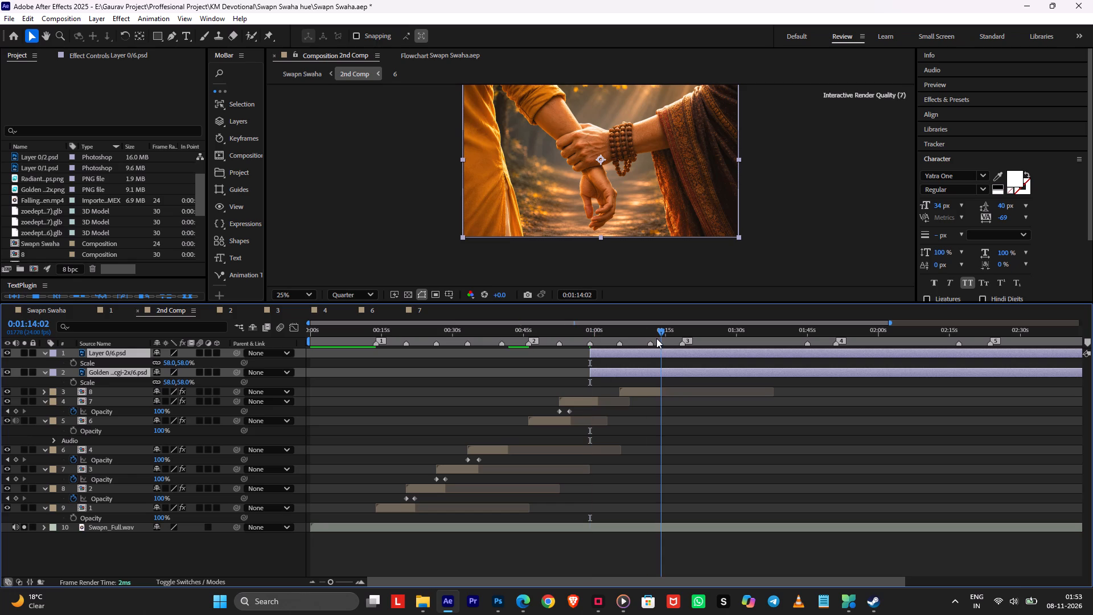
pyautogui.hotkey('alt', ']')
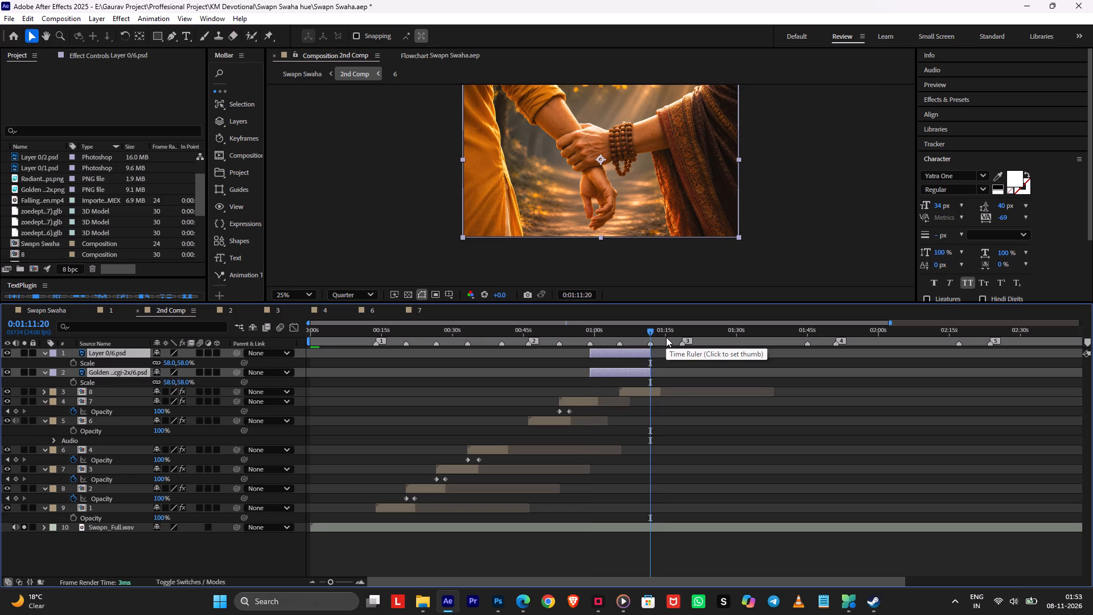
# Pre-compose both 6.psd layers as 6.1, with duration fitted to the layers, and place it below layer 8.
pyautogui.hotkey('ctrl', 'shift', 'c')
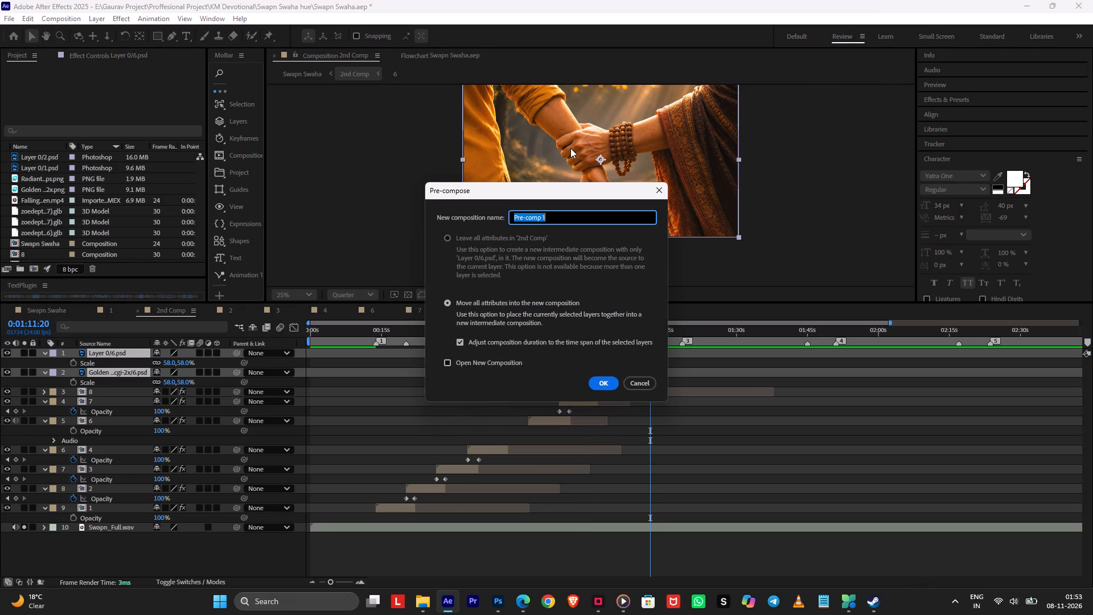
pyautogui.write('6.1')
pyautogui.press('Return')
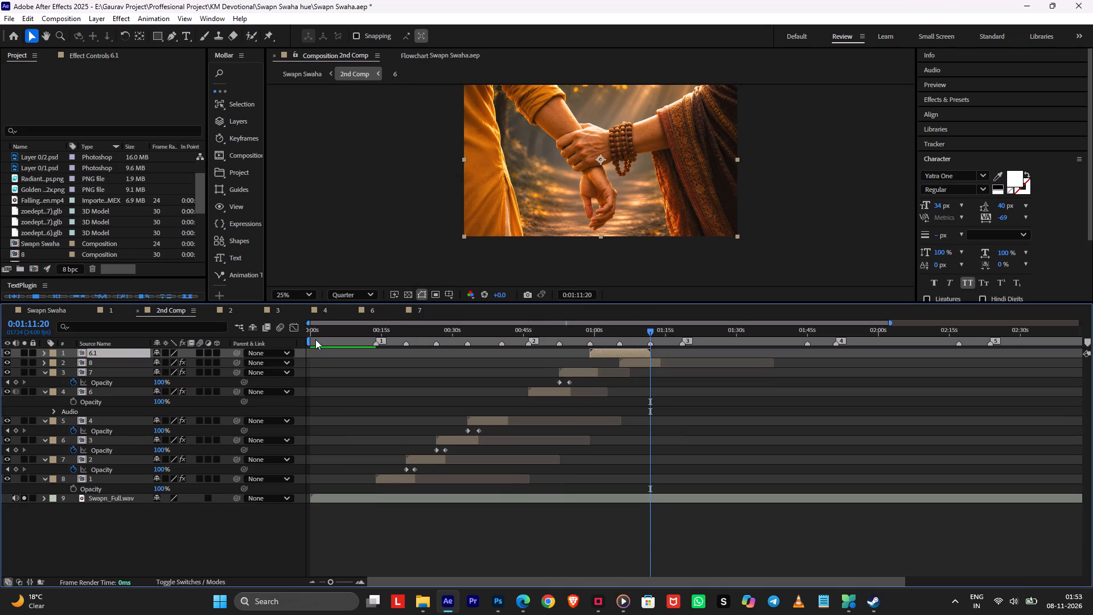
pyautogui.moveTo(89, 357); pyautogui.dragTo(94, 363)
# Open the new handholding pre-comp, rename it 7.1 and save the project.
pyautogui.doubleClick(94, 363)
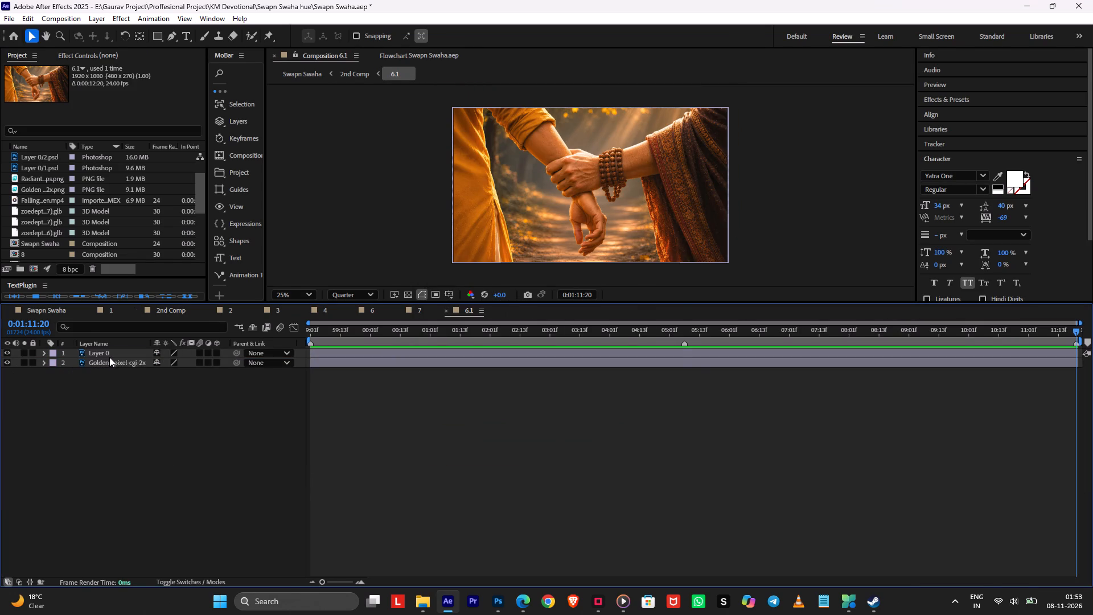
pyautogui.hotkey('ctrl', 'k')
pyautogui.write('7.1')
pyautogui.press('Return')
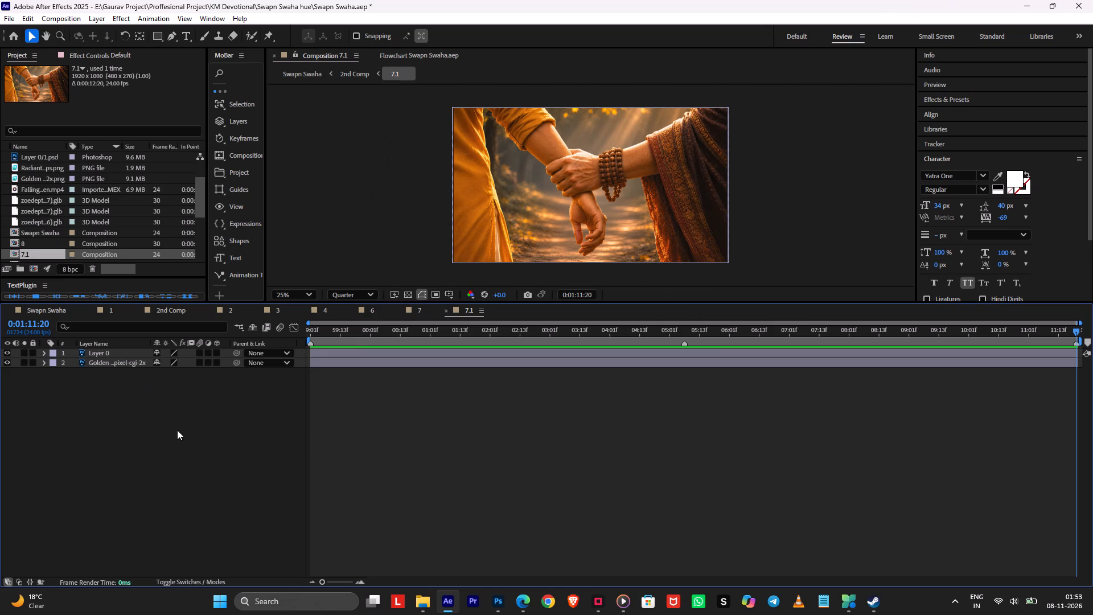
pyautogui.click(351, 354)
pyautogui.hotkey('ctrl', 's')
# Return to 2nd Comp and play from 0:00:55:00 to check the change from scene 7 into 7.1.
pyautogui.press('Tab')
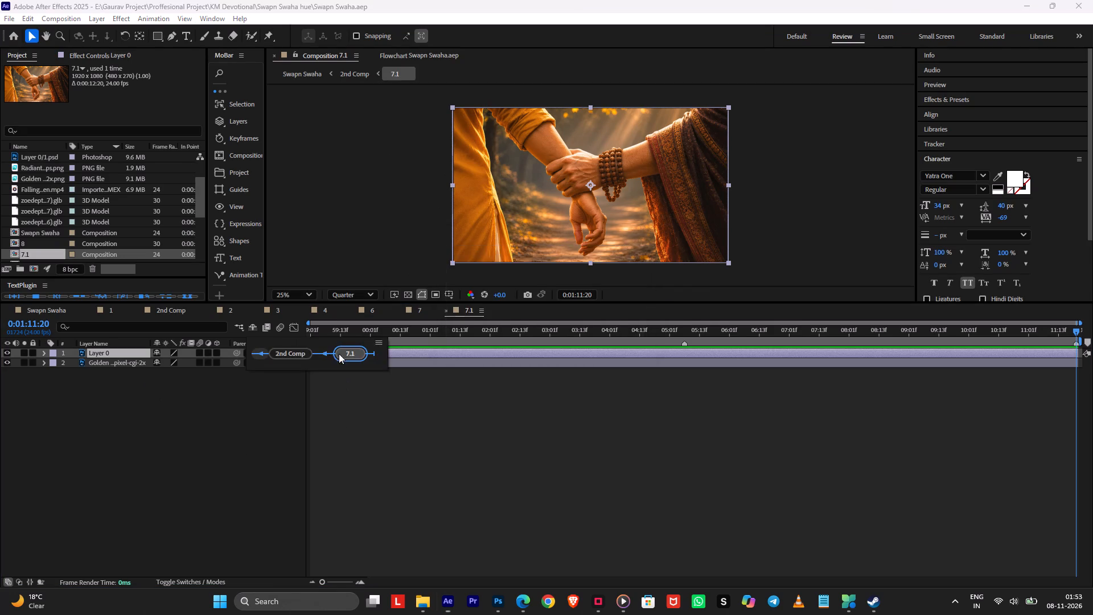
pyautogui.click(297, 351)
pyautogui.press('space')
pyautogui.moveTo(618, 333); pyautogui.dragTo(578, 334)
pyautogui.press('space')
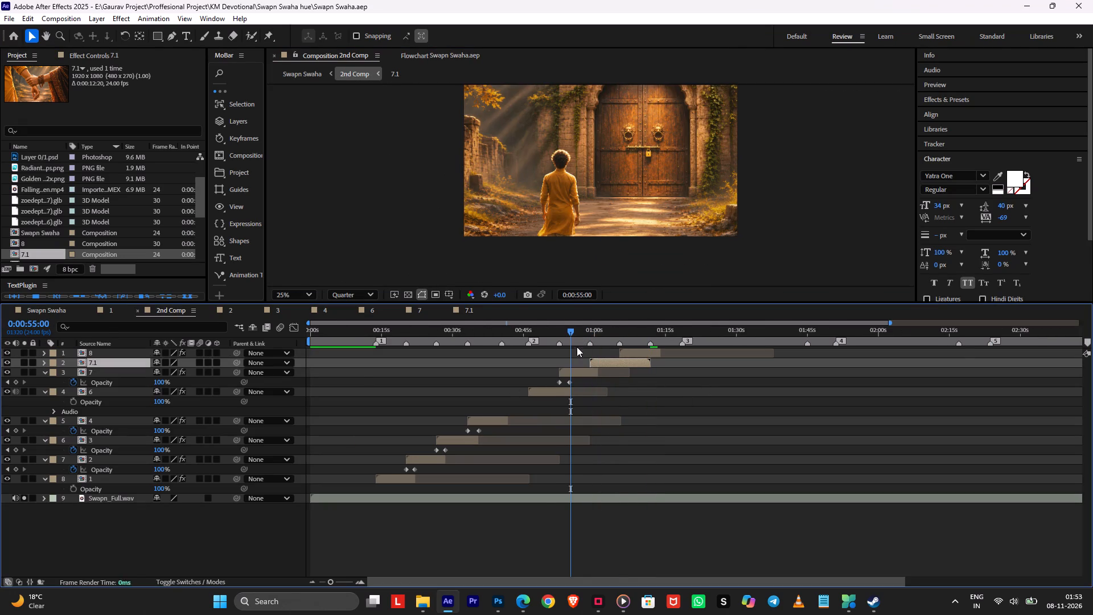
pyautogui.keyDown('alt'); pyautogui.scroll(4, 578, 354); pyautogui.keyUp('alt')
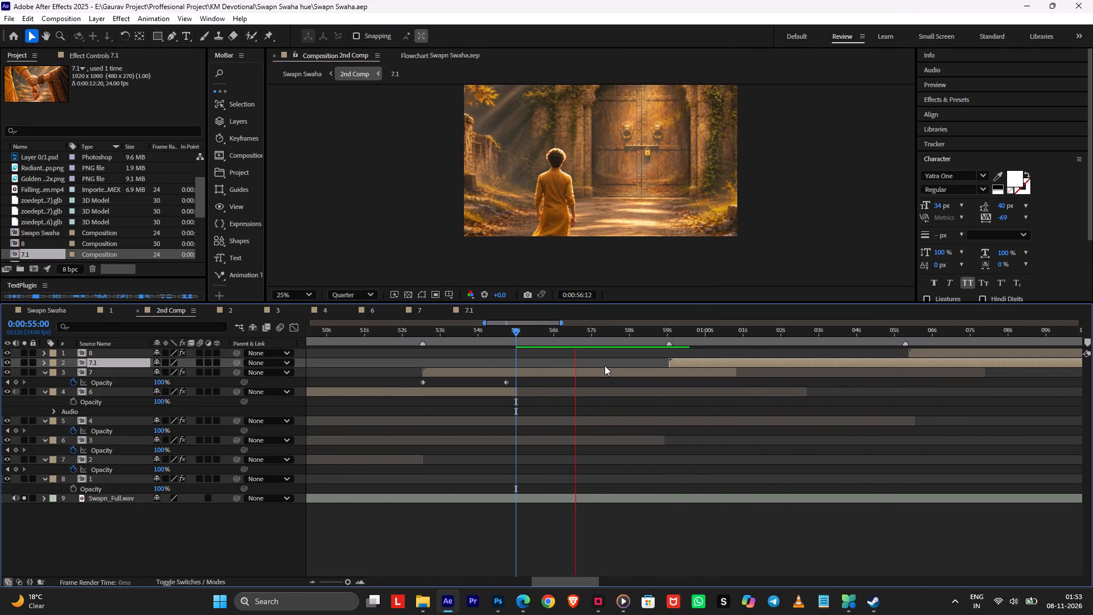
pyautogui.moveTo(617, 369); pyautogui.dragTo(500, 371, button='middle')
pyautogui.scroll(1, 500, 371)
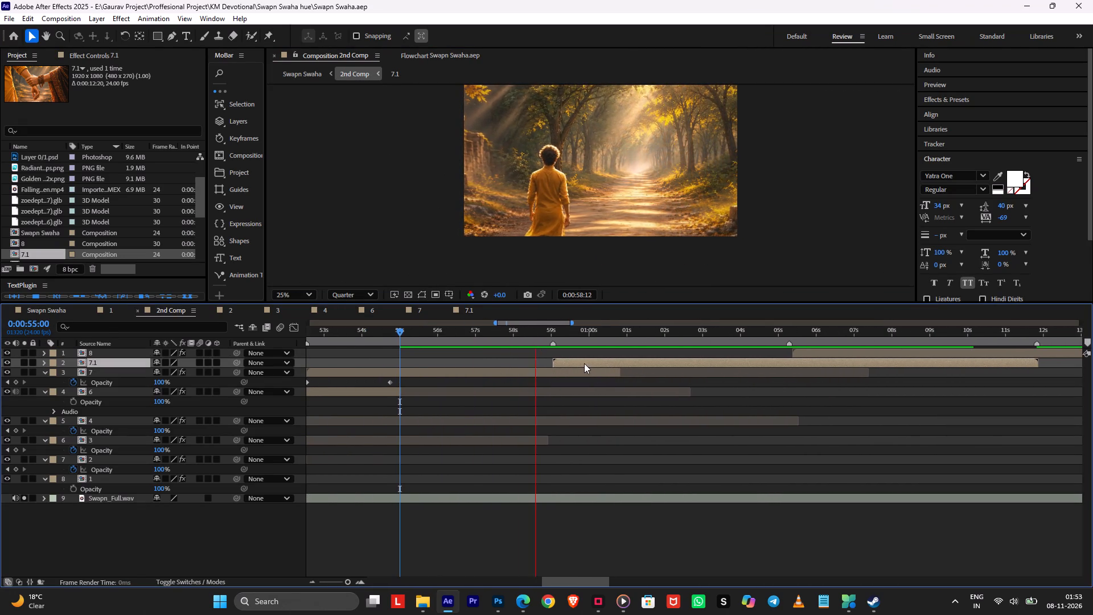
# Copy layer 7's opacity fade-in keyframes onto layer 7.1, starting at 0:00:59:01.
pyautogui.moveTo(569, 329); pyautogui.dragTo(555, 331)
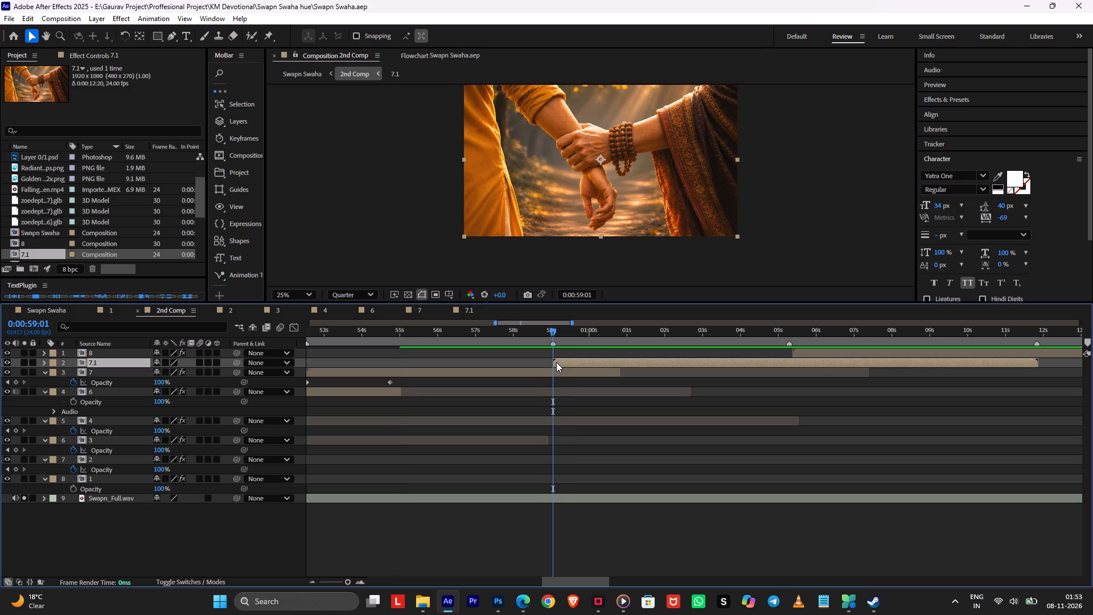
pyautogui.press('t')
pyautogui.moveTo(412, 393); pyautogui.dragTo(251, 395)
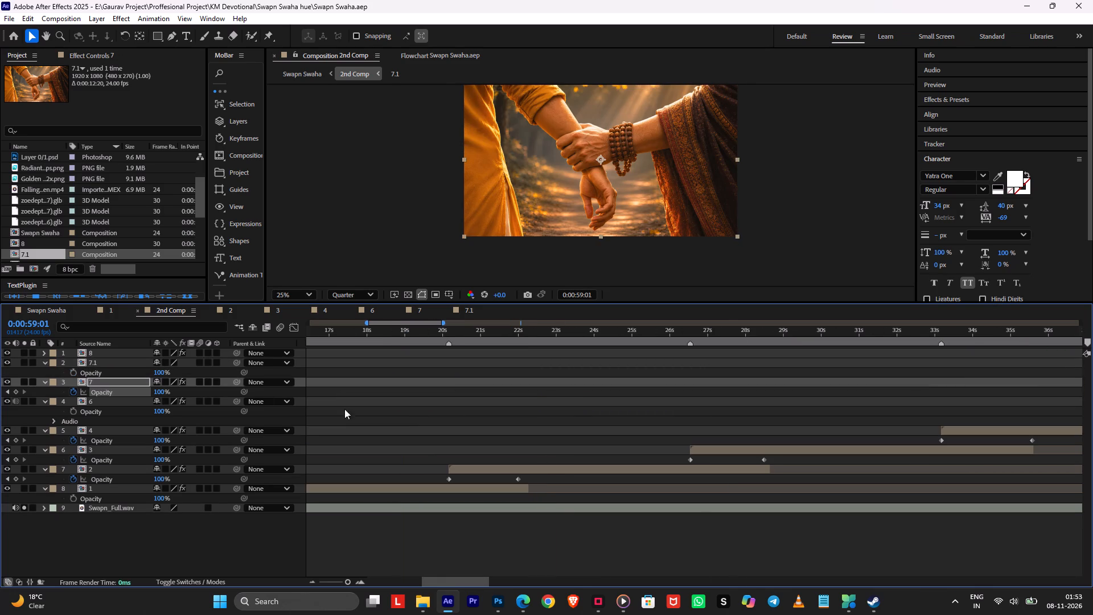
pyautogui.hotkey('ctrl', 'c')
pyautogui.press('i')
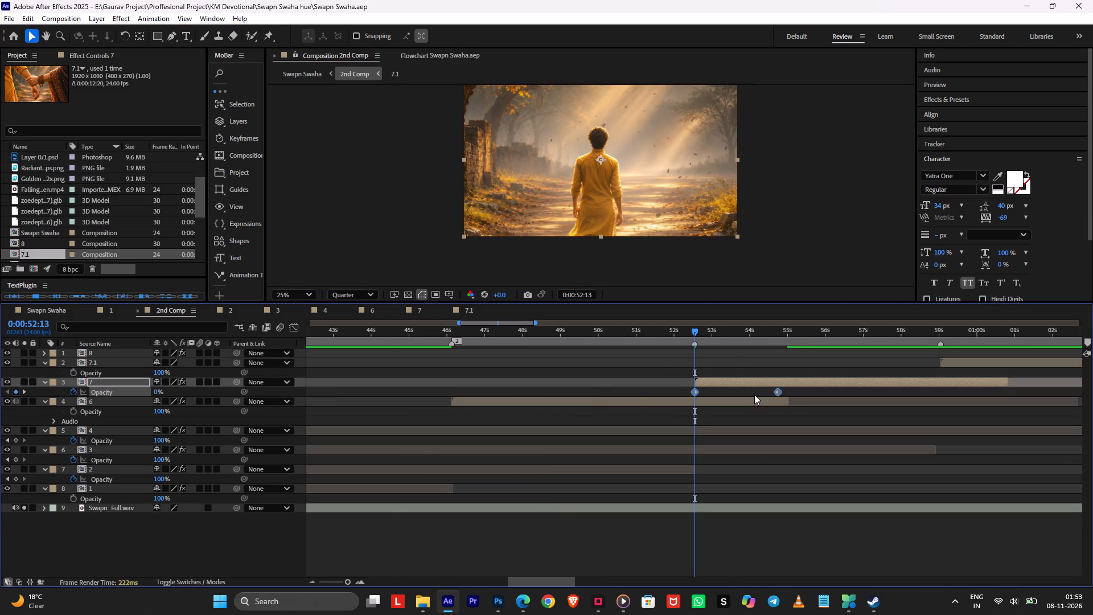
pyautogui.click(966, 361)
pyautogui.press('i')
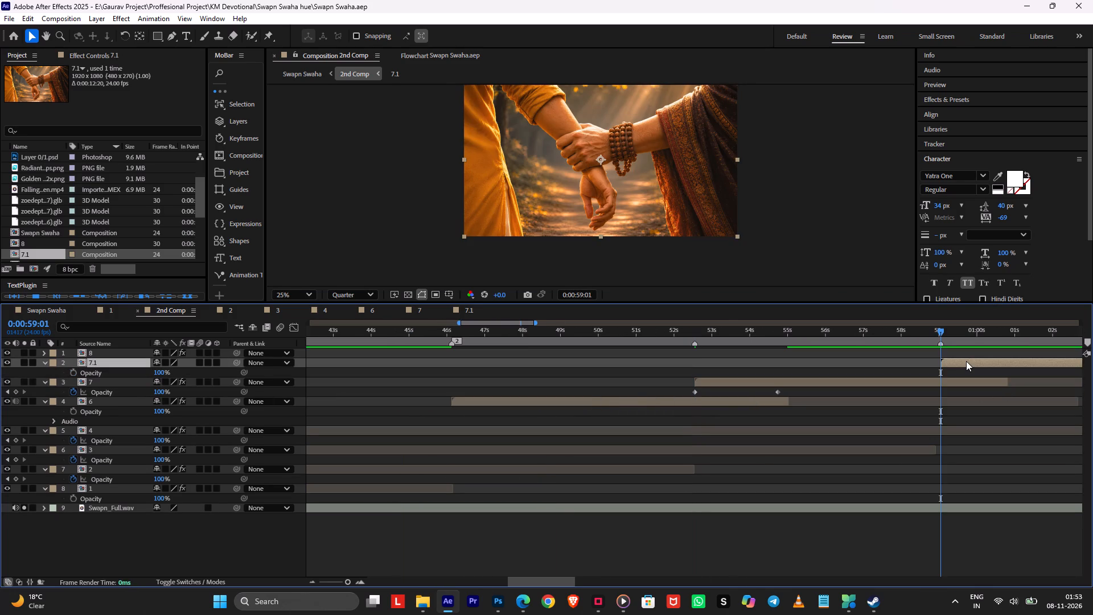
pyautogui.hotkey('ctrl', 'v')
pyautogui.press('space')
pyautogui.press('space')
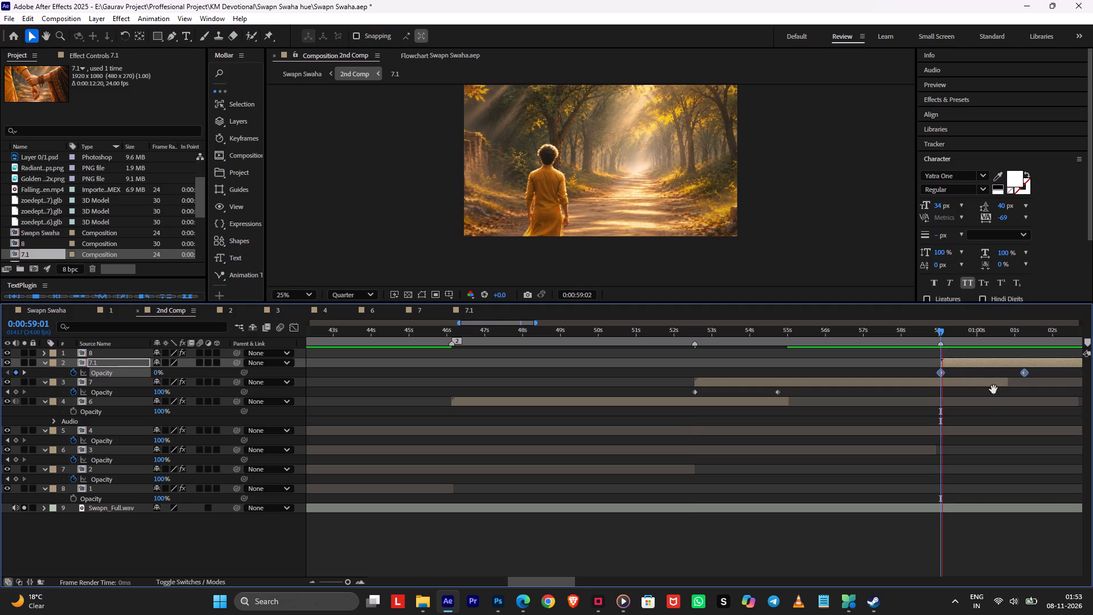
# Extend layer 7's end to 7.1's second opacity keyframe, preview the crossfade and save the project.
pyautogui.moveTo(1008, 386); pyautogui.dragTo(1026, 385)
pyautogui.press('space')
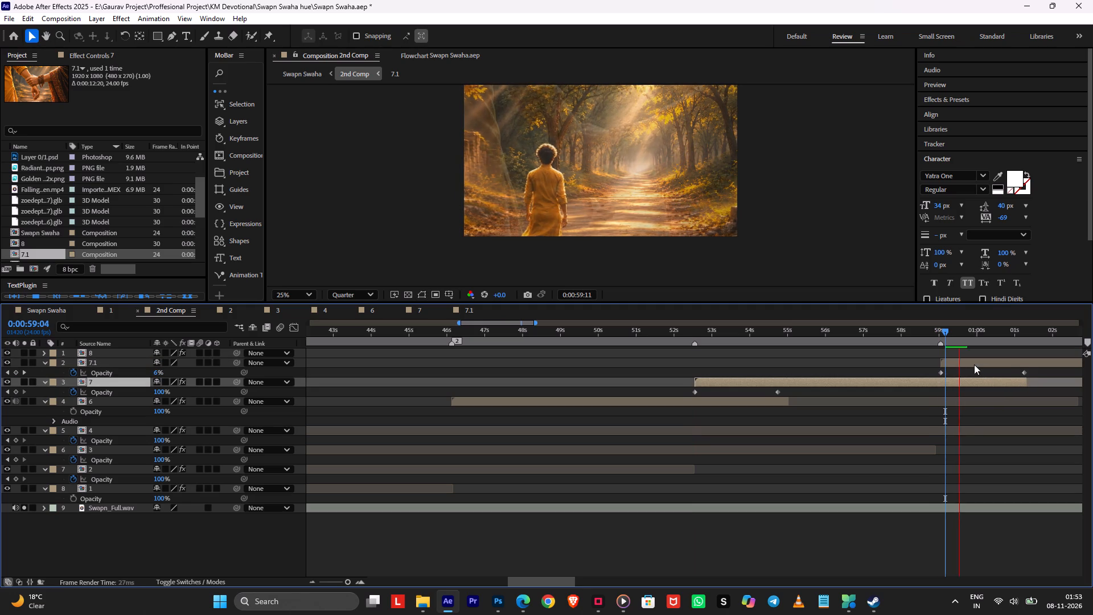
pyautogui.moveTo(878, 369); pyautogui.dragTo(742, 369, button='middle')
pyautogui.hotkey('ctrl', 's')
pyautogui.moveTo(820, 332); pyautogui.dragTo(820, 334)
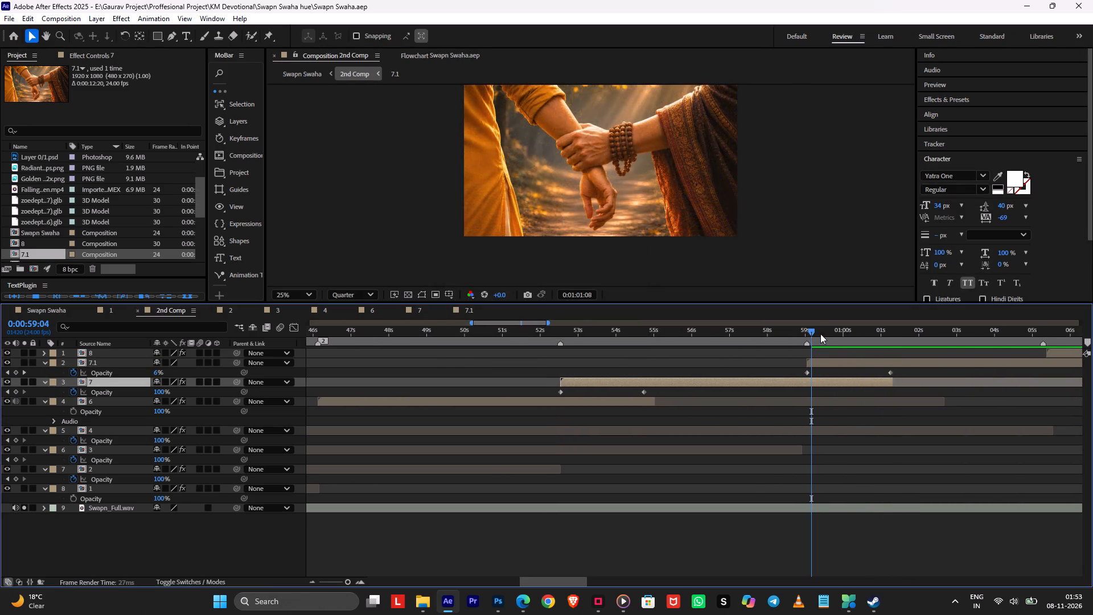
pyautogui.moveTo(820, 334); pyautogui.dragTo(812, 336)
# In comp 7.1, add puppet pins to Layer 0 at the clasped hands and near all four corners of the image.
pyautogui.doubleClick(818, 366)
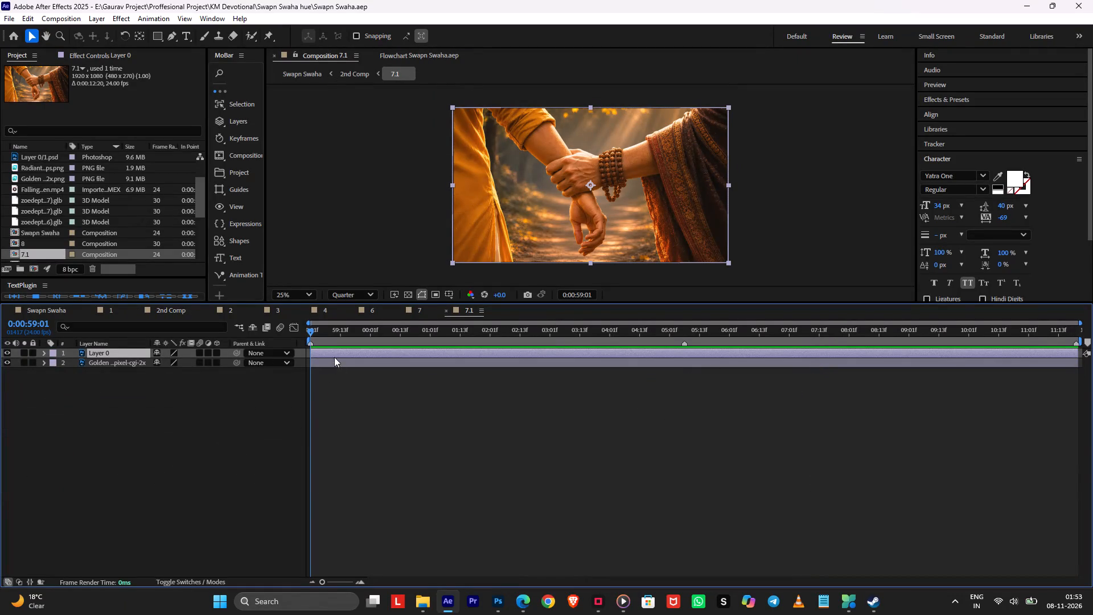
pyautogui.click(275, 32)
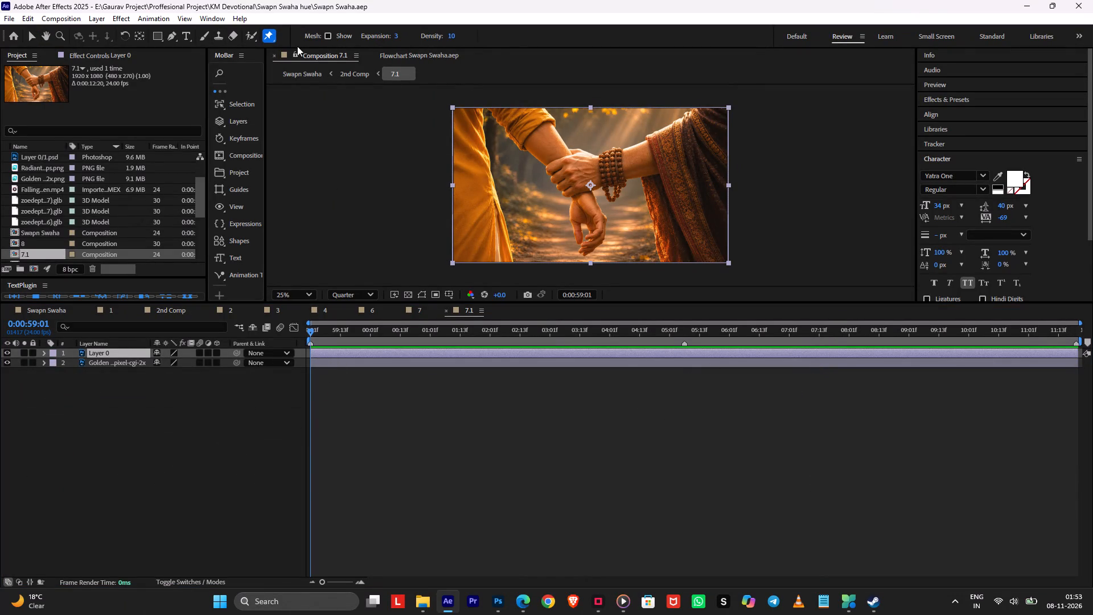
pyautogui.click(578, 183)
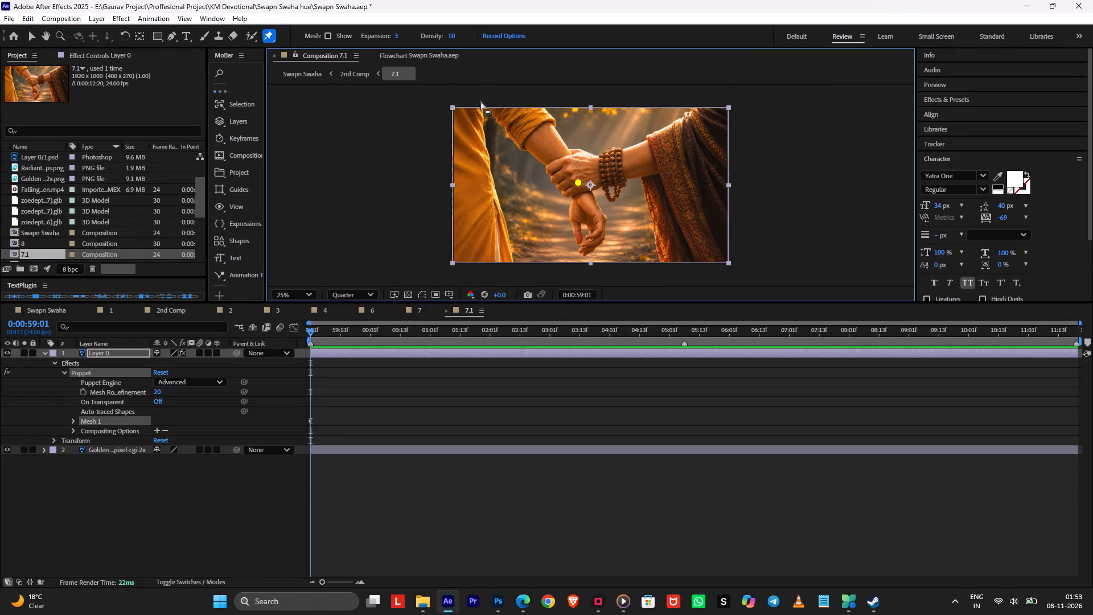
pyautogui.click(458, 115)
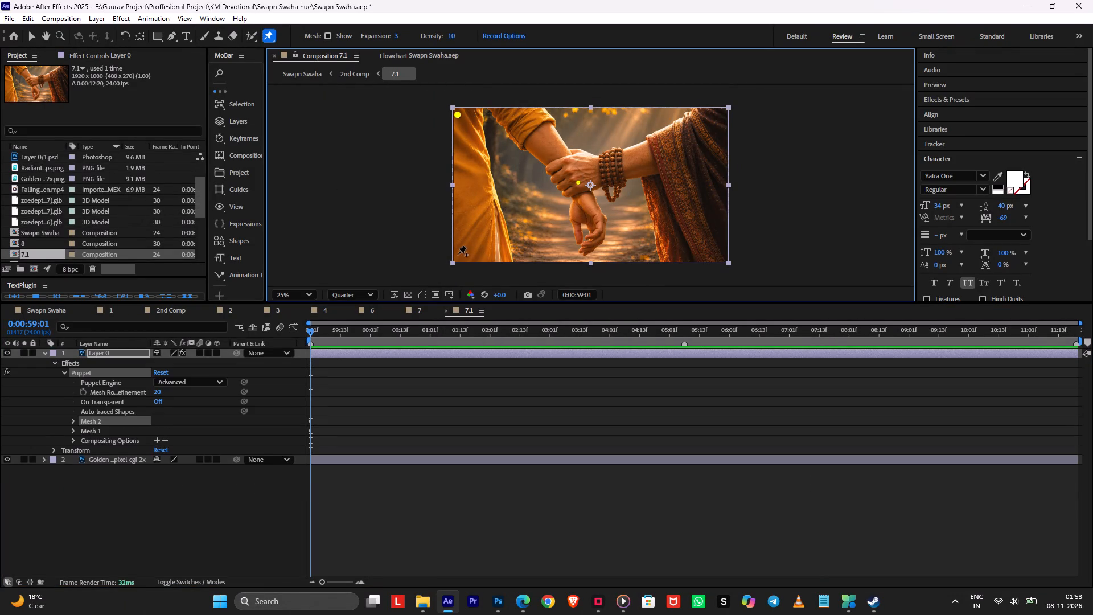
pyautogui.click(457, 256)
pyautogui.click(714, 119)
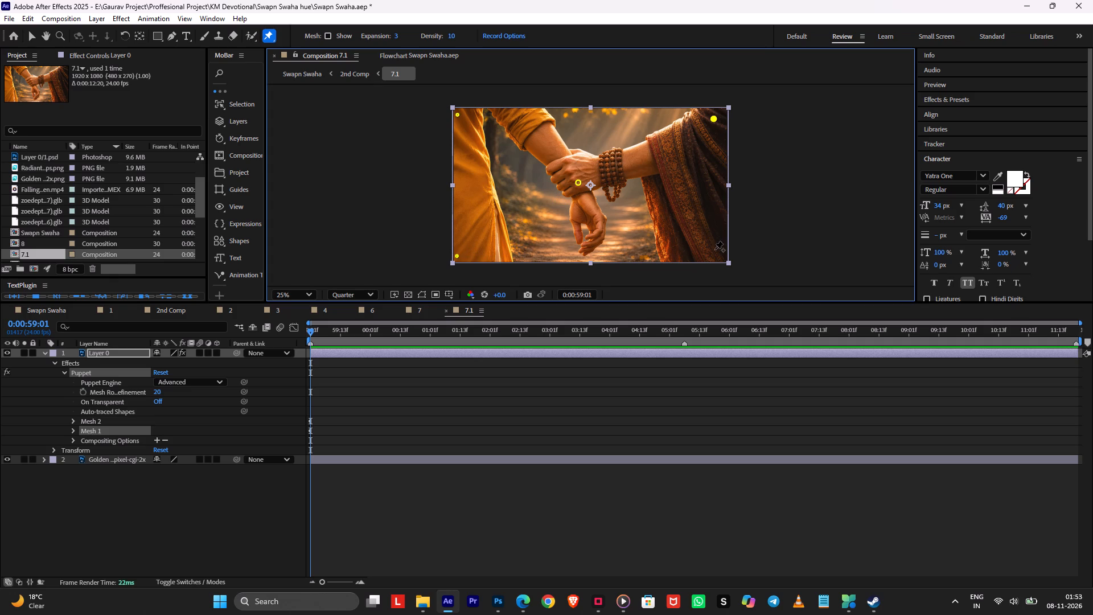
pyautogui.click(715, 251)
# Set composition 7.1's start timecode to 0.
pyautogui.moveTo(401, 330); pyautogui.dragTo(499, 340)
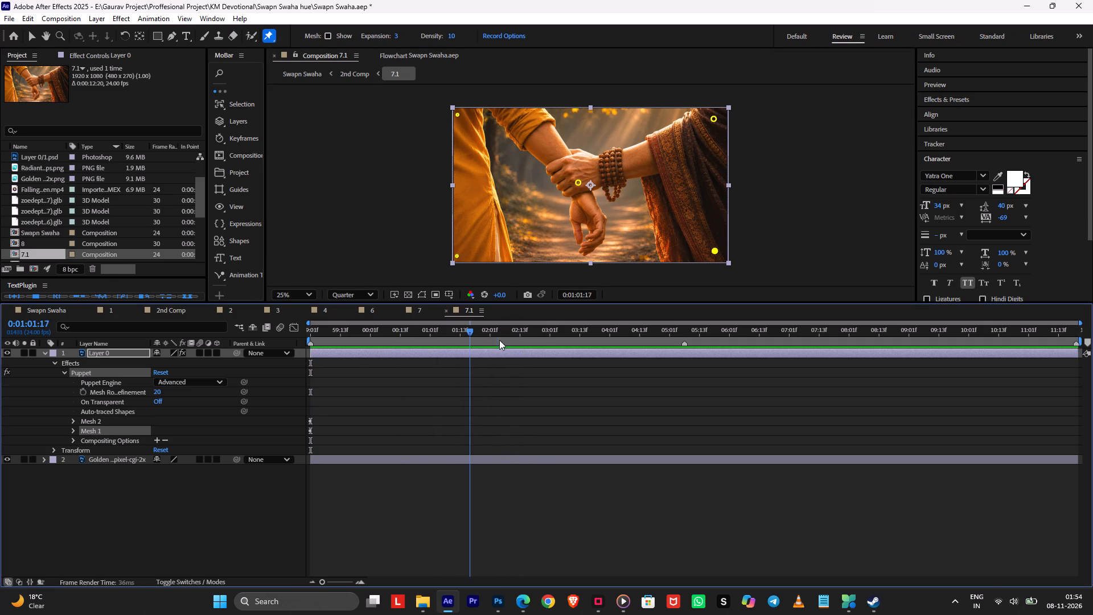
pyautogui.moveTo(499, 340); pyautogui.dragTo(547, 340)
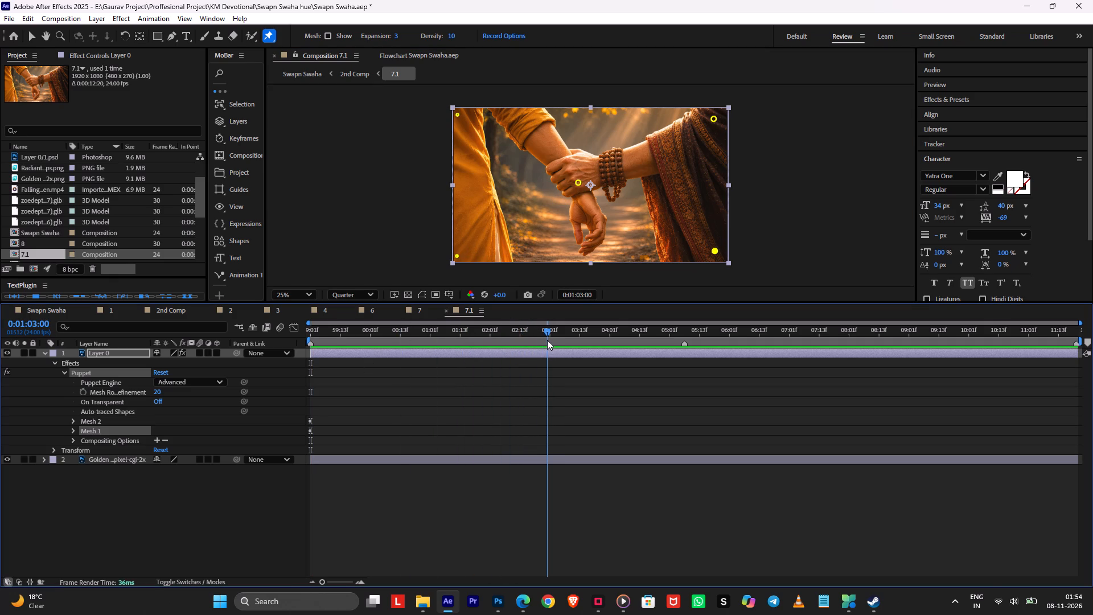
pyautogui.moveTo(547, 340); pyautogui.dragTo(176, 379)
pyautogui.hotkey('ctrl', 'k')
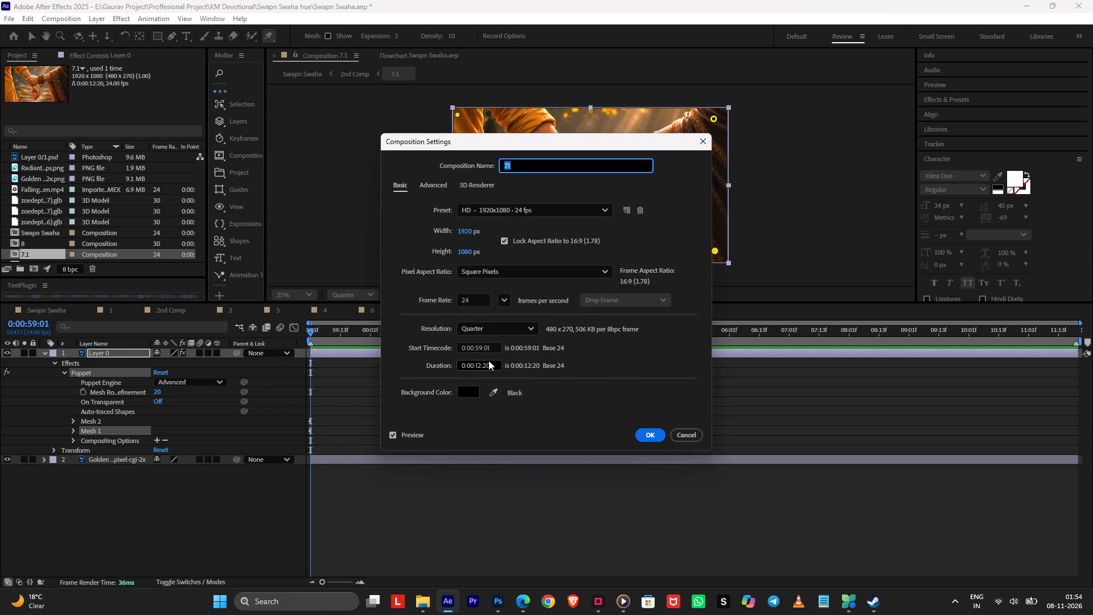
pyautogui.doubleClick(482, 345)
pyautogui.press('0')
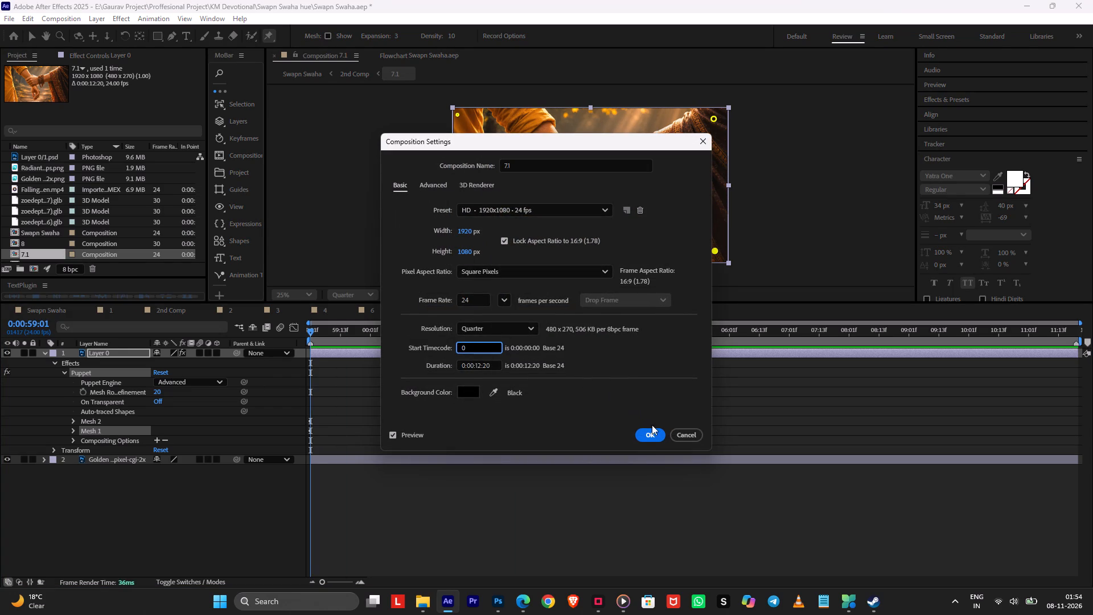
pyautogui.click(647, 434)
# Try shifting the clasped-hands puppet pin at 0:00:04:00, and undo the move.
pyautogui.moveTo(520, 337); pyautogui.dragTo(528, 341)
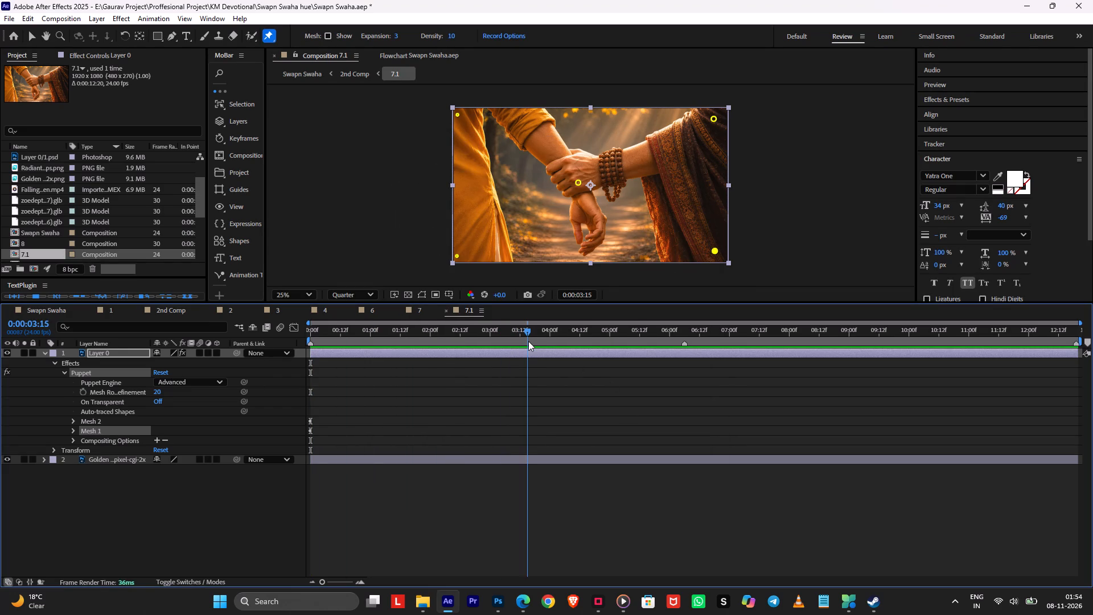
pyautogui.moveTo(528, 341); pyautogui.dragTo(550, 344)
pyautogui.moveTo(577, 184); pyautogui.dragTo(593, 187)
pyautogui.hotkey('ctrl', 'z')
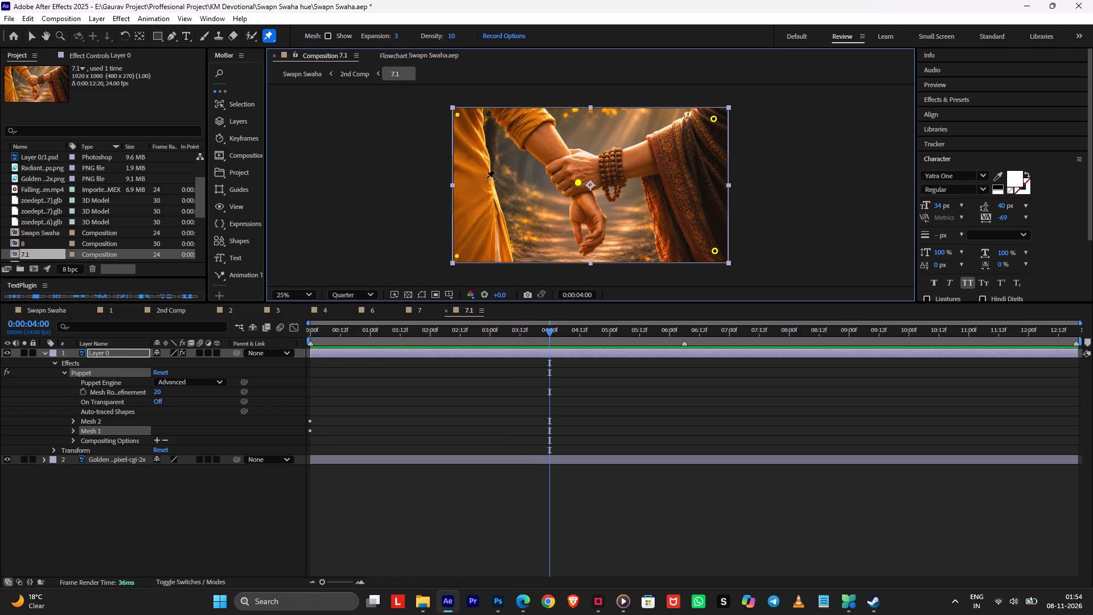
# At 0:00:00:00, add another puppet pin to Layer 0 on the orange sleeve near the image's top edge.
pyautogui.moveTo(352, 335); pyautogui.dragTo(165, 329)
pyautogui.click(511, 113)
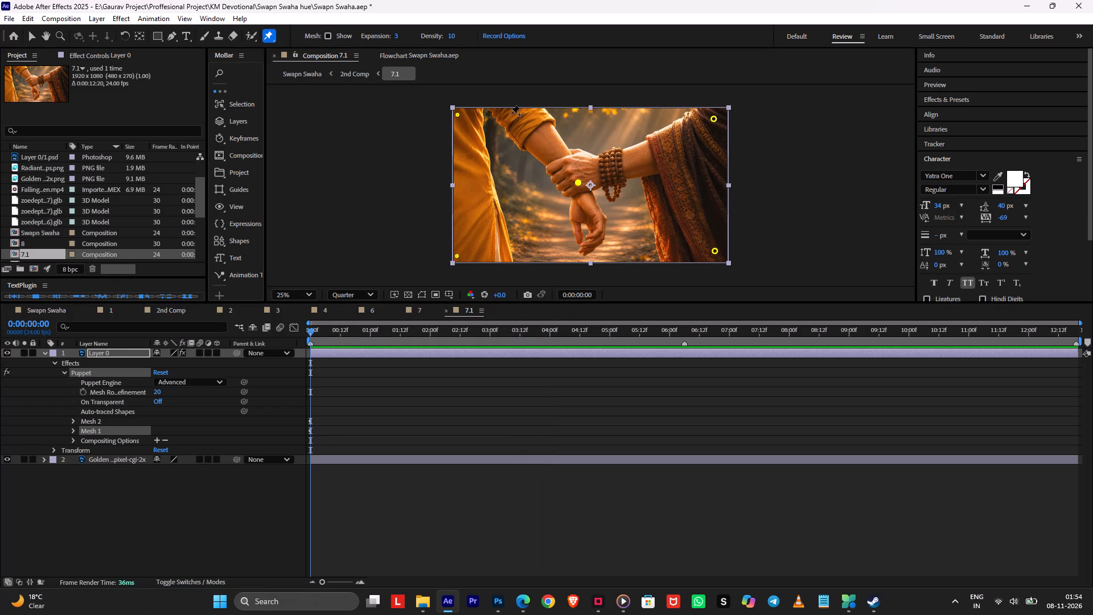
# At 0:00:04:00, move the clasped-hands puppet pin slightly right to about 1623.7, 927.2 and save the project.
pyautogui.moveTo(480, 325); pyautogui.dragTo(533, 342)
pyautogui.moveTo(521, 337); pyautogui.dragTo(549, 339)
pyautogui.moveTo(580, 183); pyautogui.dragTo(584, 184)
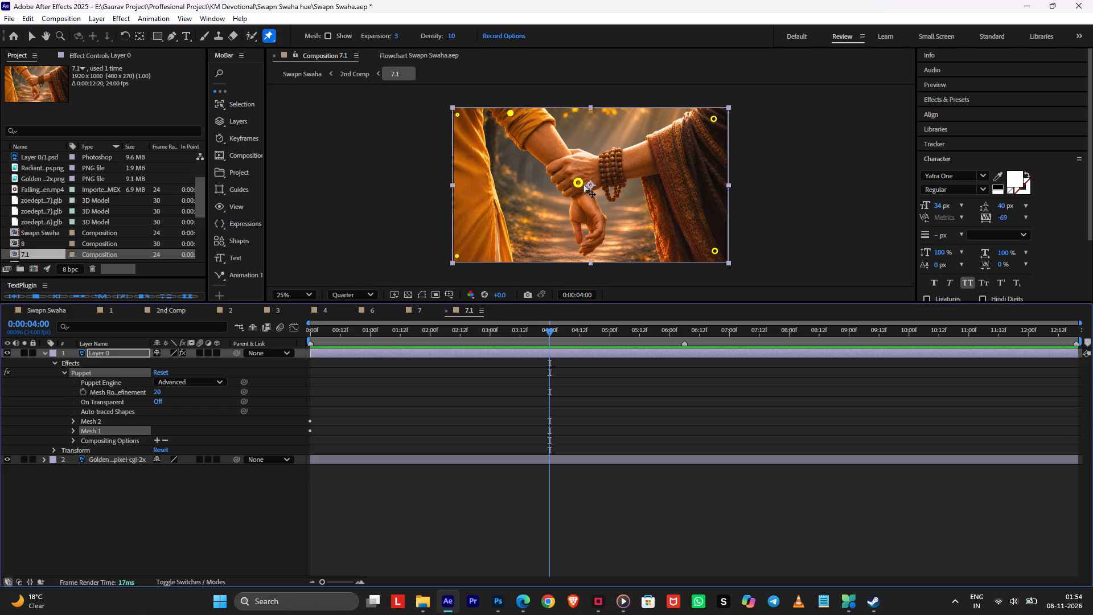
pyautogui.moveTo(584, 184); pyautogui.dragTo(588, 184)
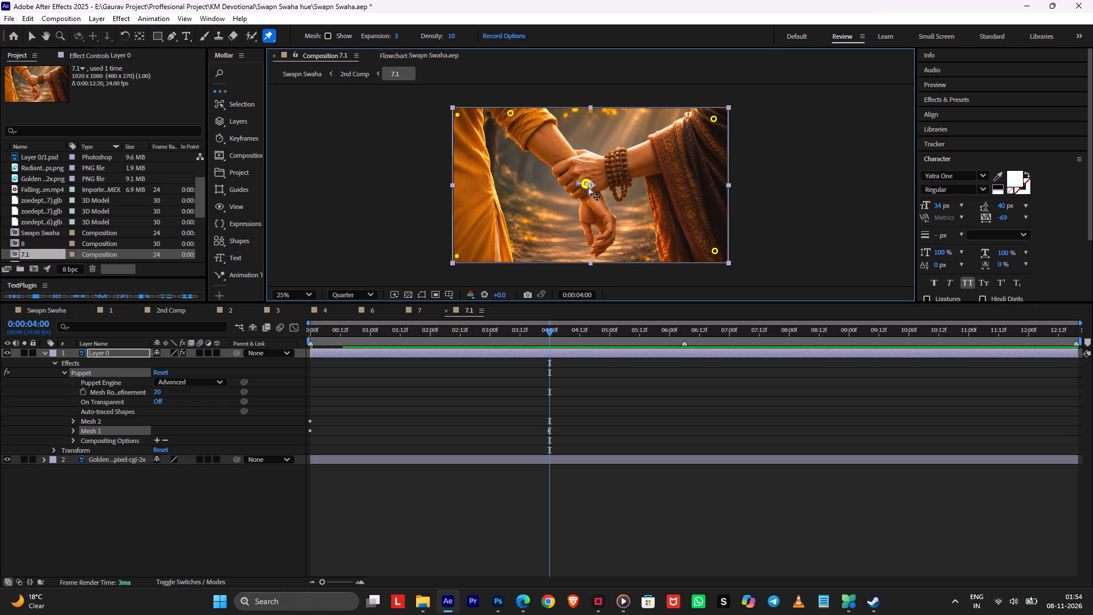
pyautogui.hotkey('ctrl', 's')
# Reveal Layer 0's keyframes and apply Easy Ease to both position keyframes of the clasped-hands pin.
pyautogui.press('u')
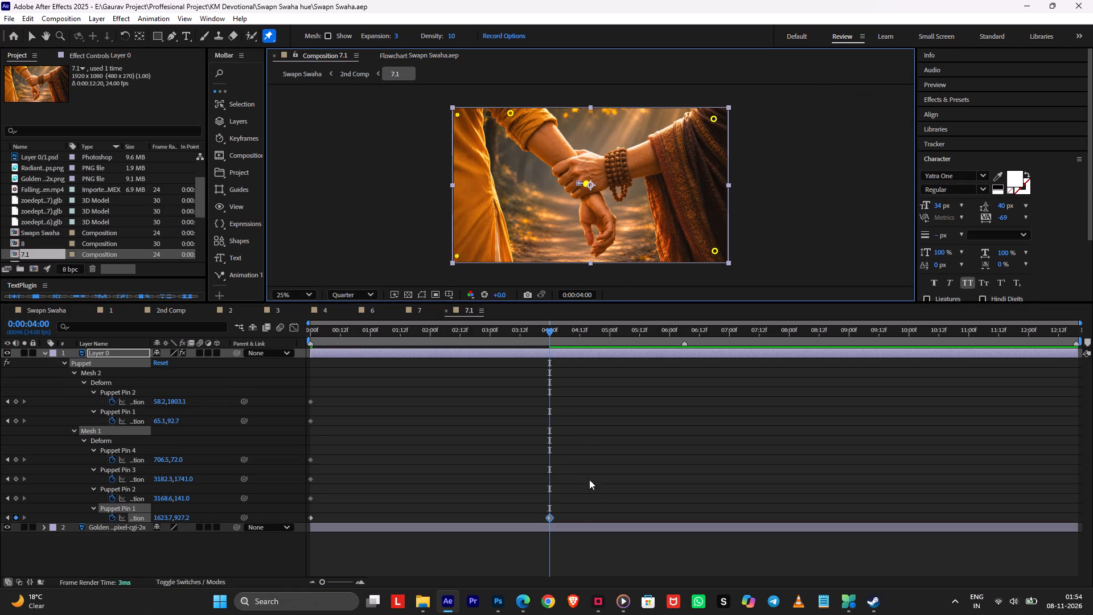
pyautogui.moveTo(577, 514); pyautogui.dragTo(284, 538)
pyautogui.press('F9')
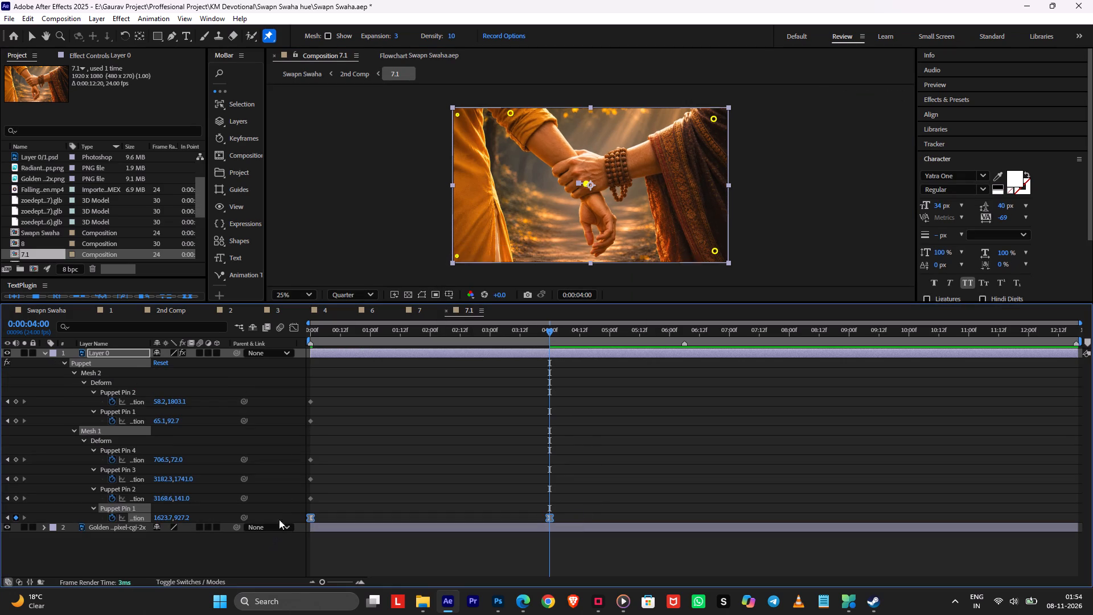
# Lengthen the influence of both hands-pin keyframes in the speed graph, save the project and preview the motion from the start.
pyautogui.click(291, 330)
pyautogui.moveTo(661, 521); pyautogui.dragTo(0, 553)
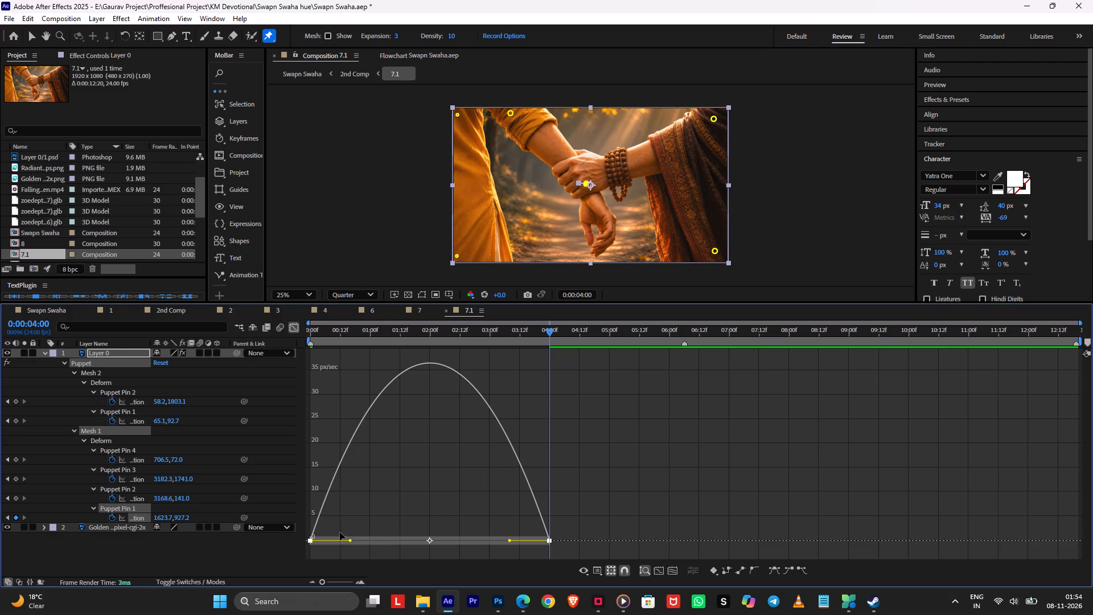
pyautogui.click(351, 540)
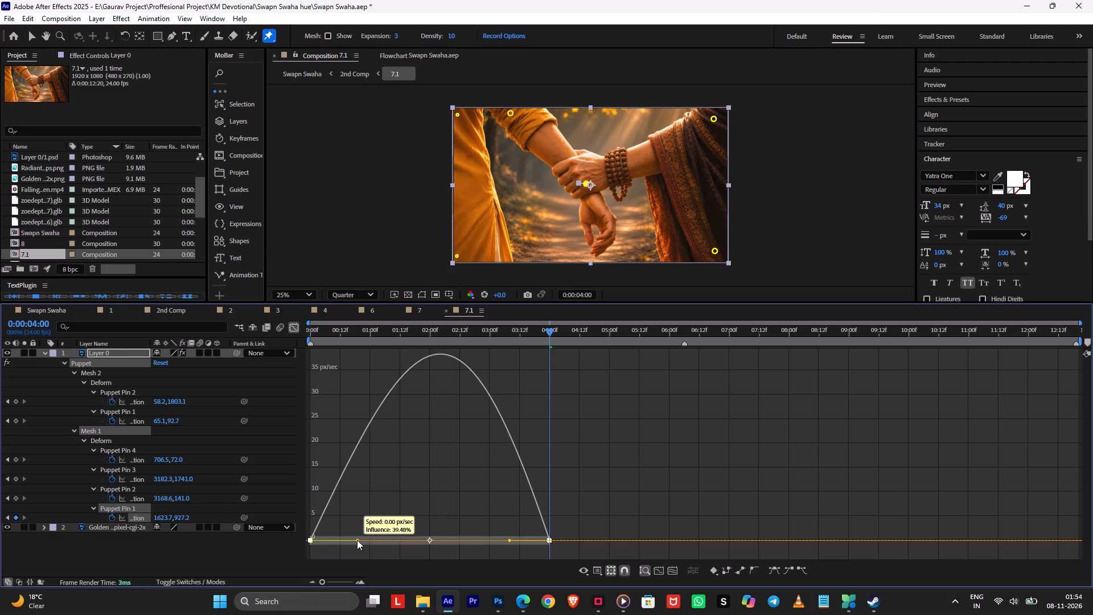
pyautogui.moveTo(512, 540); pyautogui.dragTo(506, 540)
pyautogui.click(293, 332)
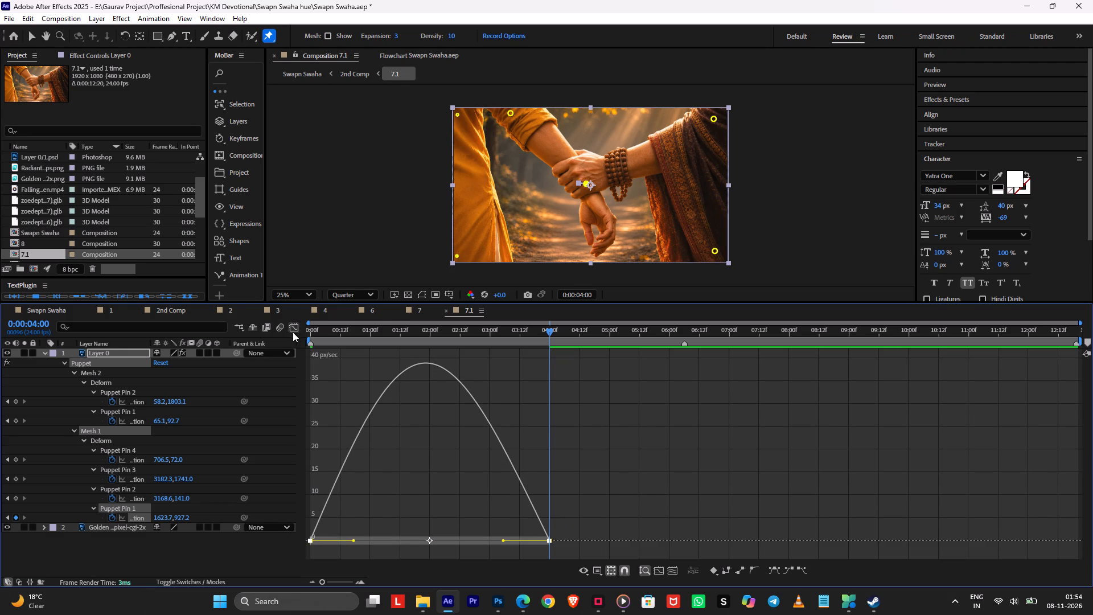
pyautogui.hotkey('ctrl', 's')
pyautogui.click(560, 453)
pyautogui.keyDown('alt'); pyautogui.scroll(-3, 560, 437); pyautogui.keyUp('alt')
pyautogui.moveTo(522, 331); pyautogui.dragTo(164, 365)
pyautogui.press('space')
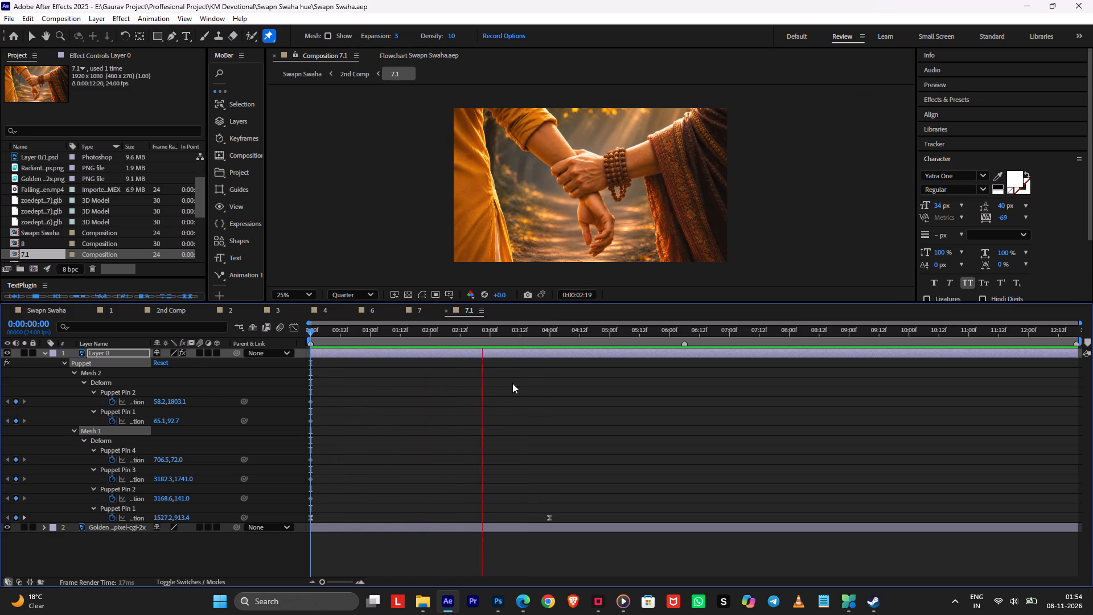
pyautogui.moveTo(542, 335); pyautogui.dragTo(154, 378)
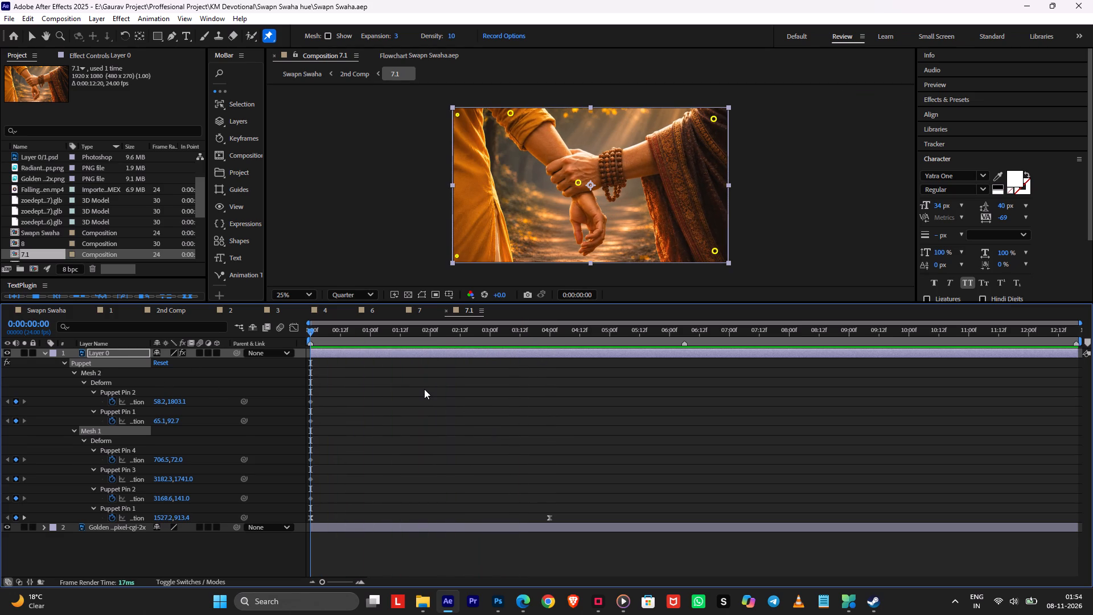
# Add a null object to comp 7.1.
pyautogui.hotkey('ctrl', 'alt', 'shift', 'y')
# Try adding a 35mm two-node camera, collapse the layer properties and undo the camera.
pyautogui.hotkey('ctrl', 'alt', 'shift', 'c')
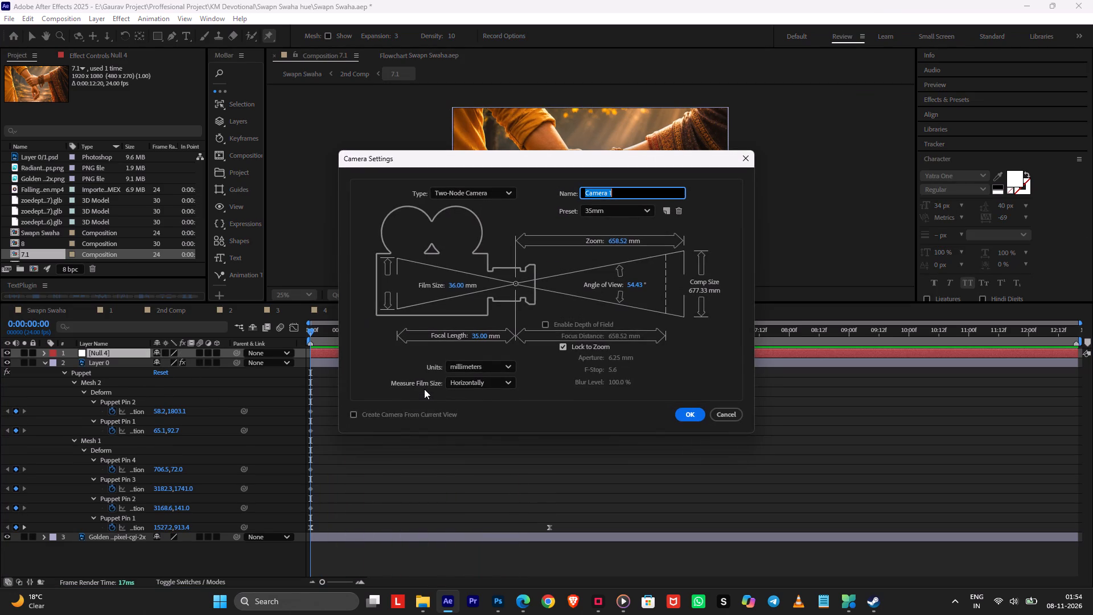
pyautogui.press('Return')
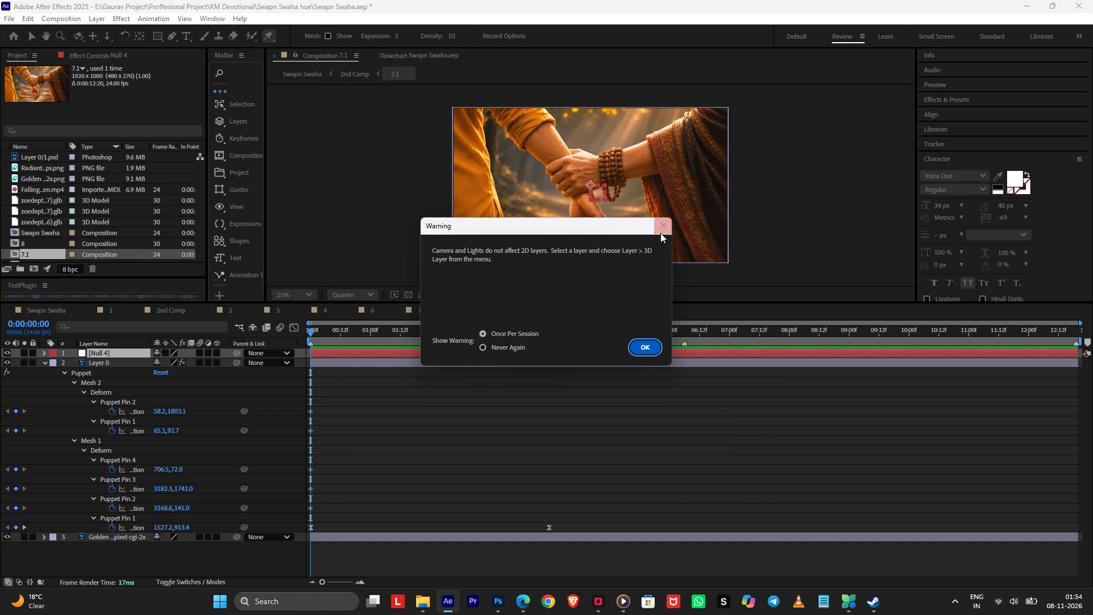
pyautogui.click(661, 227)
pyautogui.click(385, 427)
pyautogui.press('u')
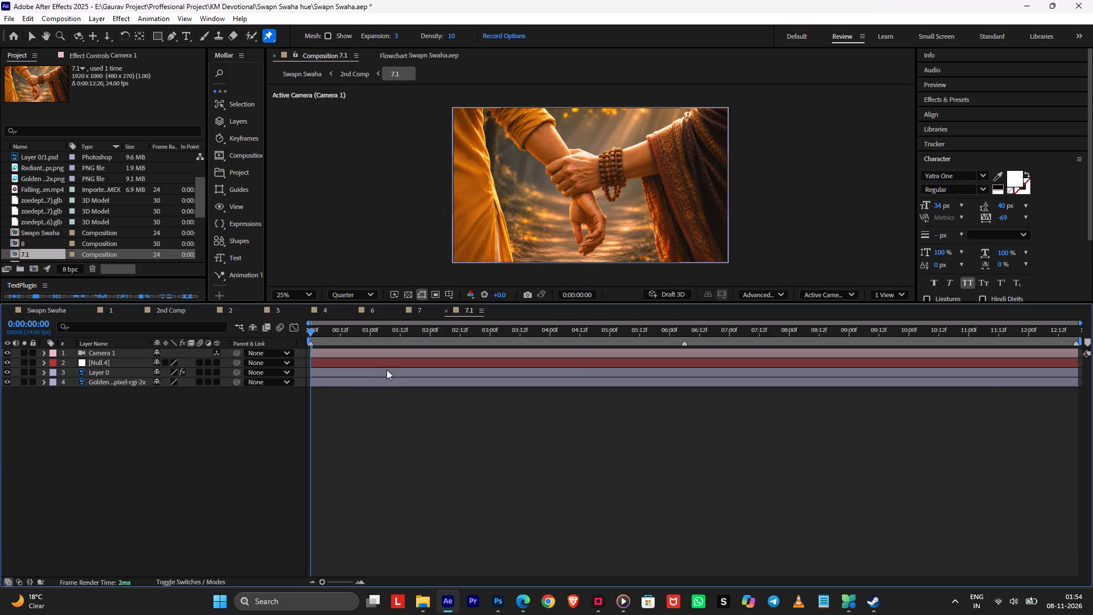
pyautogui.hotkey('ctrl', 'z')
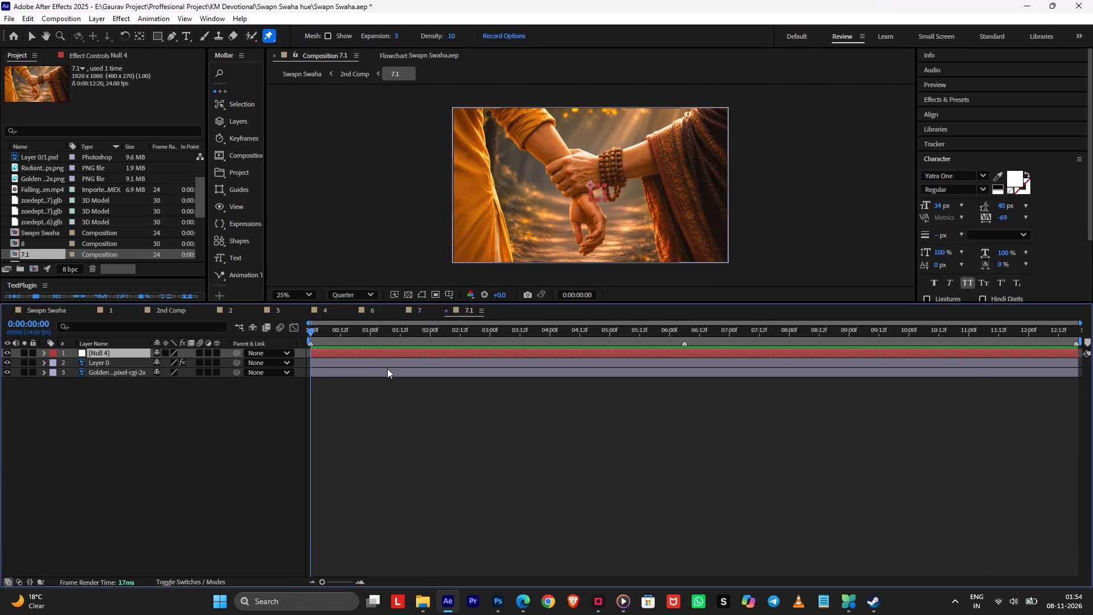
# Add a 35mm two-node camera named Camera 1 and place it beneath Null 4 in the layer stack.
pyautogui.hotkey('ctrl', 'alt', 'shift', 'c')
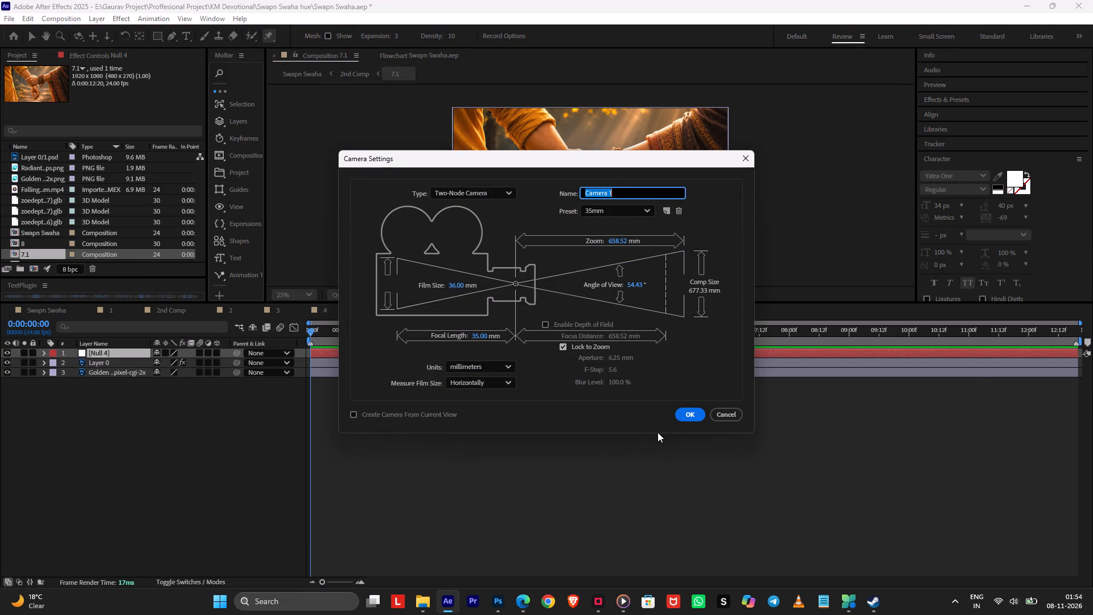
pyautogui.click(677, 414)
pyautogui.moveTo(121, 353); pyautogui.dragTo(121, 364)
# Make Null 4, Layer 0 and the Golden background 3D layers, and parent Camera 1 to Null 4.
pyautogui.moveTo(219, 355); pyautogui.dragTo(216, 409)
pyautogui.click(224, 429)
pyautogui.moveTo(236, 362); pyautogui.dragTo(223, 352)
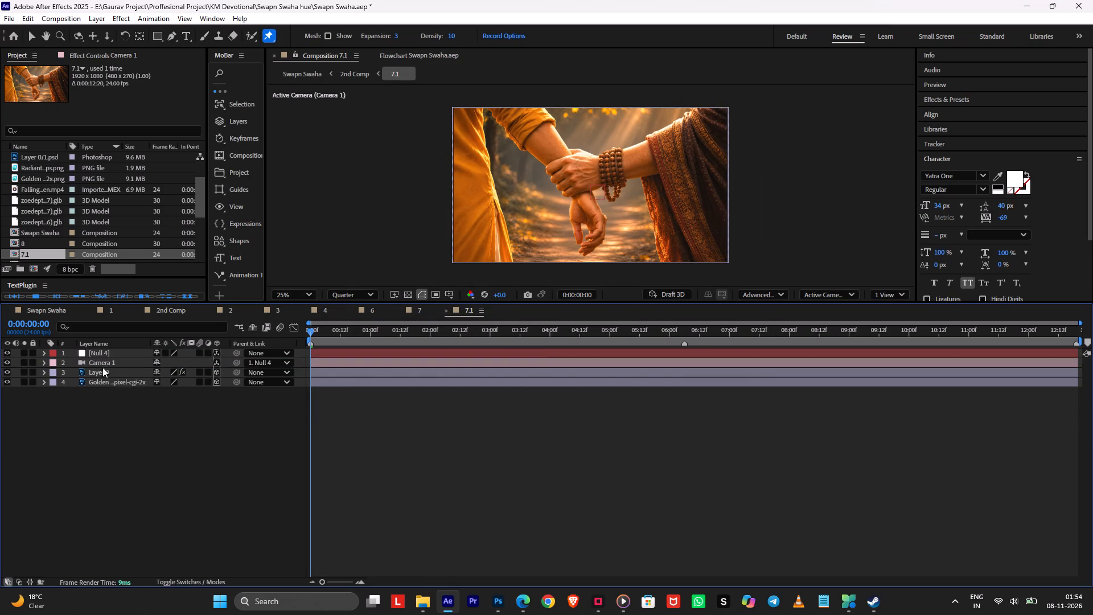
# Set the Z position of the Golden background to 3000 and of Layer 0 to 1000, and save the project.
pyautogui.click(102, 368)
pyautogui.keyDown('shift'); pyautogui.click(95, 382); pyautogui.keyUp('shift')
pyautogui.press('p')
pyautogui.click(105, 447)
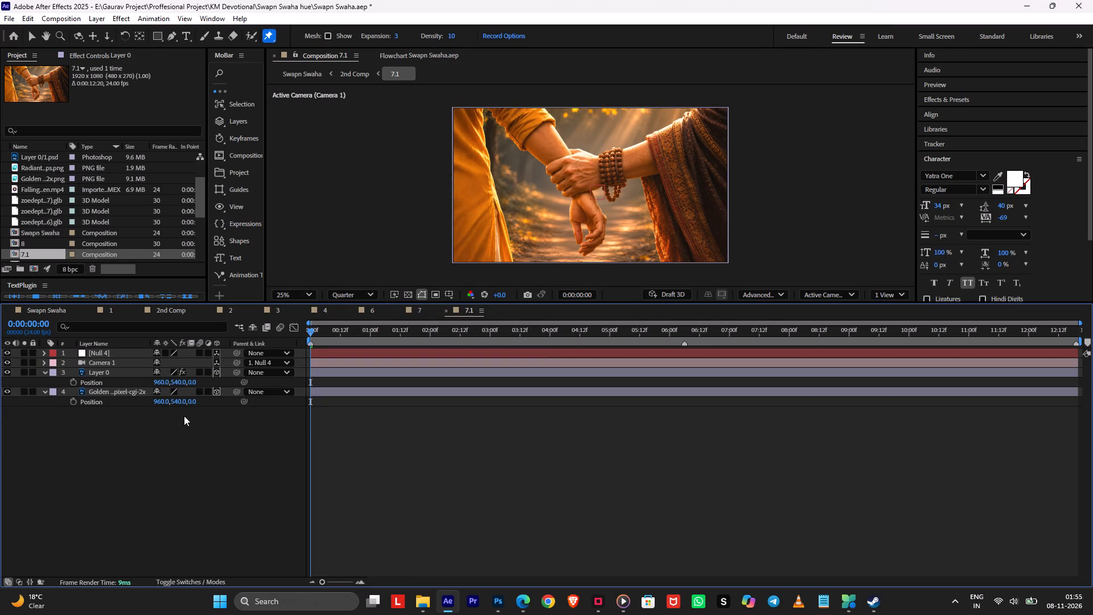
pyautogui.click(191, 405)
pyautogui.write('3000')
pyautogui.click(189, 413)
pyautogui.click(188, 379)
pyautogui.press('1')
pyautogui.write('000')
pyautogui.click(211, 436)
pyautogui.hotkey('ctrl', 's')
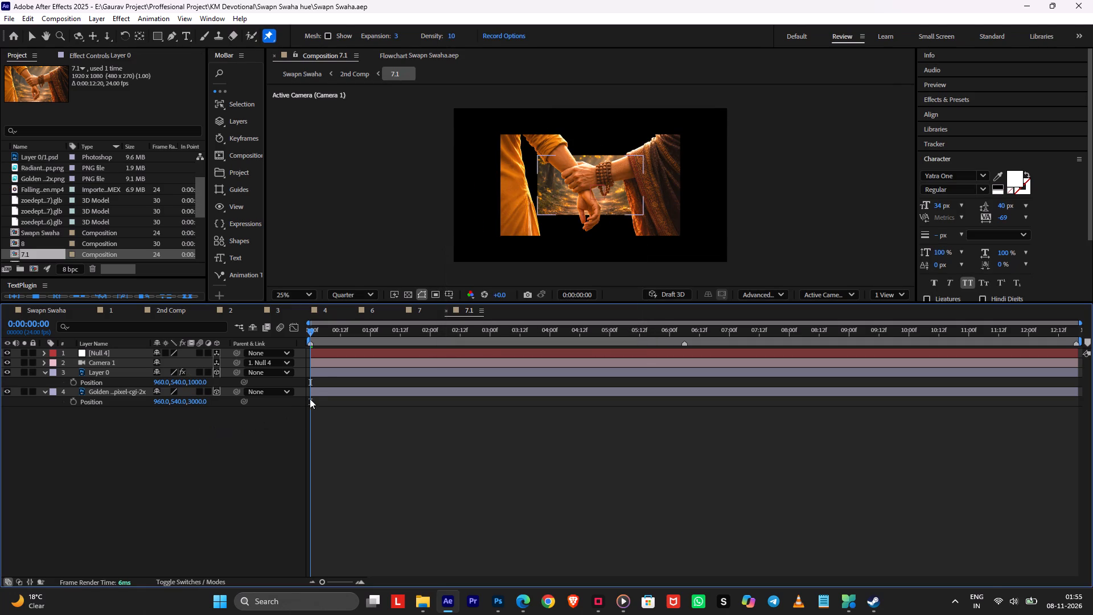
# Scale the Golden background to 160% and Layer 0 to 95% so both fill the frame.
pyautogui.click(313, 393)
pyautogui.keyDown('shift'); pyautogui.click(324, 367); pyautogui.keyUp('shift')
pyautogui.keyDown('shift'); pyautogui.click(324, 374); pyautogui.keyUp('shift')
pyautogui.press('s')
pyautogui.click(376, 435)
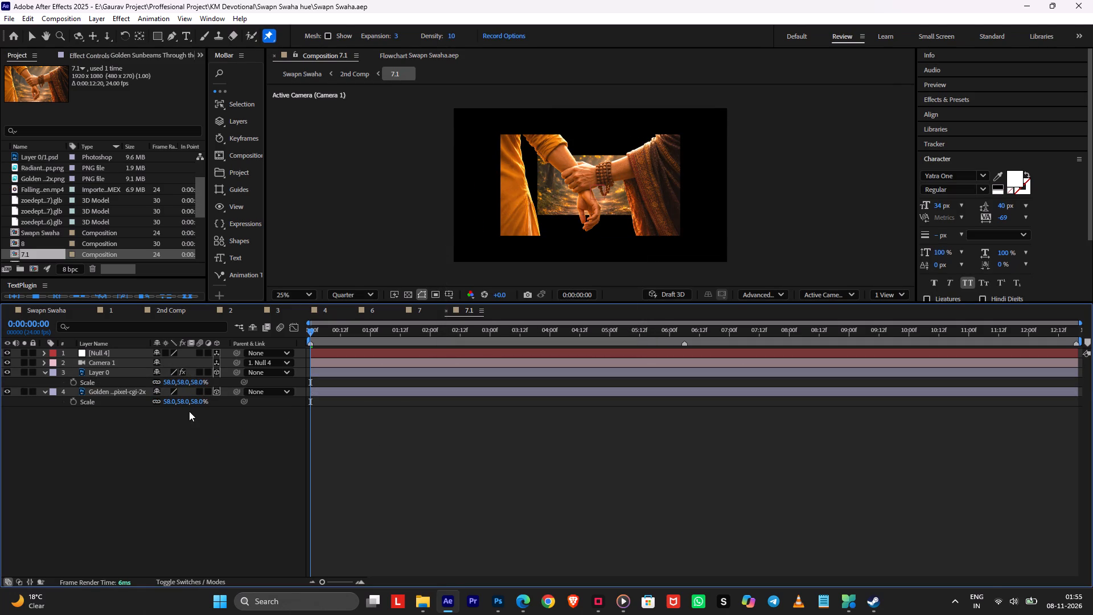
pyautogui.moveTo(197, 403); pyautogui.dragTo(248, 400)
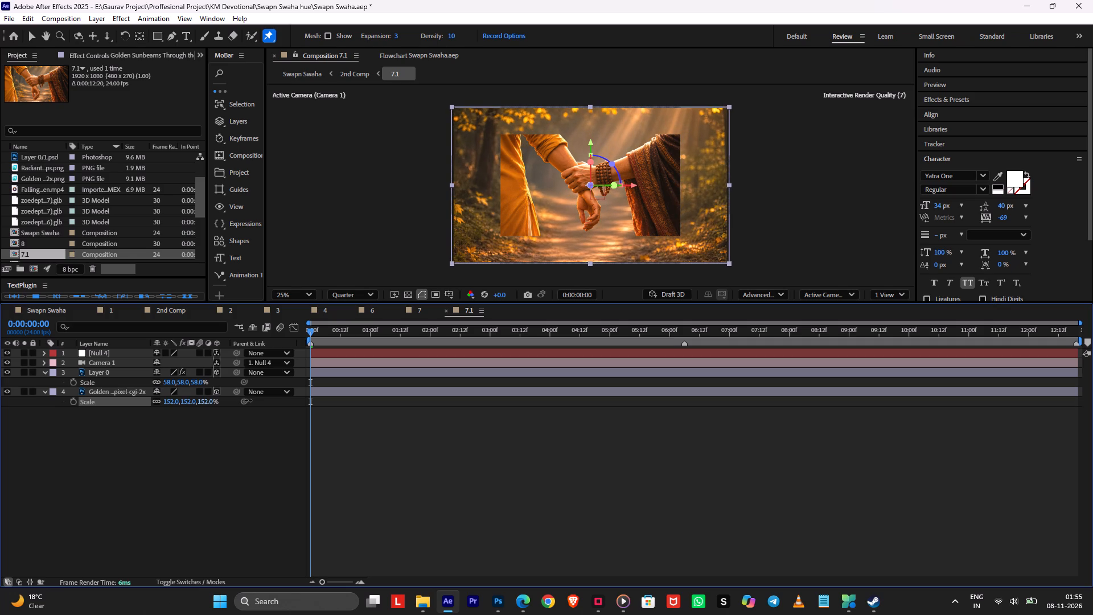
pyautogui.moveTo(248, 400); pyautogui.dragTo(251, 399)
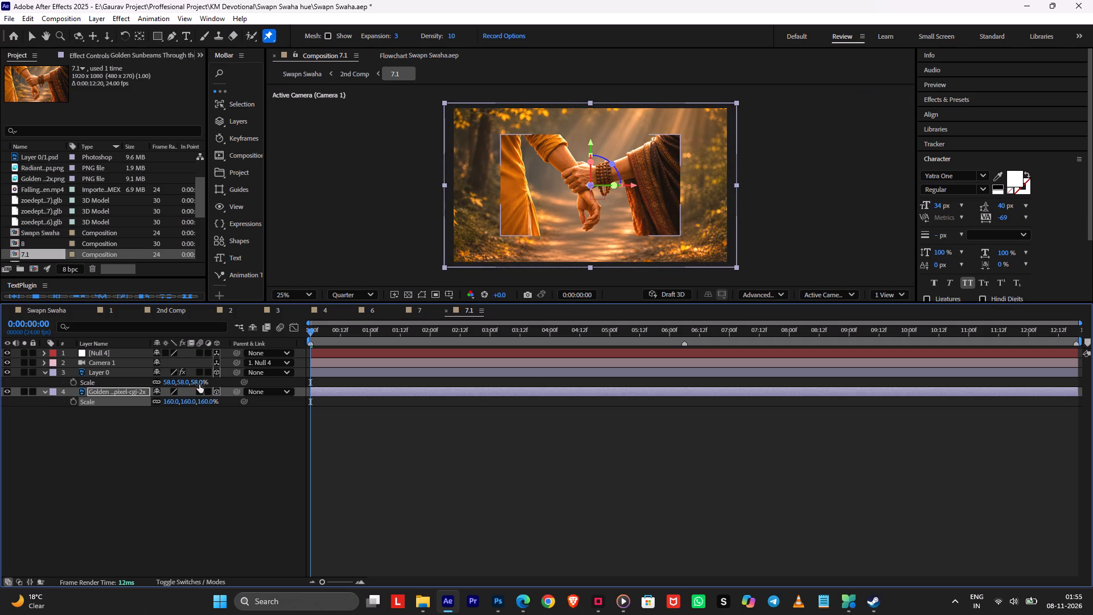
pyautogui.moveTo(199, 384); pyautogui.dragTo(221, 385)
pyautogui.click(387, 432)
# Apply Fast Box Blur to the Golden background with blur radius 9 and 6 iterations, and save the project.
pyautogui.click(362, 380)
pyautogui.click(351, 389)
pyautogui.hotkey('ctrl', 'space')
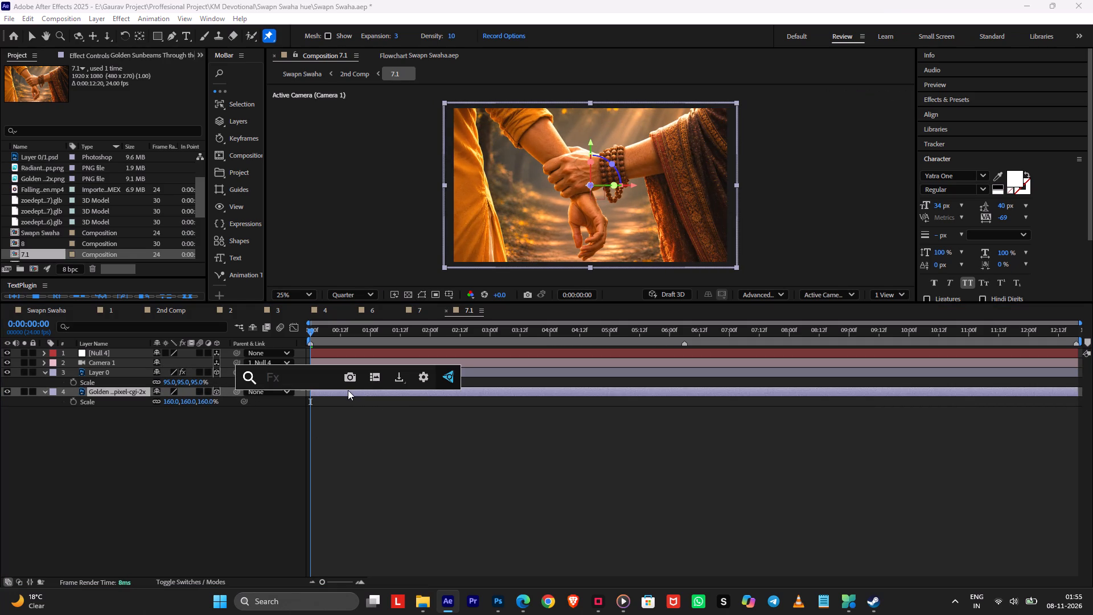
pyautogui.write('fast')
pyautogui.click(330, 402)
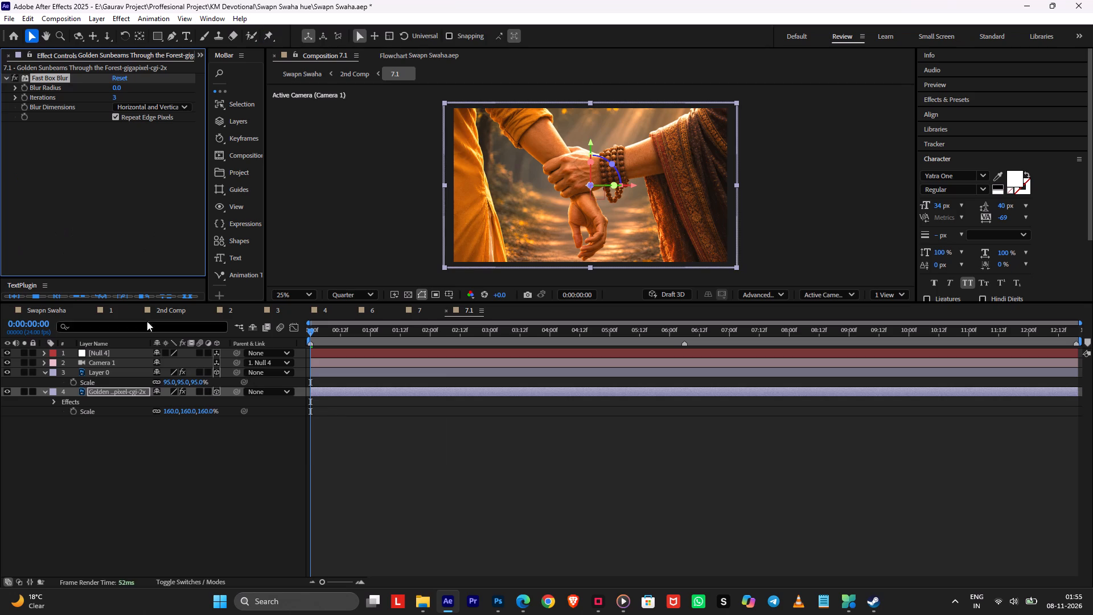
pyautogui.moveTo(120, 84); pyautogui.dragTo(134, 91)
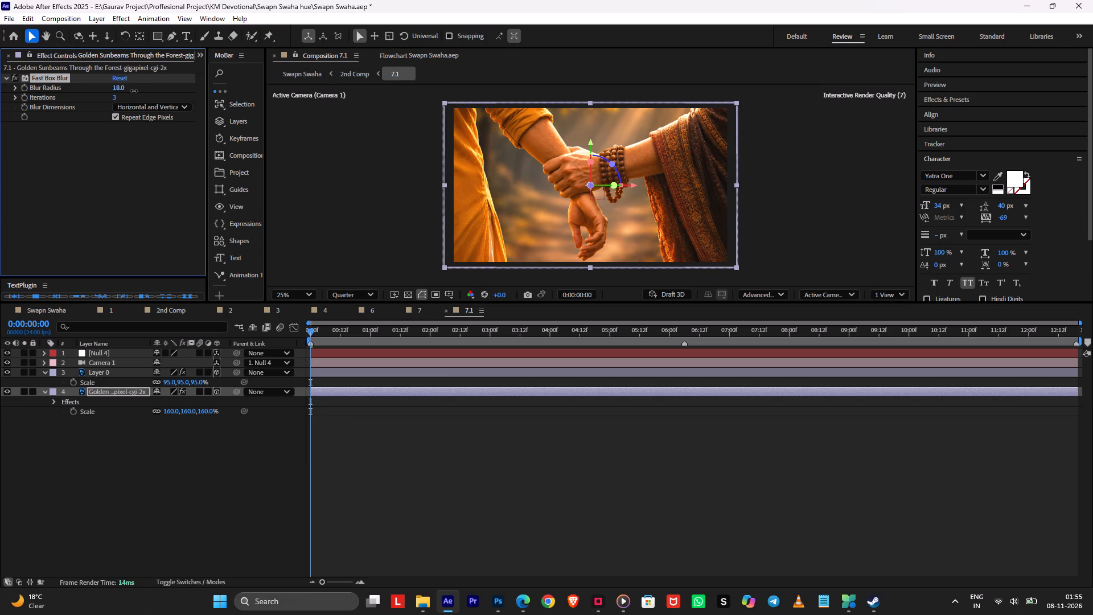
pyautogui.moveTo(134, 91); pyautogui.dragTo(132, 92)
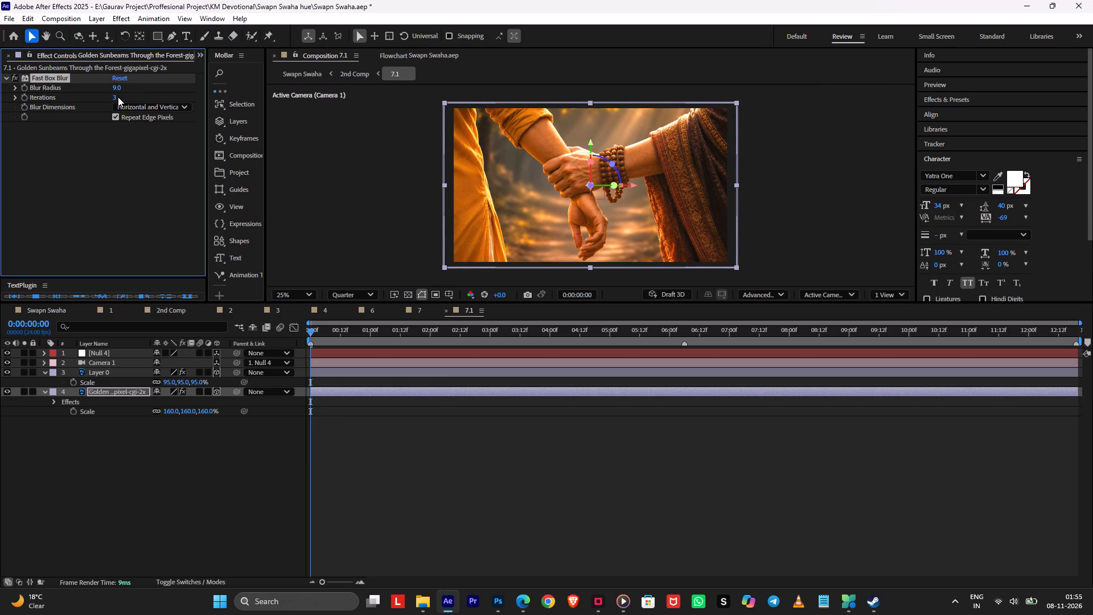
pyautogui.moveTo(116, 97); pyautogui.dragTo(121, 102)
pyautogui.moveTo(121, 102); pyautogui.dragTo(125, 104)
pyautogui.click(451, 495)
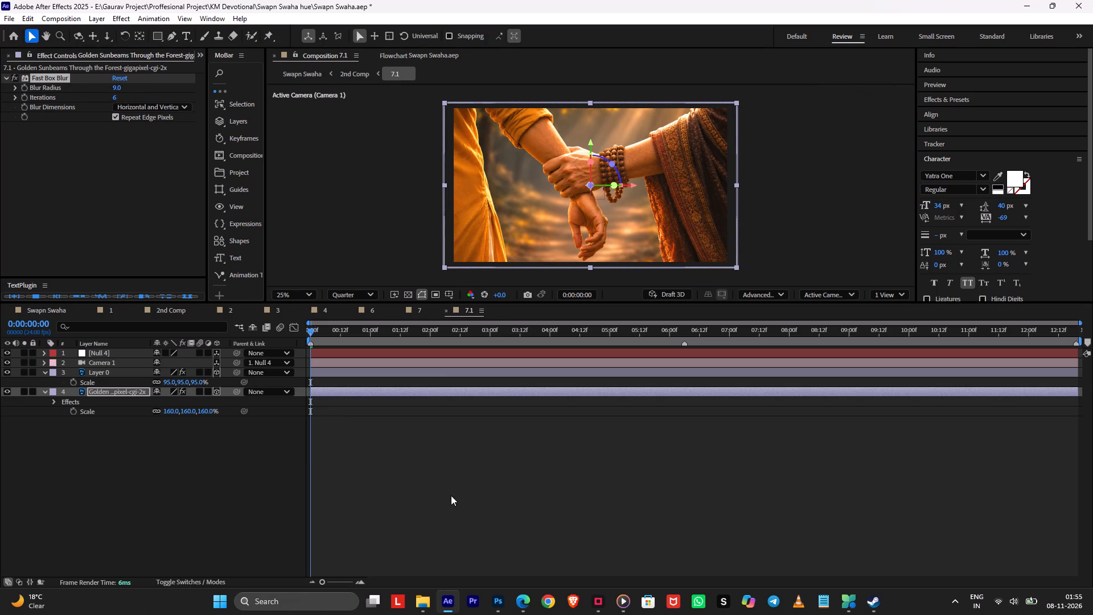
pyautogui.hotkey('ctrl', 's')
# Keyframe Null 4's position at 0:00:00:00 with Y 459 and Z 1289, framing the clasped hands in close-up.
pyautogui.click(346, 354)
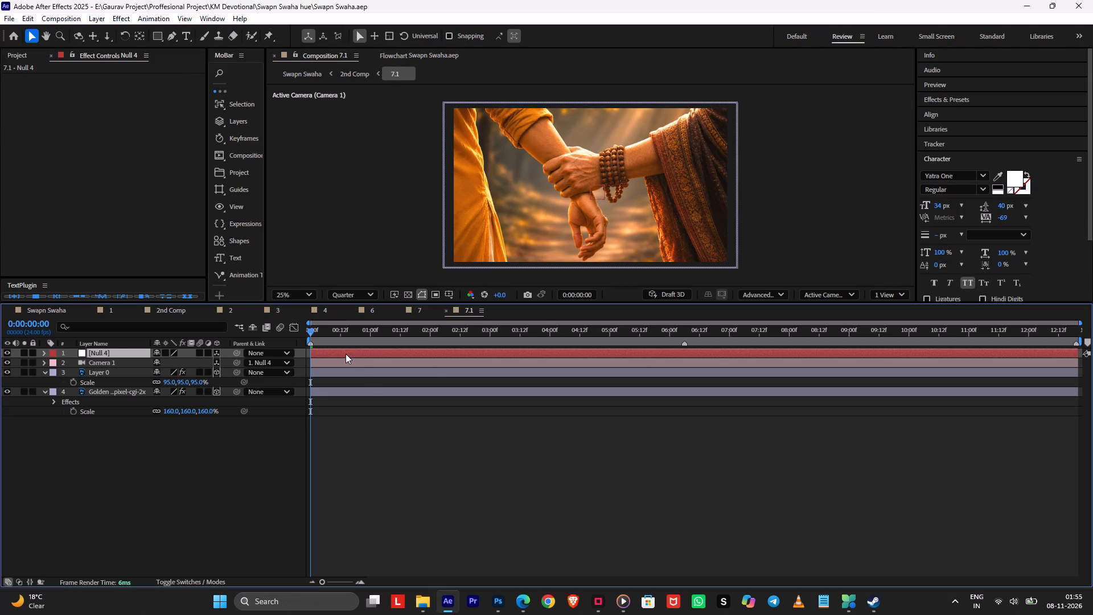
pyautogui.press('p')
pyautogui.click(64, 359)
pyautogui.click(81, 364)
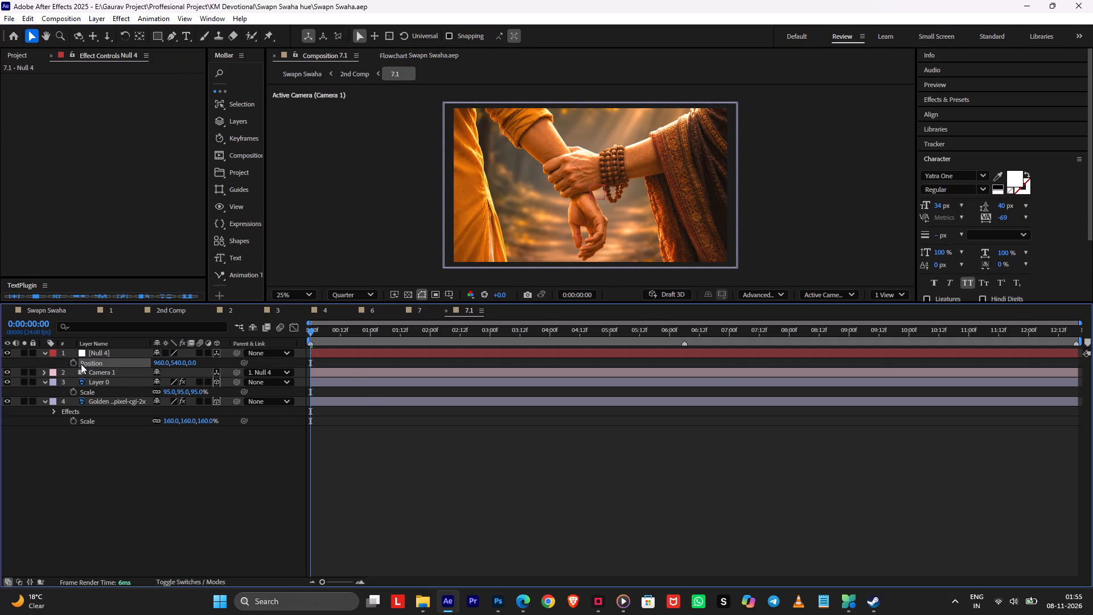
pyautogui.click(73, 362)
pyautogui.moveTo(190, 360); pyautogui.dragTo(356, 367)
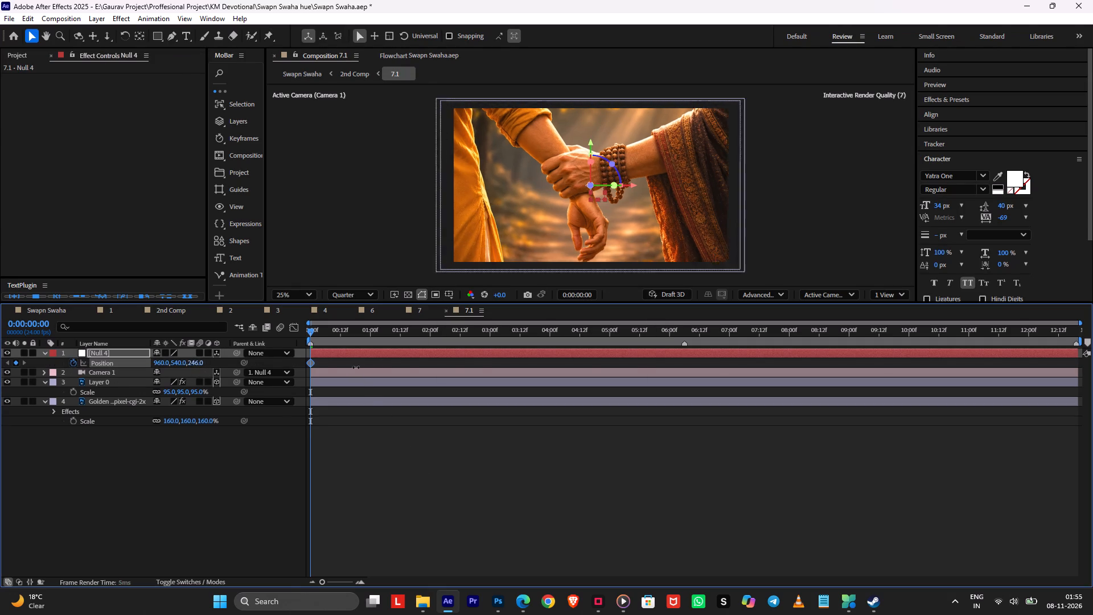
pyautogui.moveTo(356, 367); pyautogui.dragTo(930, 367)
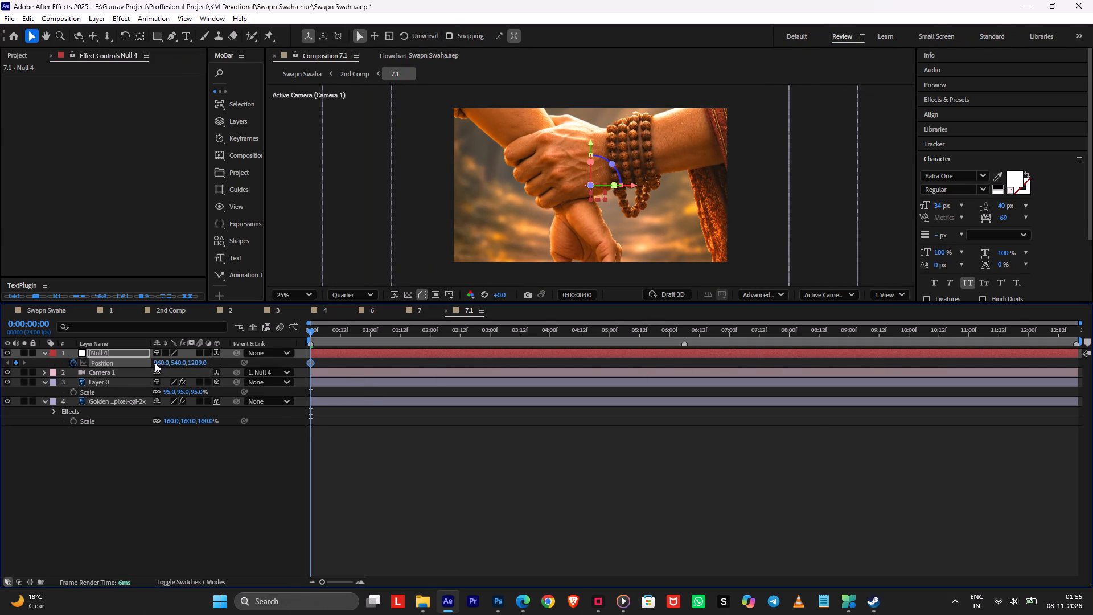
pyautogui.moveTo(182, 362); pyautogui.dragTo(130, 368)
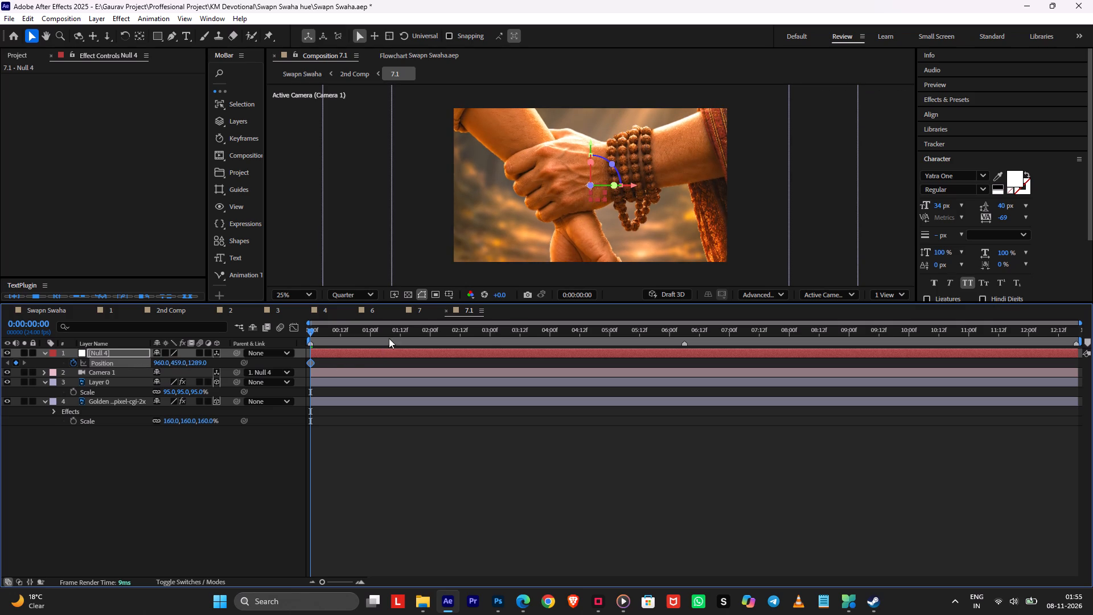
# Keyframe Null 4's position at 0:00:07:09 with a Z value of 0, pulling the camera back from the hands.
pyautogui.moveTo(389, 338); pyautogui.dragTo(753, 359)
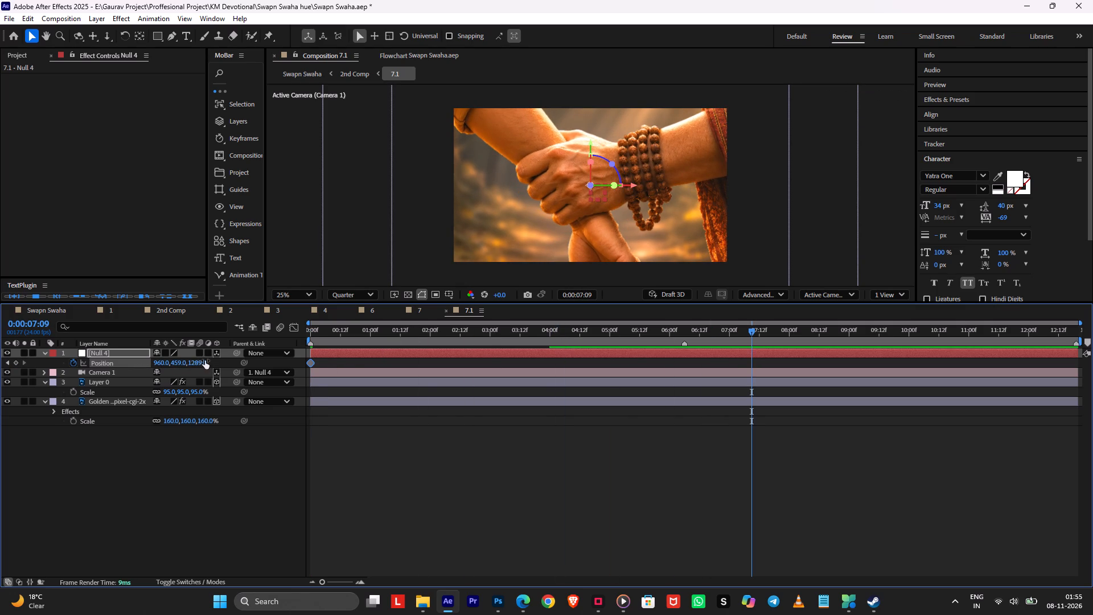
pyautogui.click(200, 361)
pyautogui.press('0')
pyautogui.click(490, 483)
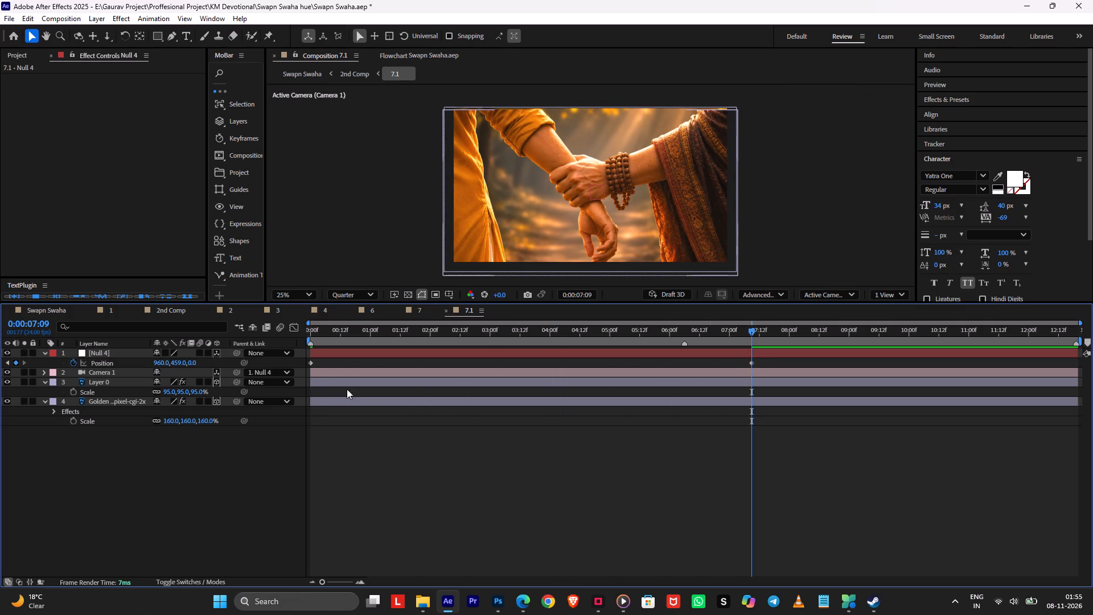
# Apply Easy Ease to Null 4's second position keyframe and shift it to about 0:00:09:00.
pyautogui.moveTo(743, 364); pyautogui.dragTo(773, 376)
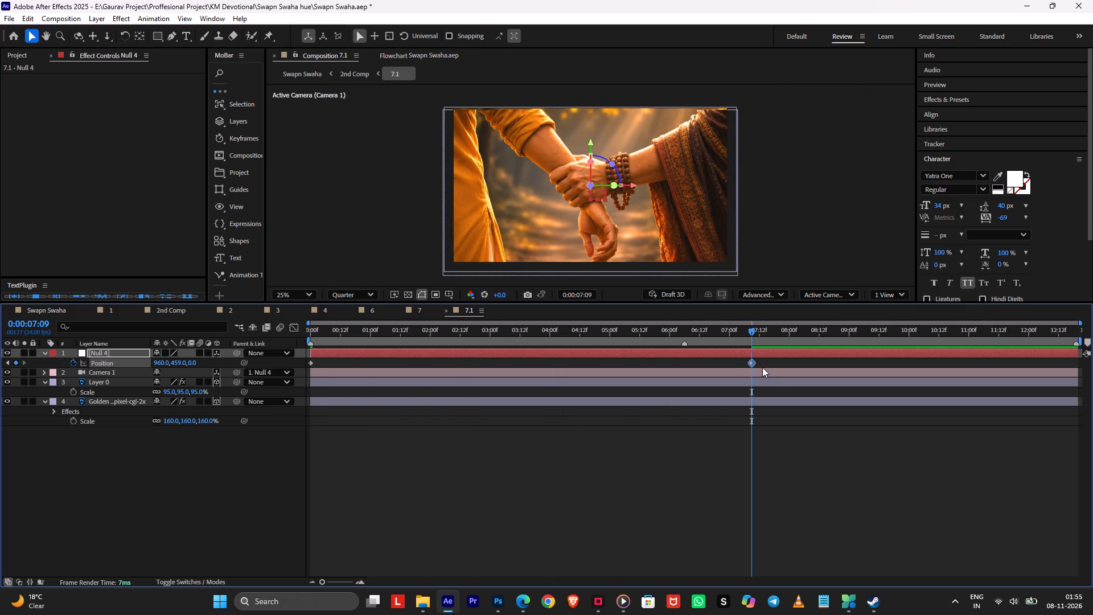
pyautogui.press('F9')
pyautogui.moveTo(750, 367); pyautogui.dragTo(845, 375)
# Switch to the parent 2nd Comp and save the project.
pyautogui.press('Tab')
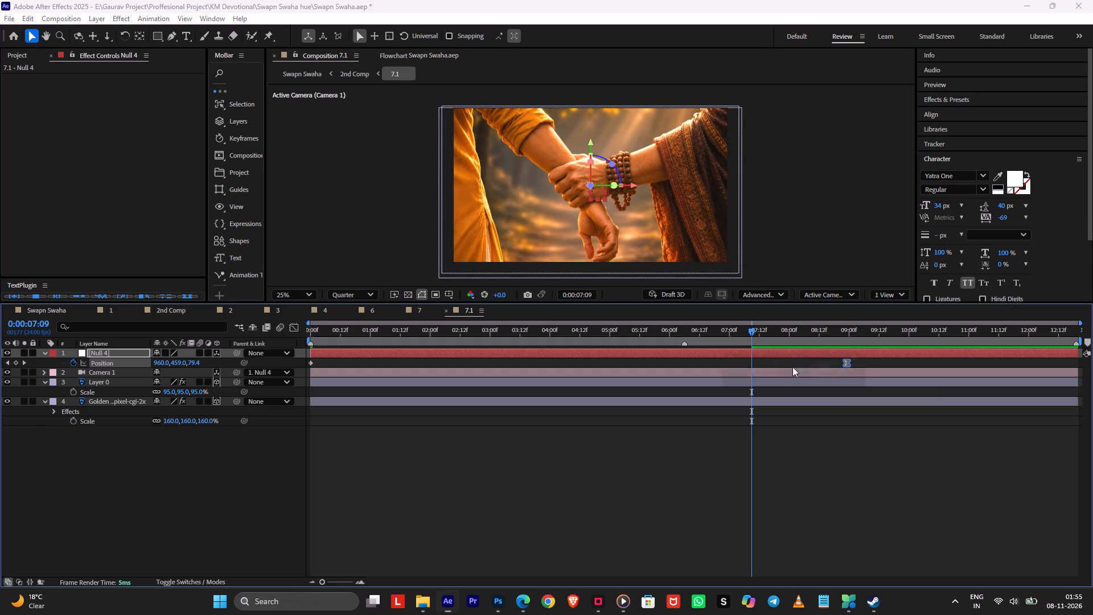
pyautogui.click(758, 364)
pyautogui.moveTo(776, 339); pyautogui.dragTo(806, 346)
pyautogui.press('space')
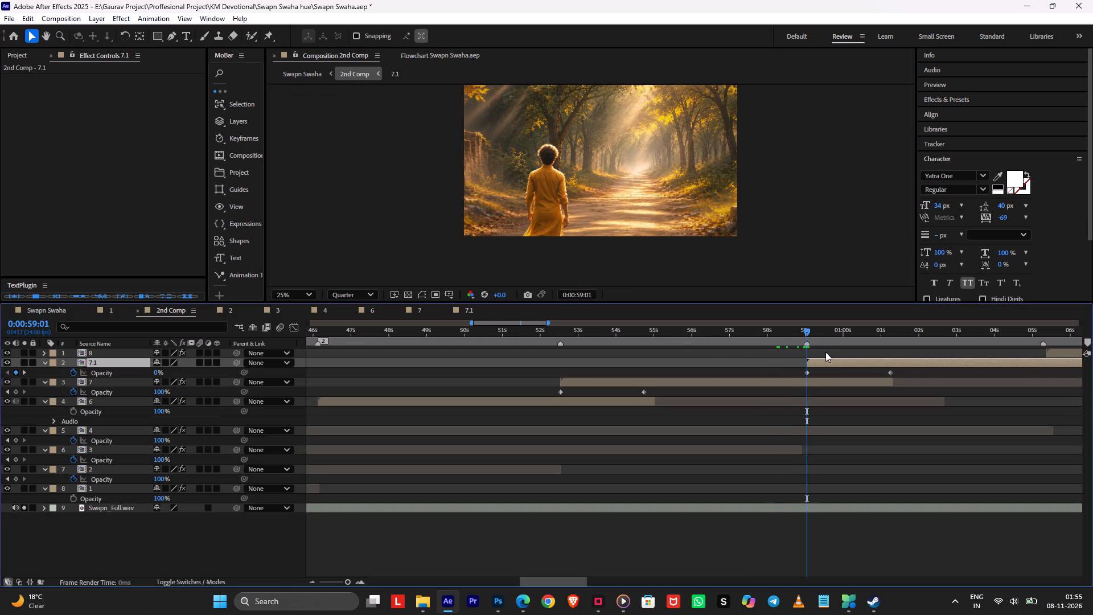
pyautogui.hotkey('ctrl', 's')
# Preview the 2nd Comp from 0:00:58:21 to examine the fade into scene 7.1 and its camera pull-back.
pyautogui.click(808, 339)
pyautogui.click(799, 323)
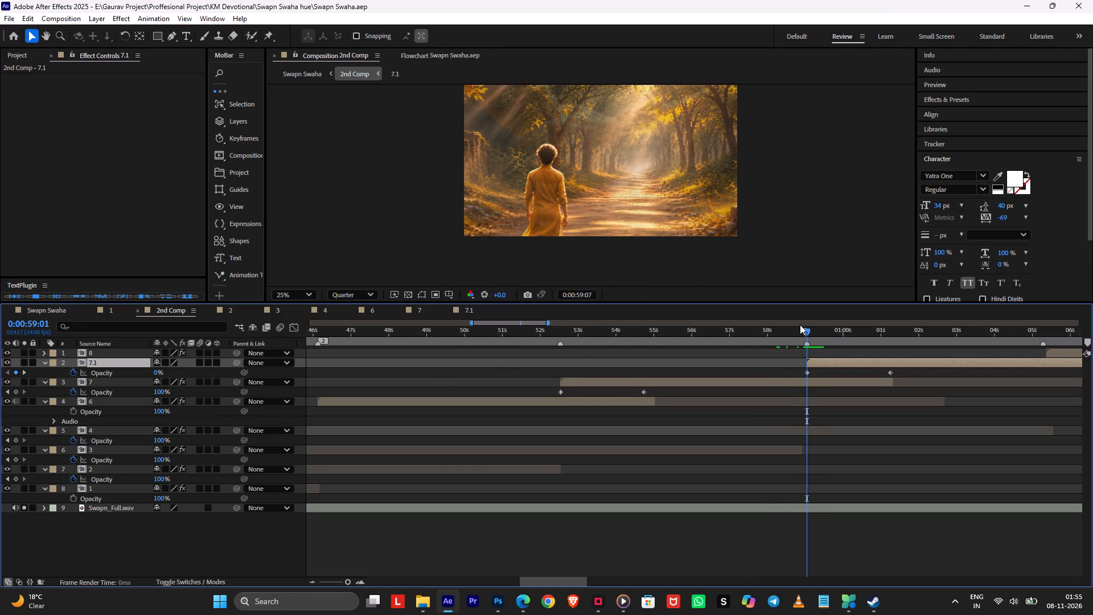
pyautogui.click(801, 335)
pyautogui.press('space')
pyautogui.keyDown('alt'); pyautogui.scroll(1, 816, 352); pyautogui.keyUp('alt')
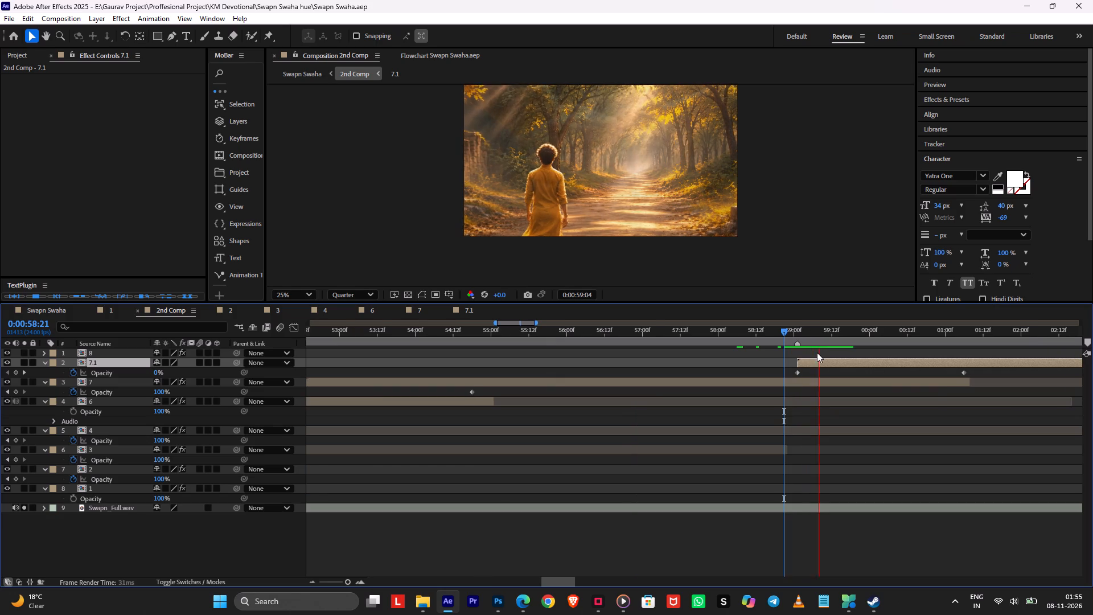
pyautogui.moveTo(864, 358); pyautogui.dragTo(692, 362, button='middle')
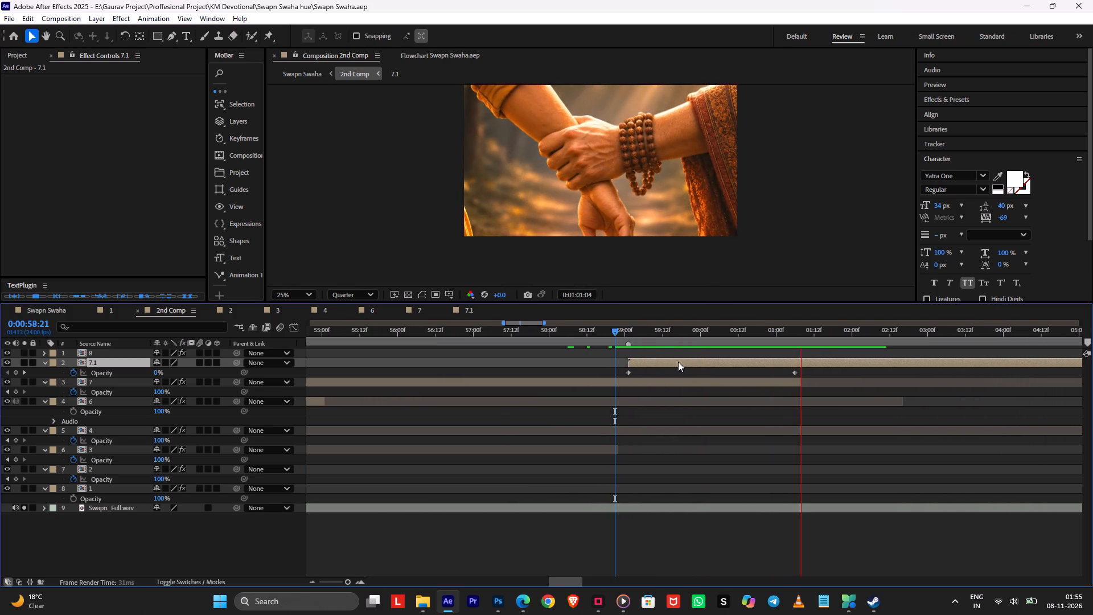
pyautogui.keyDown('alt'); pyautogui.scroll(-1, 891, 364); pyautogui.keyUp('alt')
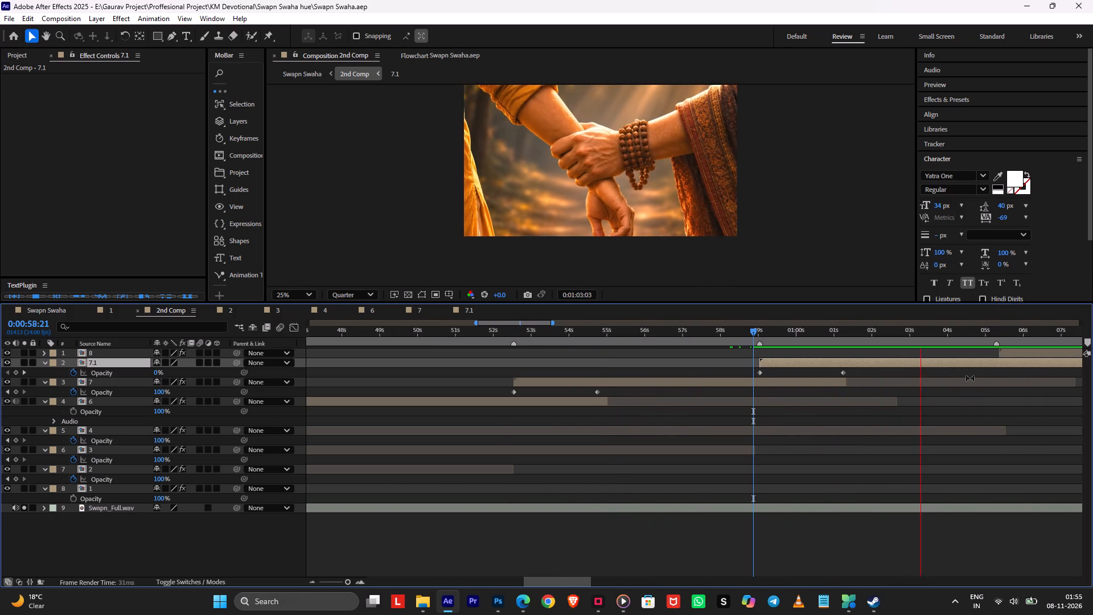
pyautogui.moveTo(746, 384); pyautogui.dragTo(628, 389, button='middle')
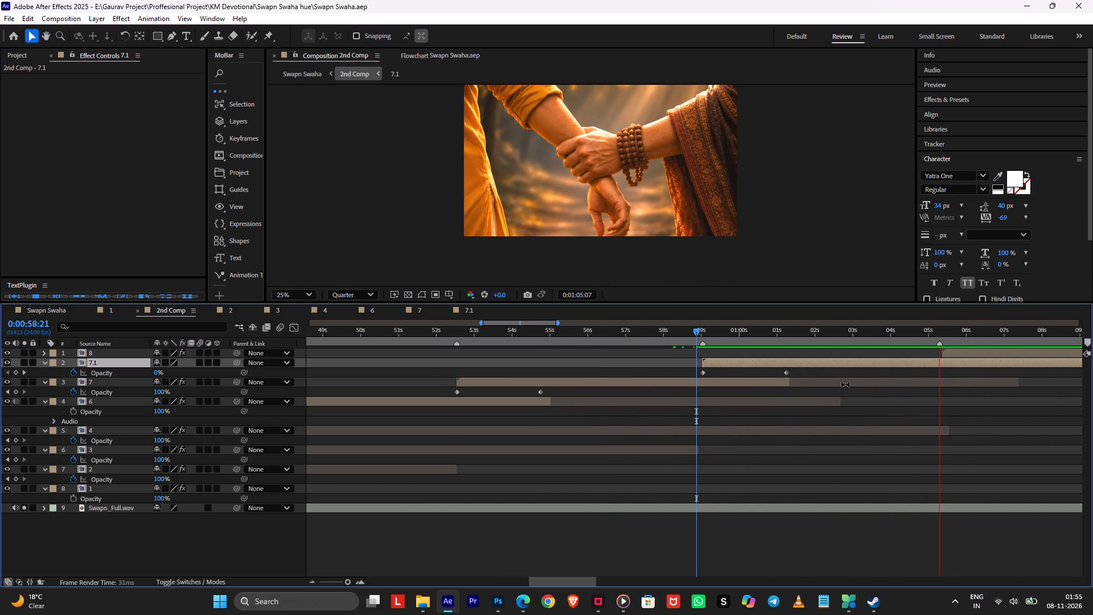
# Preview the transition from scene 7.1 into scene 8, replaying it from 0:01:04:19.
pyautogui.moveTo(958, 334); pyautogui.dragTo(940, 332)
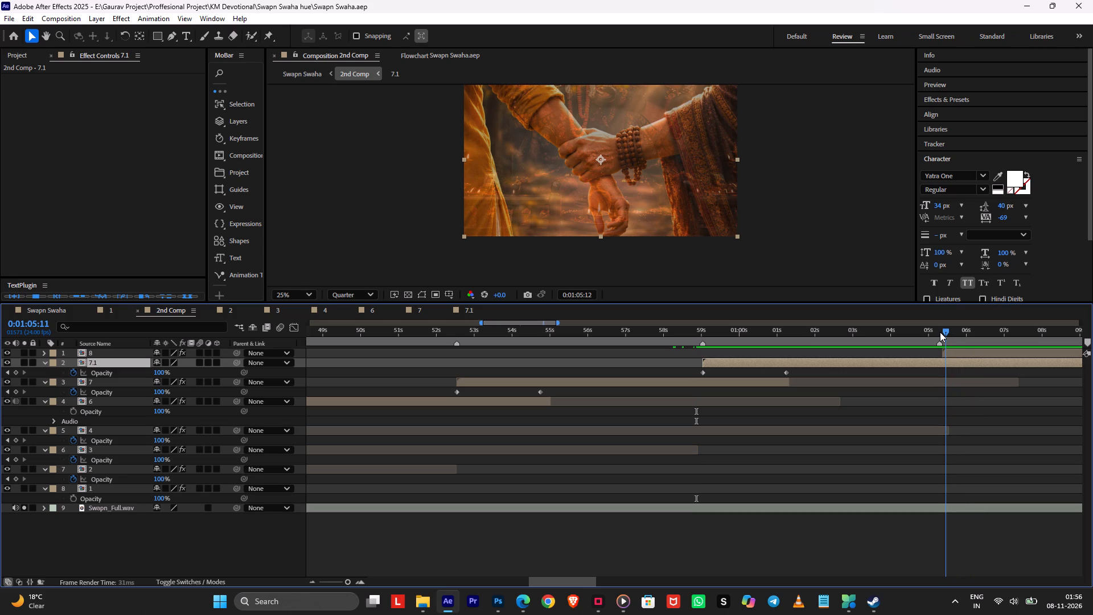
pyautogui.moveTo(940, 332); pyautogui.dragTo(923, 332)
pyautogui.keyDown('shift'); pyautogui.click(924, 331); pyautogui.keyUp('shift')
pyautogui.hotkey('shift', 'space')
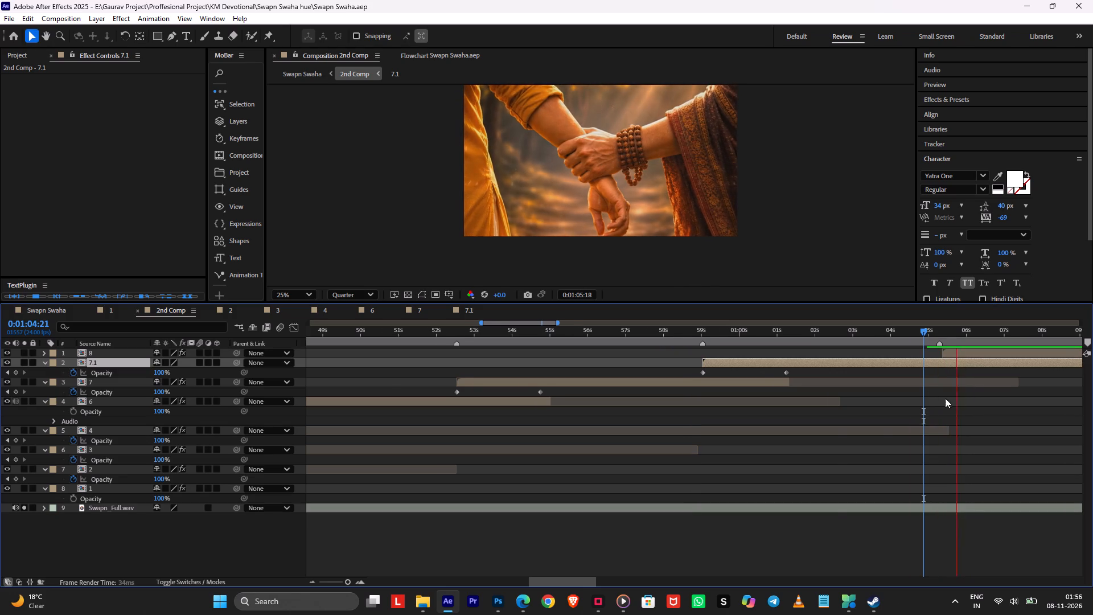
pyautogui.keyDown('shift'); pyautogui.moveTo(926, 399); pyautogui.dragTo(631, 396, button='middle'); pyautogui.keyUp('shift')
pyautogui.keyDown('alt'); pyautogui.keyDown('shift'); pyautogui.scroll(-2, 679, 388); pyautogui.keyUp('shift'); pyautogui.keyUp('alt')
pyautogui.keyDown('shift'); pyautogui.moveTo(710, 331); pyautogui.dragTo(700, 331); pyautogui.keyUp('shift')
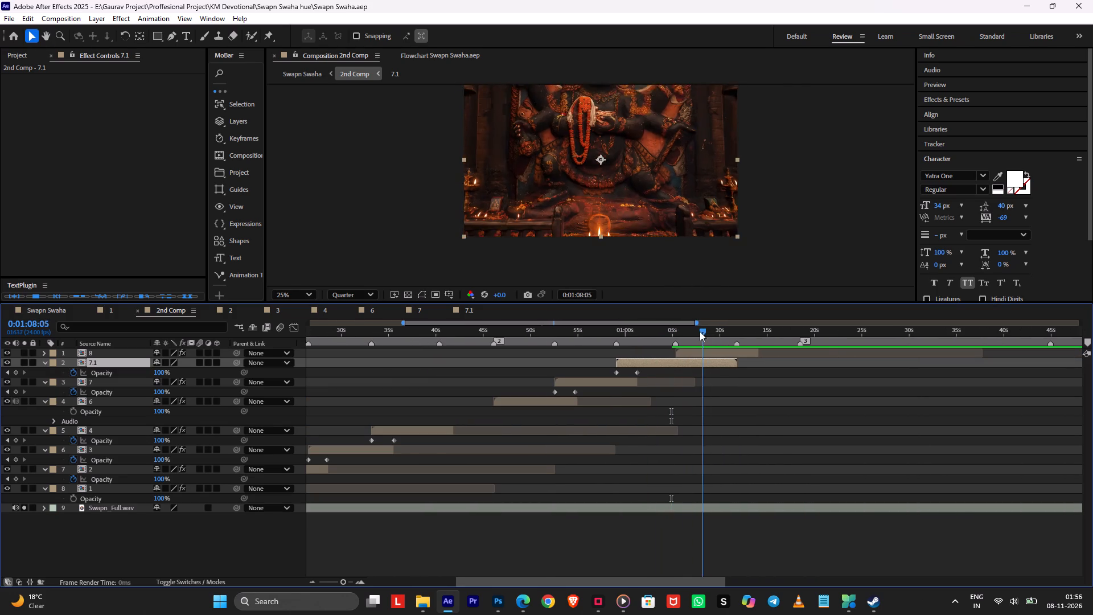
pyautogui.keyDown('shift'); pyautogui.moveTo(700, 331); pyautogui.dragTo(697, 331); pyautogui.keyUp('shift')
pyautogui.hotkey('shift', 'space')
pyautogui.keyDown('alt'); pyautogui.keyDown('shift'); pyautogui.scroll(1, 717, 385); pyautogui.keyUp('shift'); pyautogui.keyUp('alt')
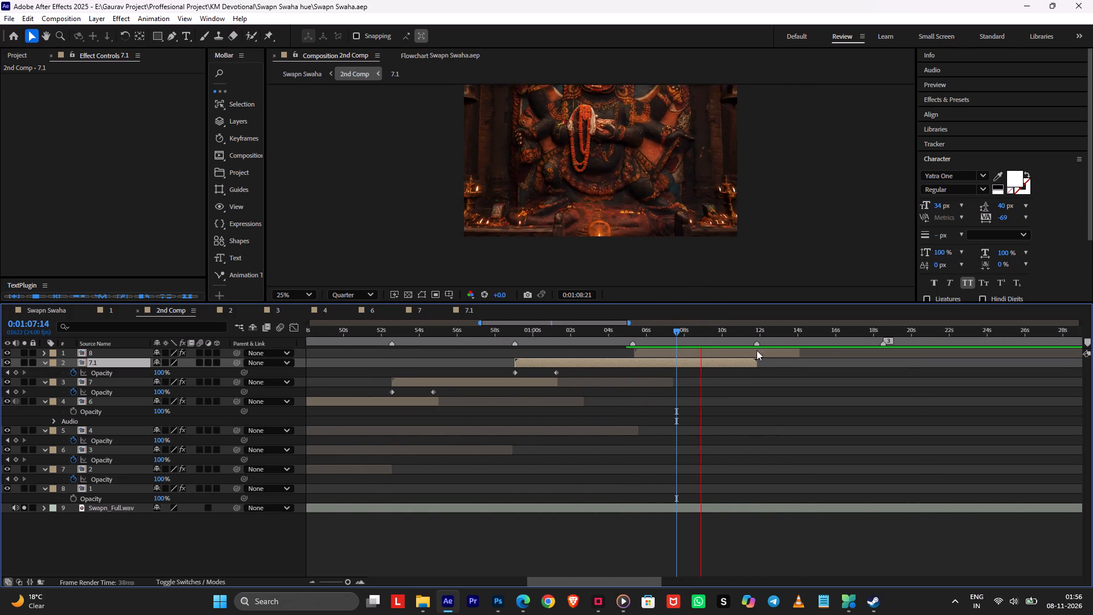
pyautogui.keyDown('shift'); pyautogui.moveTo(747, 329); pyautogui.dragTo(623, 334); pyautogui.keyUp('shift')
pyautogui.hotkey('shift', 'space')
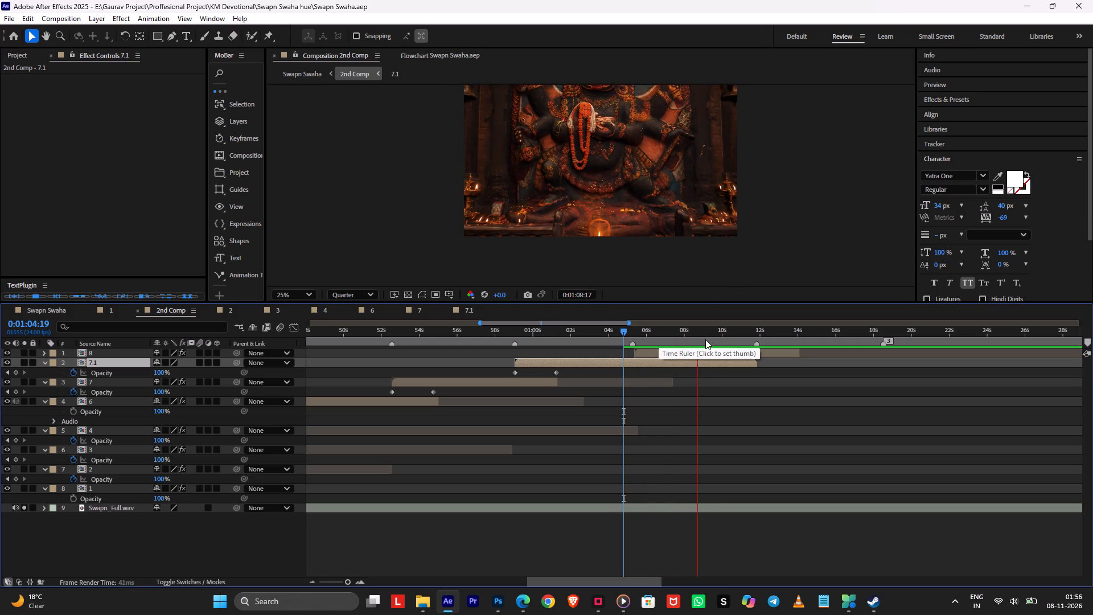
pyautogui.keyDown('shift'); pyautogui.moveTo(795, 385); pyautogui.dragTo(687, 392, button='middle'); pyautogui.keyUp('shift')
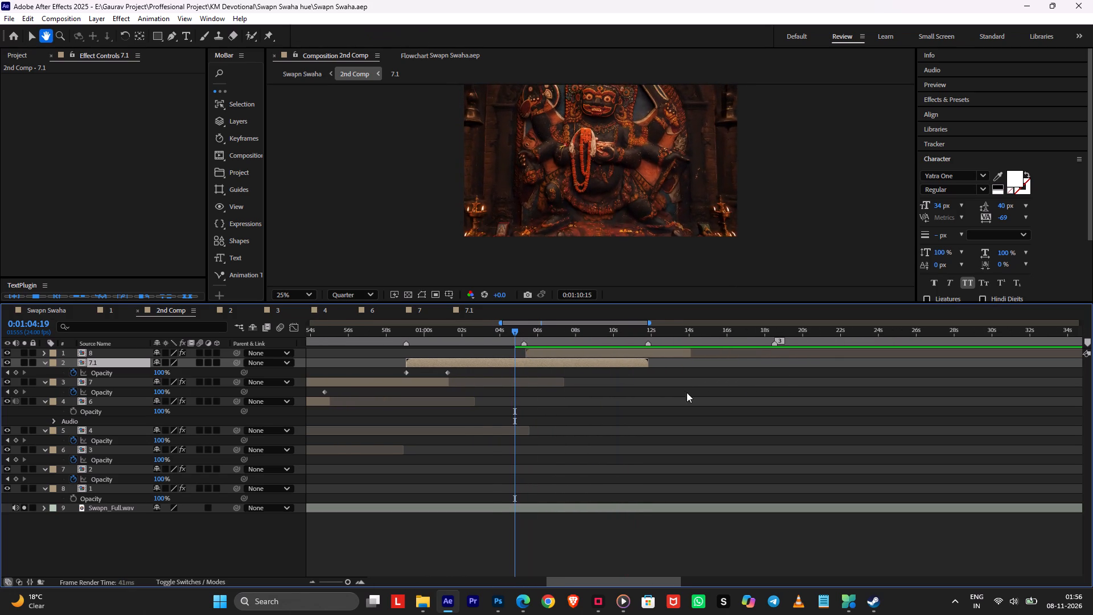
# Trim the end of layer 7.1 back to about 0:01:09 in the 2nd Comp.
pyautogui.keyDown('alt'); pyautogui.keyDown('shift'); pyautogui.scroll(-3, 694, 362); pyautogui.keyUp('shift'); pyautogui.keyUp('alt')
pyautogui.keyDown('shift'); pyautogui.click(715, 401); pyautogui.keyUp('shift')
pyautogui.hotkey('ctrl', 'shift', 's')
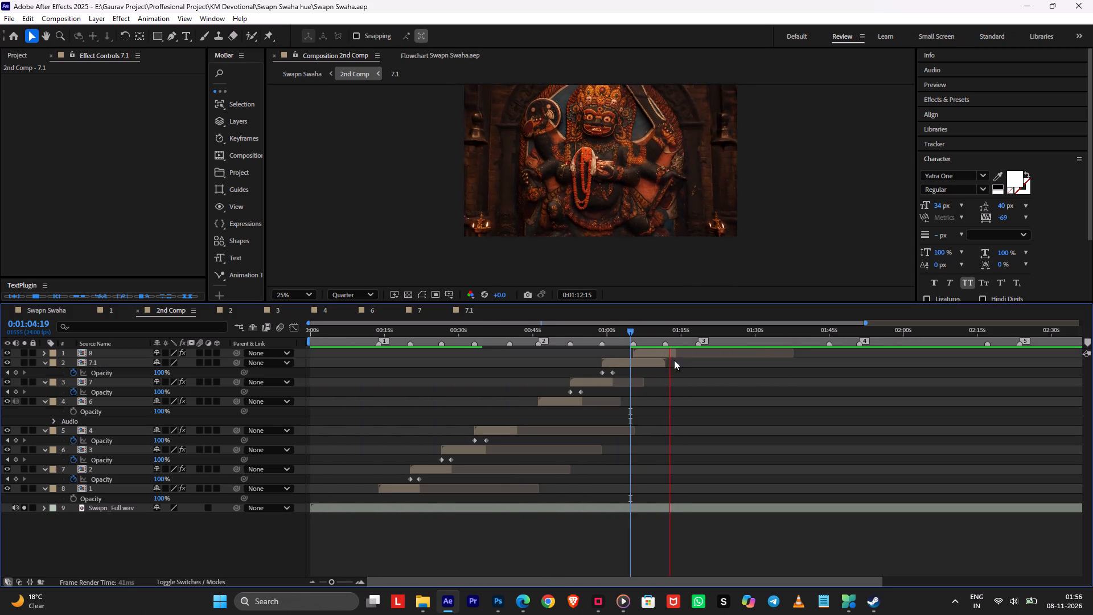
pyautogui.keyDown('shift'); pyautogui.moveTo(666, 366); pyautogui.dragTo(654, 365); pyautogui.keyUp('shift')
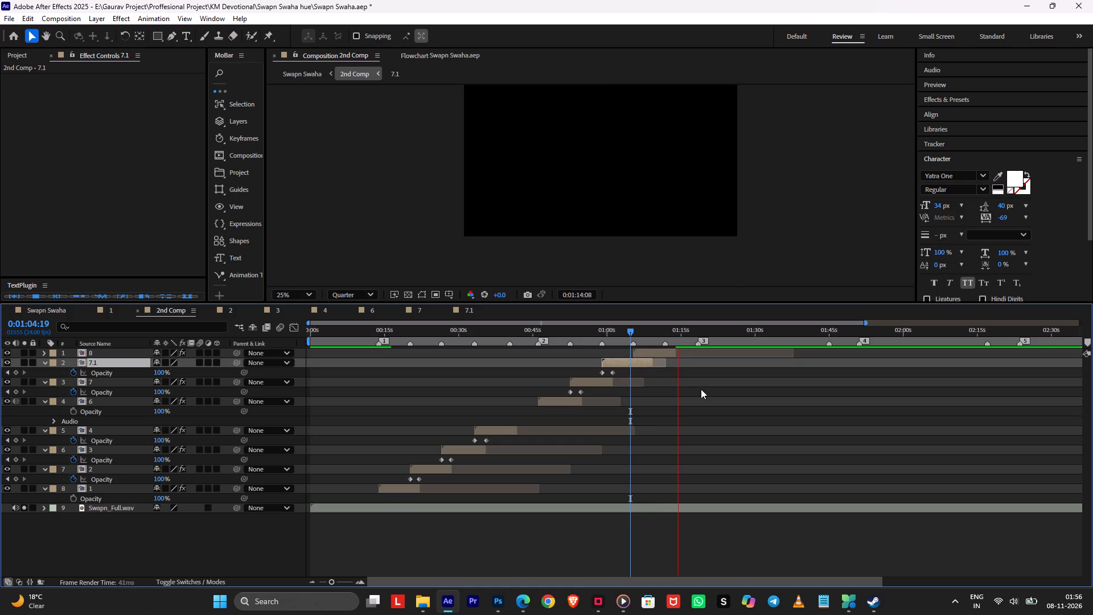
# Collapse the expanded properties of all scene layers in the 2nd Comp and save the project.
pyautogui.click(701, 389)
pyautogui.moveTo(697, 334); pyautogui.dragTo(749, 350)
pyautogui.click(749, 393)
pyautogui.press('u')
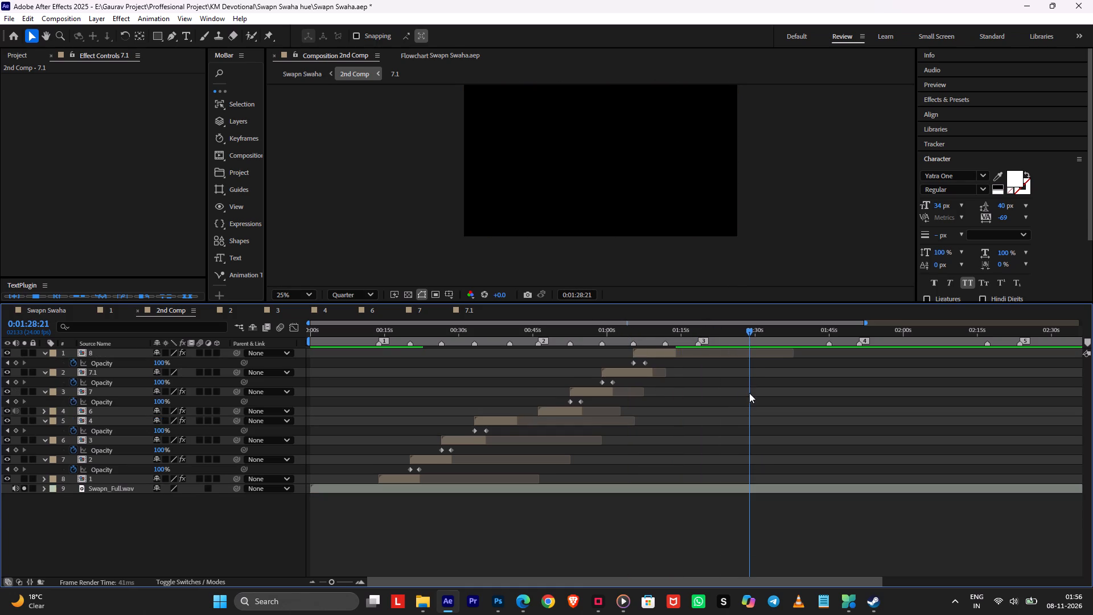
pyautogui.press('u')
pyautogui.press('u')
pyautogui.hotkey('ctrl', 's')
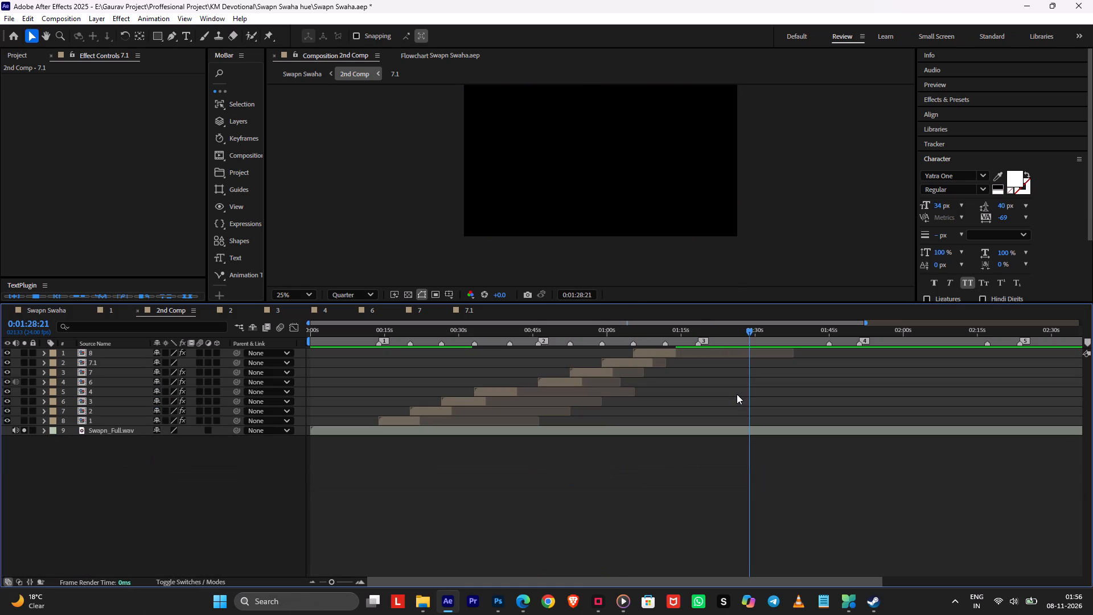
pyautogui.write('1')
pyautogui.press('space')
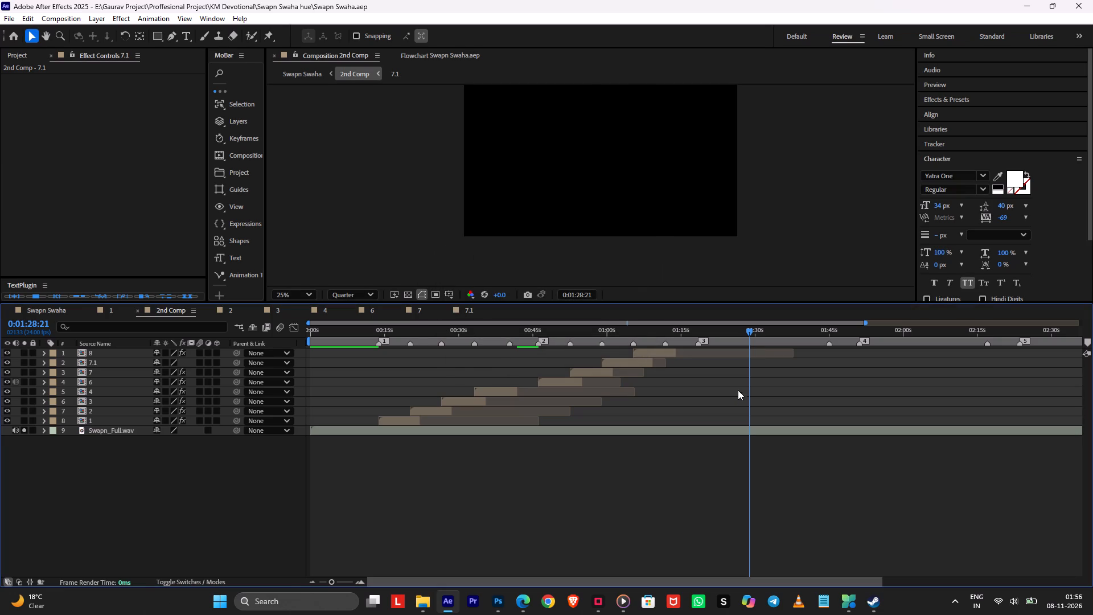
pyautogui.click(777, 337)
pyautogui.moveTo(777, 336); pyautogui.dragTo(698, 338)
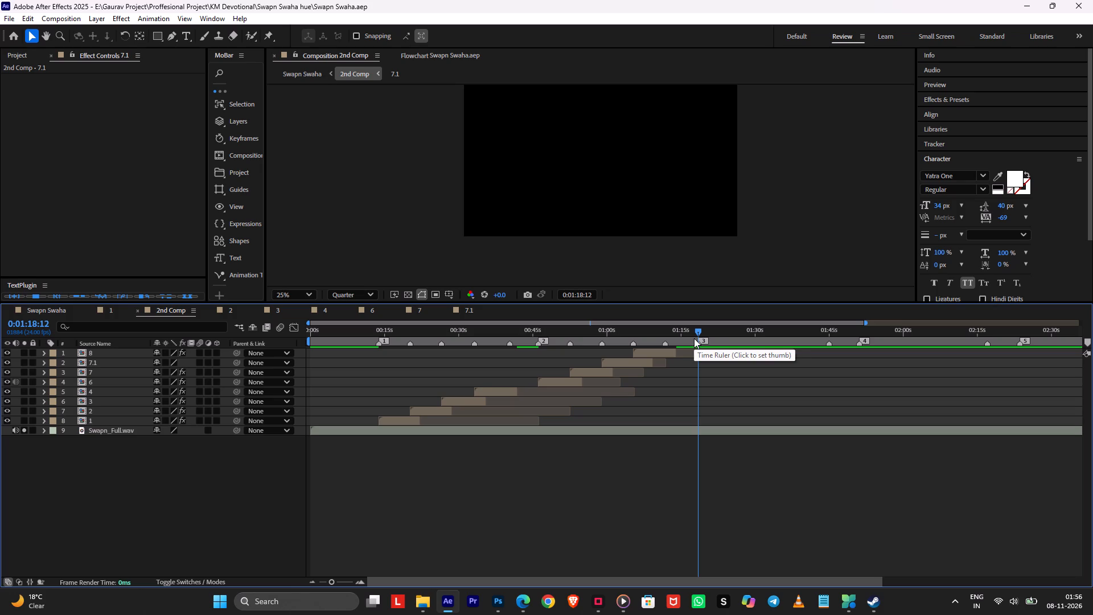
pyautogui.hotkey('alt', 'Tab')
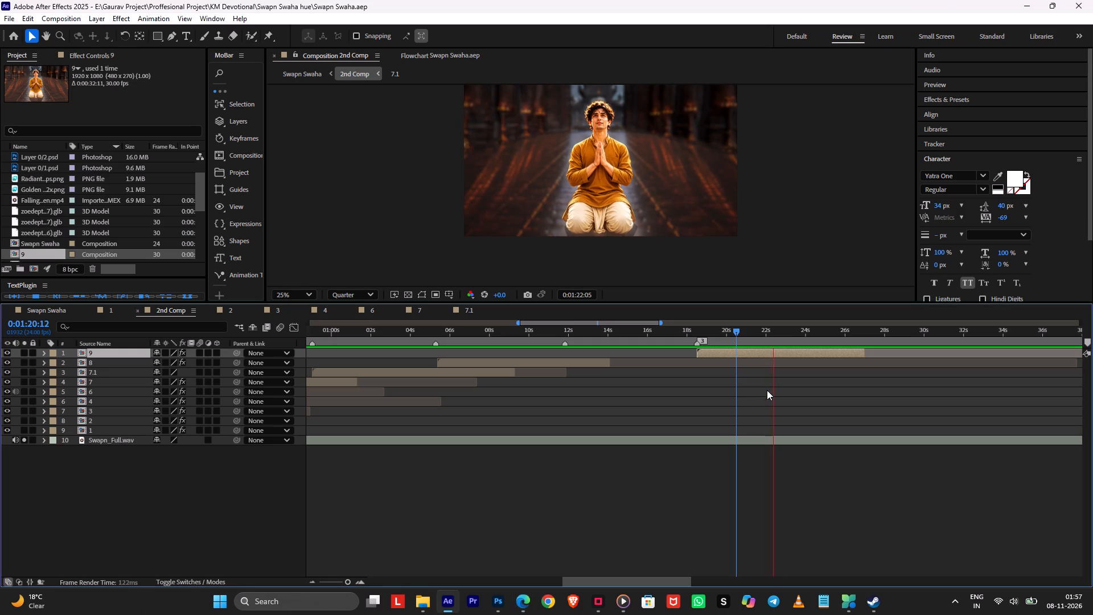
pyautogui.keyDown('alt'); pyautogui.scroll(1, 882, 389); pyautogui.keyUp('alt')
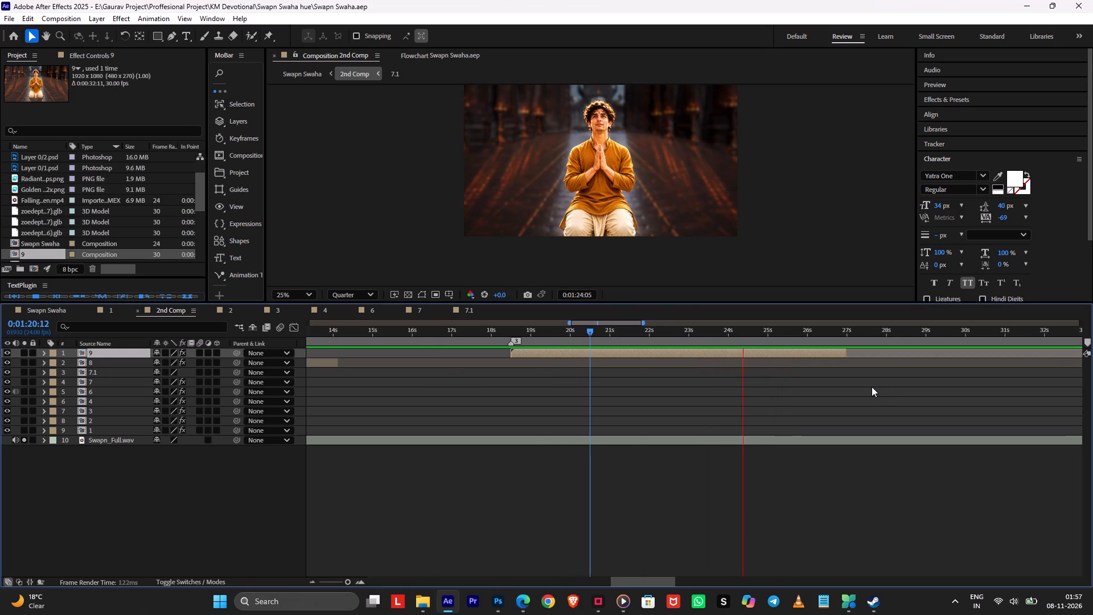
pyautogui.press('space')
pyautogui.hotkey('alt', 'Tab')
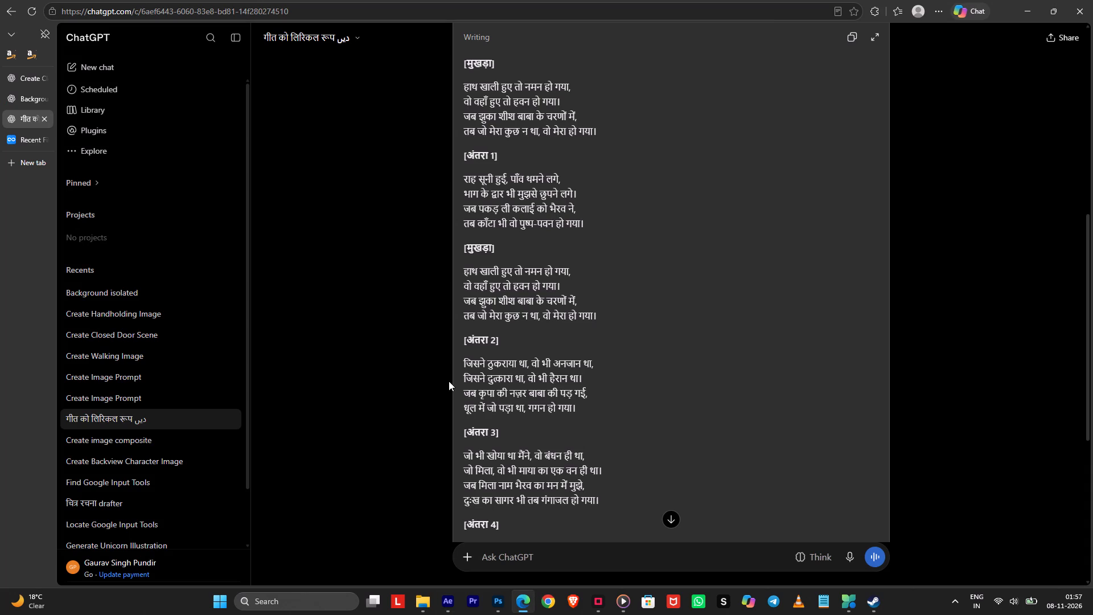
pyautogui.hotkey('alt', 'Tab')
pyautogui.press('space')
# Replay scene 9 from marker 3 at 0:01:18:12, checking it against the lyrics, and return the playhead to its start.
pyautogui.keyDown('alt'); pyautogui.scroll(-1, 767, 397); pyautogui.keyUp('alt')
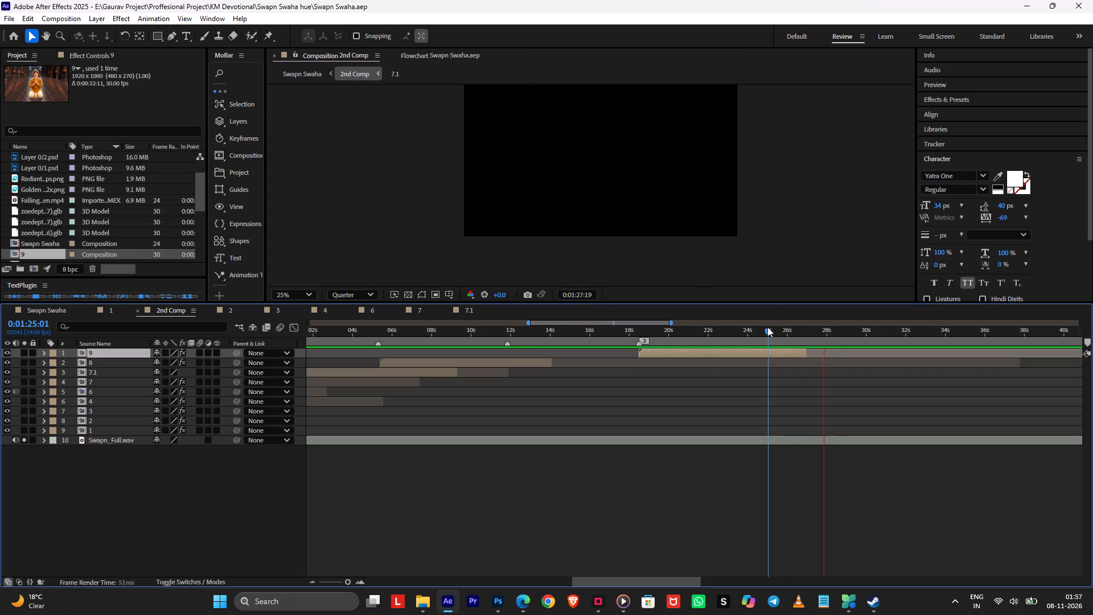
pyautogui.moveTo(767, 333); pyautogui.dragTo(639, 342)
pyautogui.press('space')
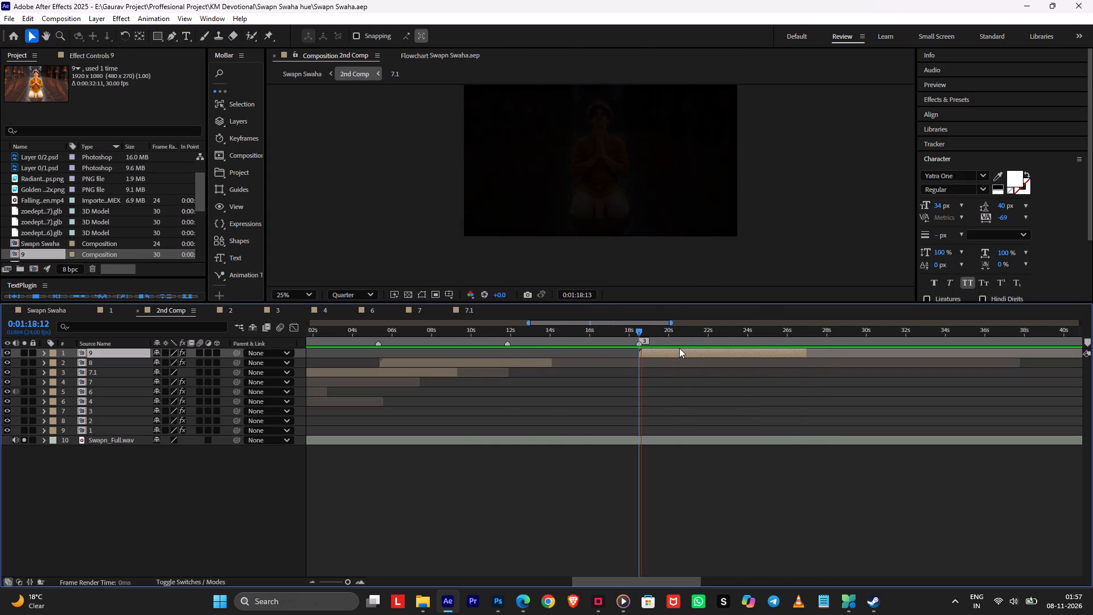
pyautogui.hotkey('alt', 'Tab')
pyautogui.hotkey('alt', 'Tab')
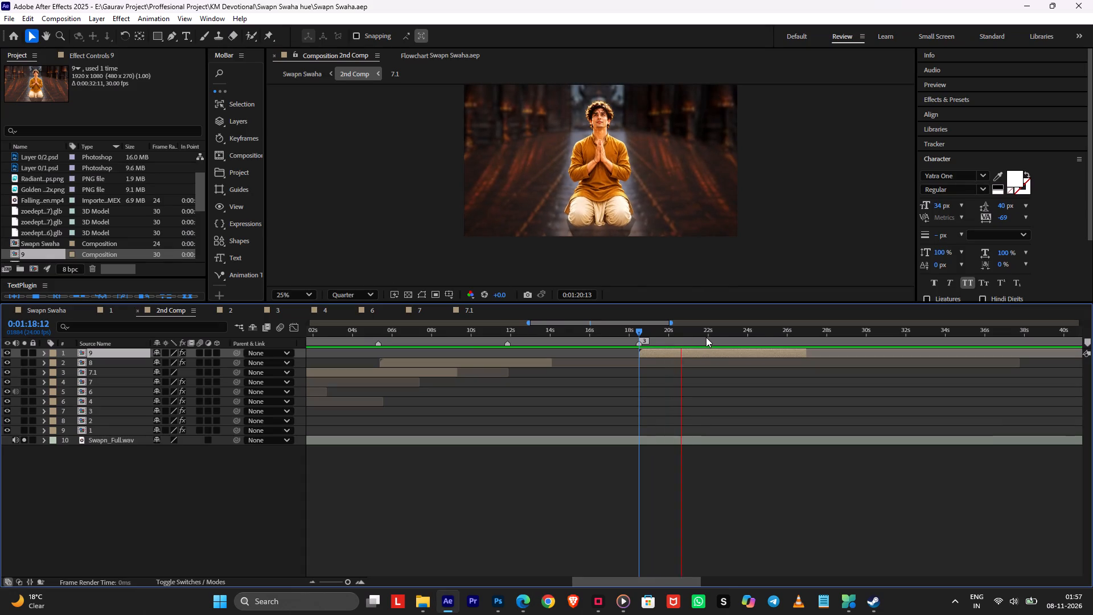
pyautogui.moveTo(706, 337); pyautogui.dragTo(643, 339)
pyautogui.moveTo(655, 337); pyautogui.dragTo(646, 341)
pyautogui.press('space')
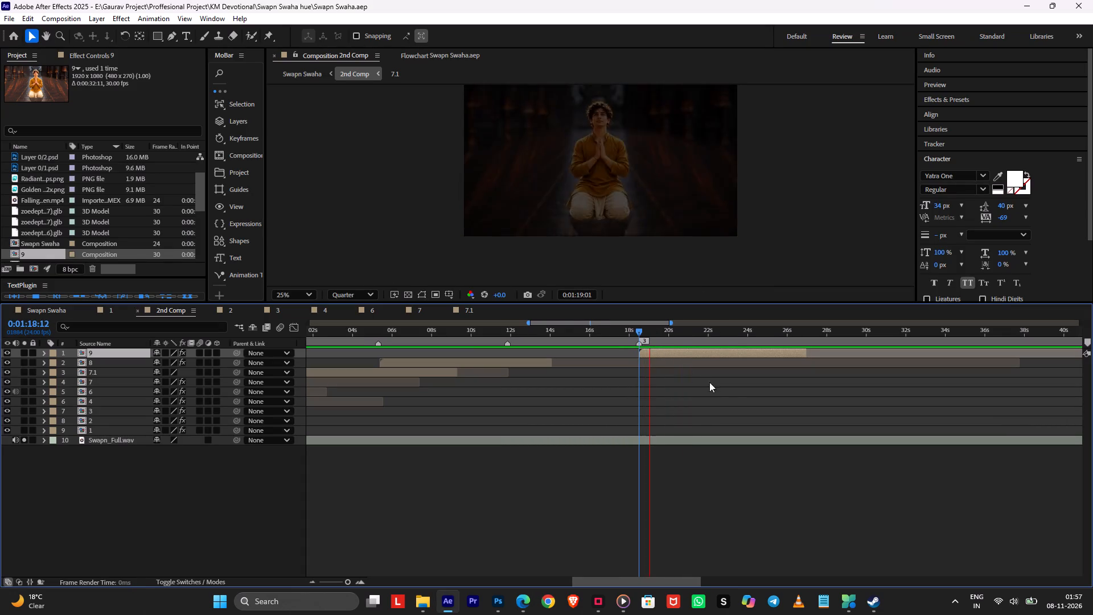
pyautogui.moveTo(726, 392); pyautogui.dragTo(609, 417, button='middle')
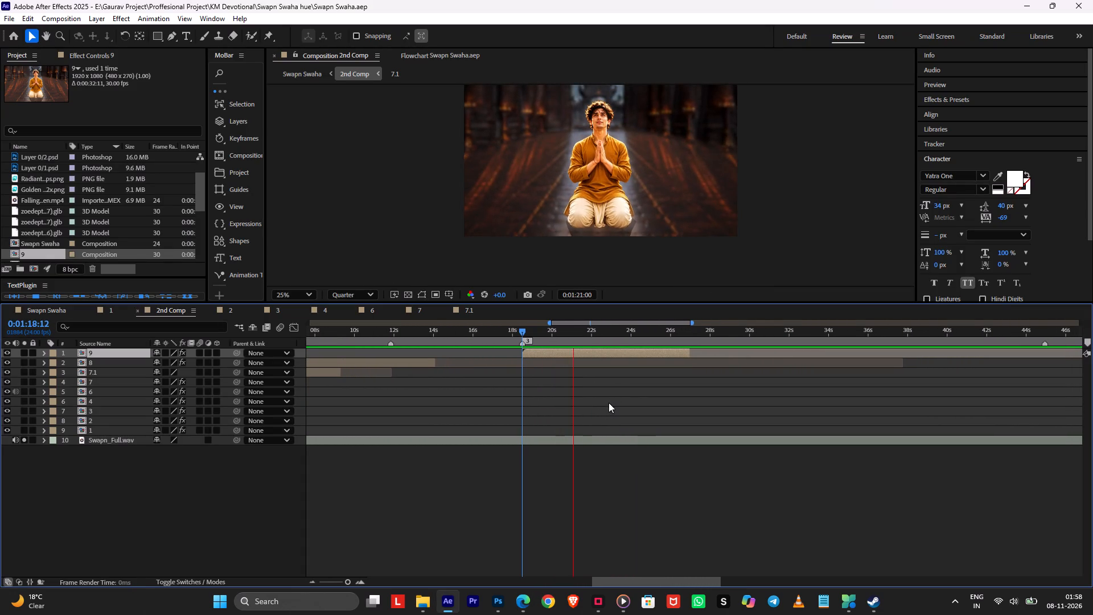
pyautogui.scroll(1, 721, 213)
pyautogui.moveTo(532, 330); pyautogui.dragTo(526, 334)
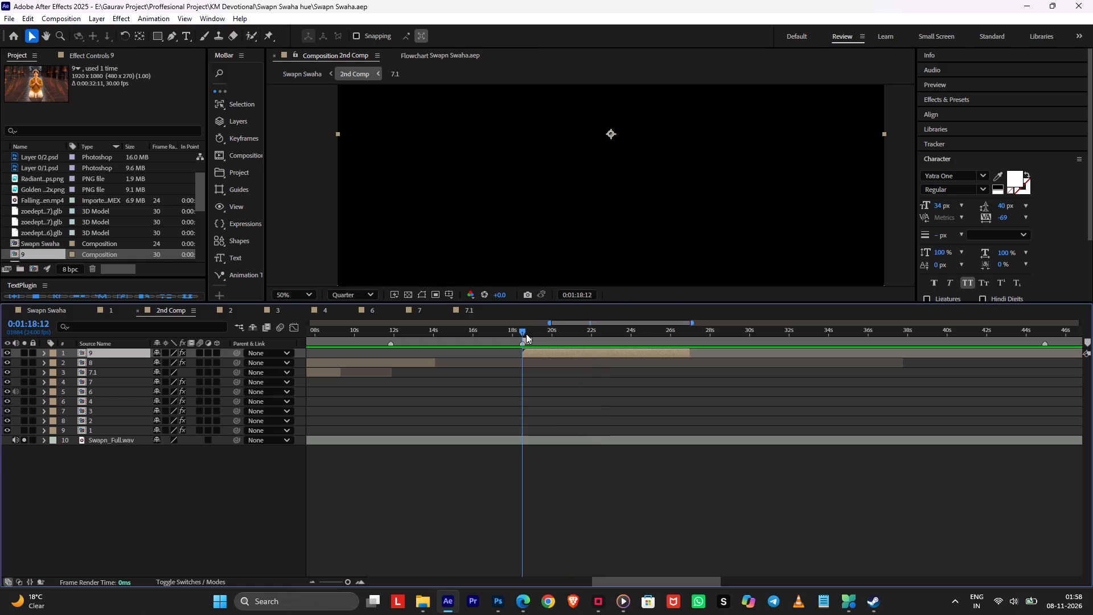
pyautogui.moveTo(526, 334); pyautogui.dragTo(524, 334)
# Open composition 9 and set Null 1's starting position at 0:00:13:23 to Z 522 and Y about 473.
pyautogui.doubleClick(533, 352)
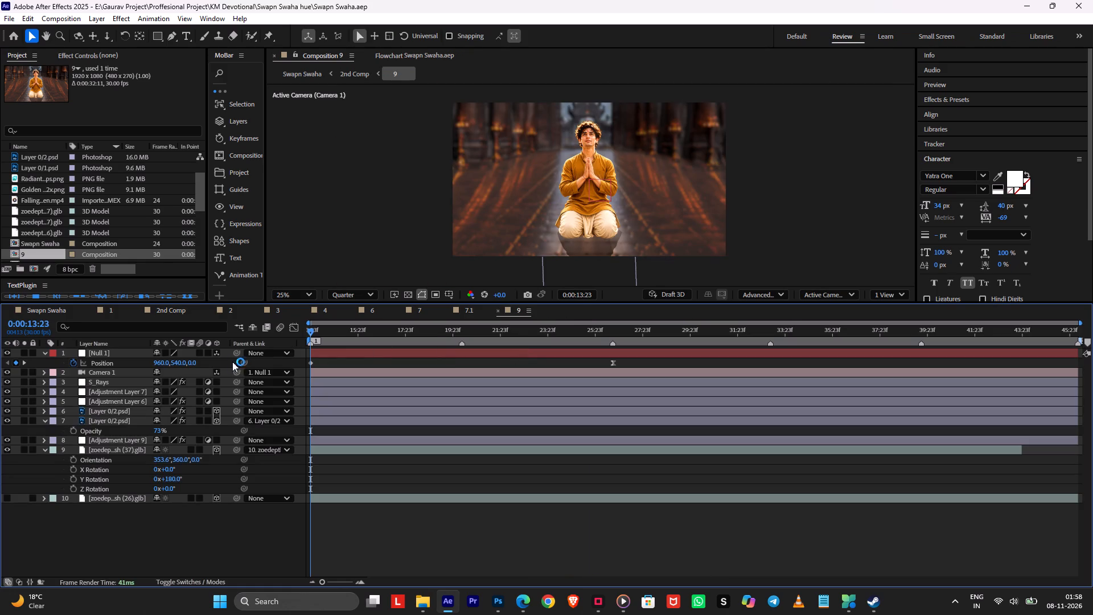
pyautogui.moveTo(188, 366); pyautogui.dragTo(480, 360)
pyautogui.moveTo(179, 363); pyautogui.dragTo(64, 389)
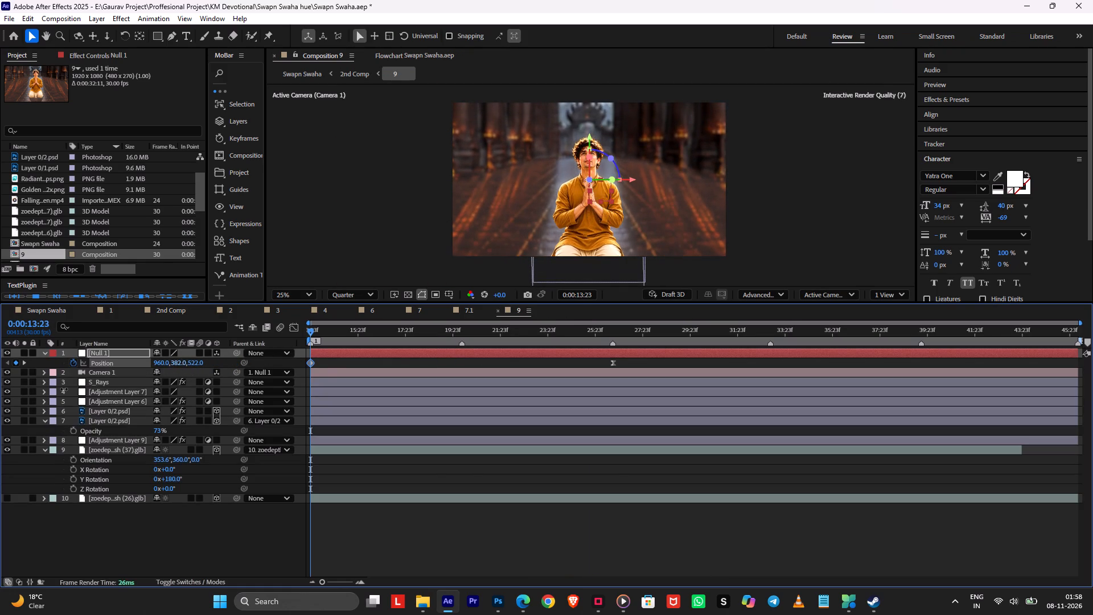
pyautogui.moveTo(64, 389); pyautogui.dragTo(121, 384)
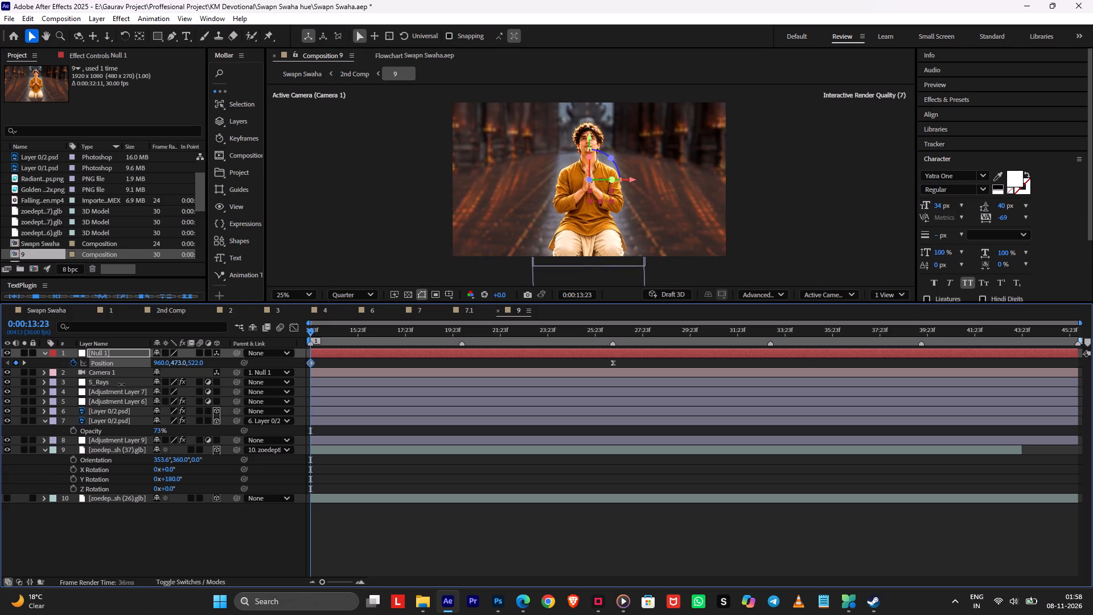
pyautogui.moveTo(121, 384); pyautogui.dragTo(125, 384)
# Set Null 1's second position keyframe at 0:00:26:16 to Y 390 and Z 1272, and move it earlier to about 0:00:21.
pyautogui.moveTo(574, 343); pyautogui.dragTo(613, 345)
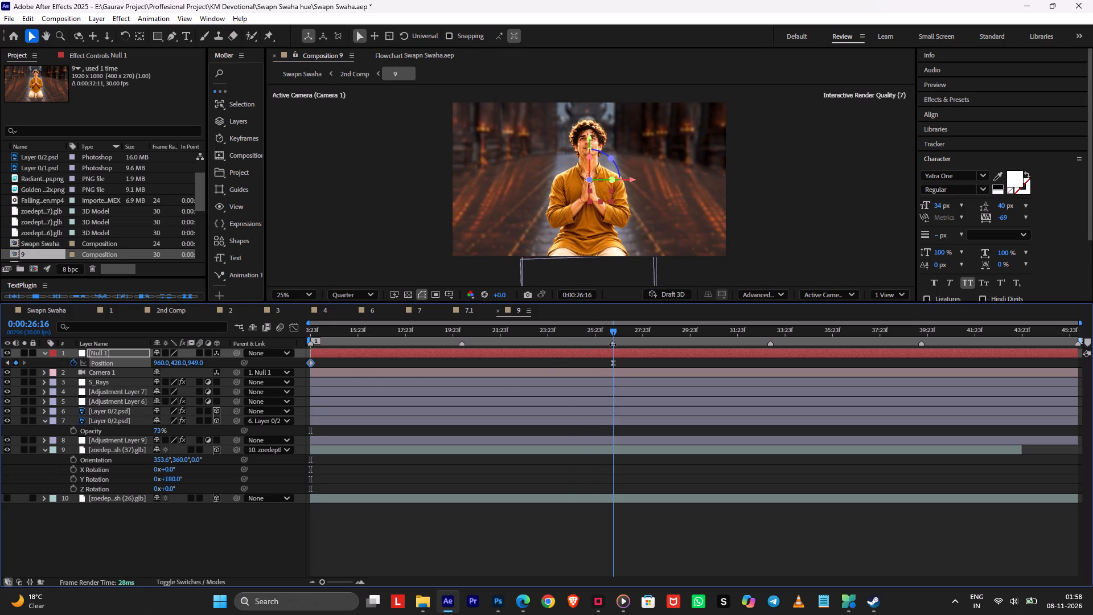
pyautogui.moveTo(199, 364); pyautogui.dragTo(379, 360)
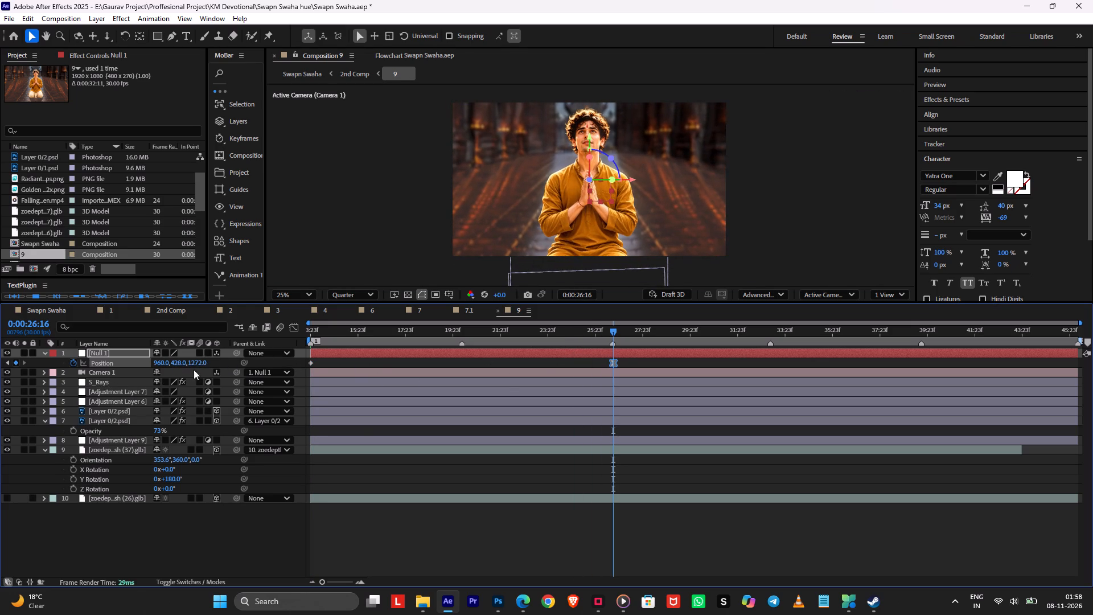
pyautogui.moveTo(178, 362); pyautogui.dragTo(139, 379)
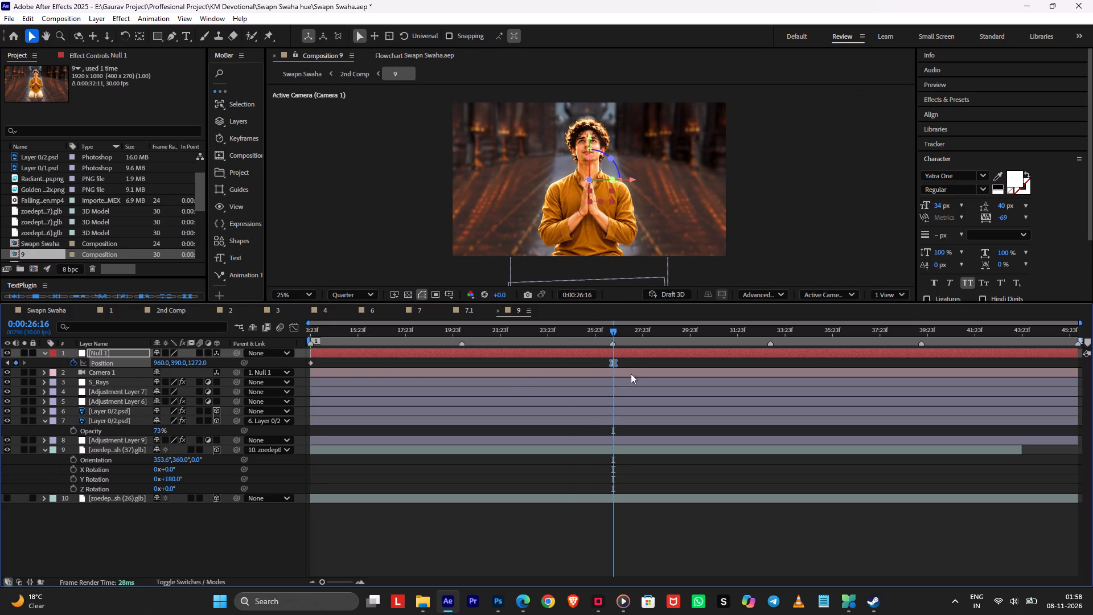
pyautogui.moveTo(611, 364); pyautogui.dragTo(486, 363)
# Return to the 2nd Comp, preview scene 9's camera move from 0:01:22:15, and save the project.
pyautogui.press('Tab')
pyautogui.click(383, 363)
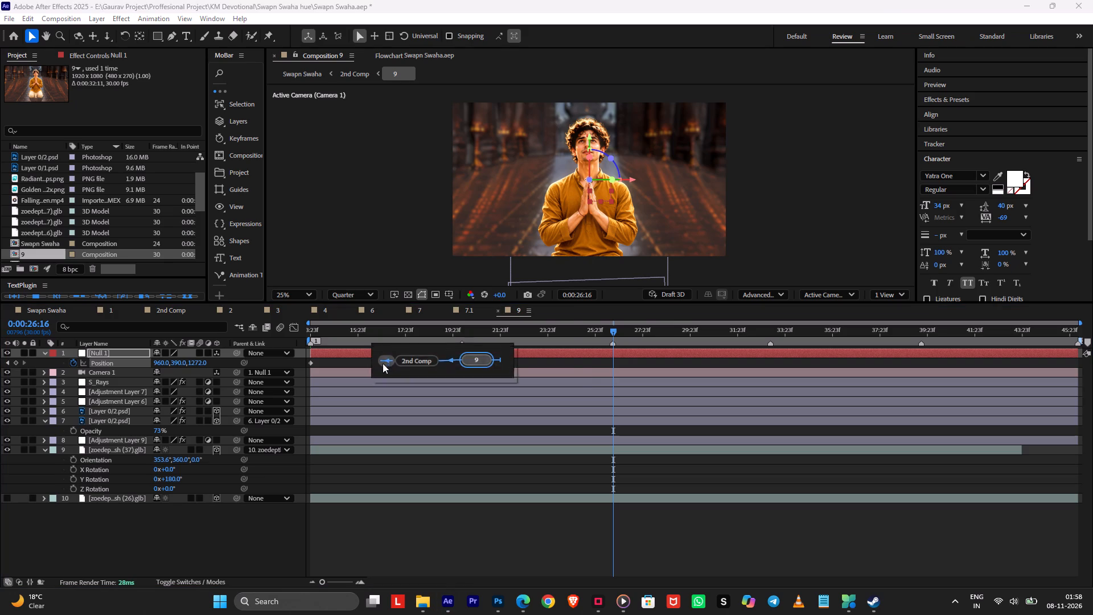
pyautogui.click(458, 362)
pyautogui.click(603, 336)
pyautogui.press('space')
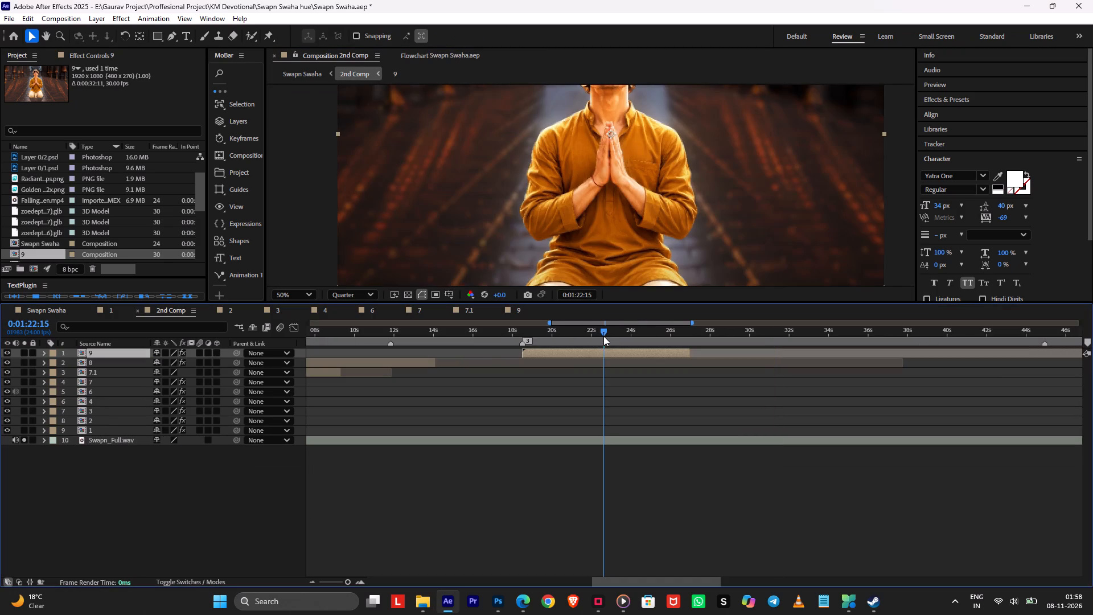
pyautogui.scroll(-1, 700, 186)
pyautogui.hotkey('ctrl', 's')
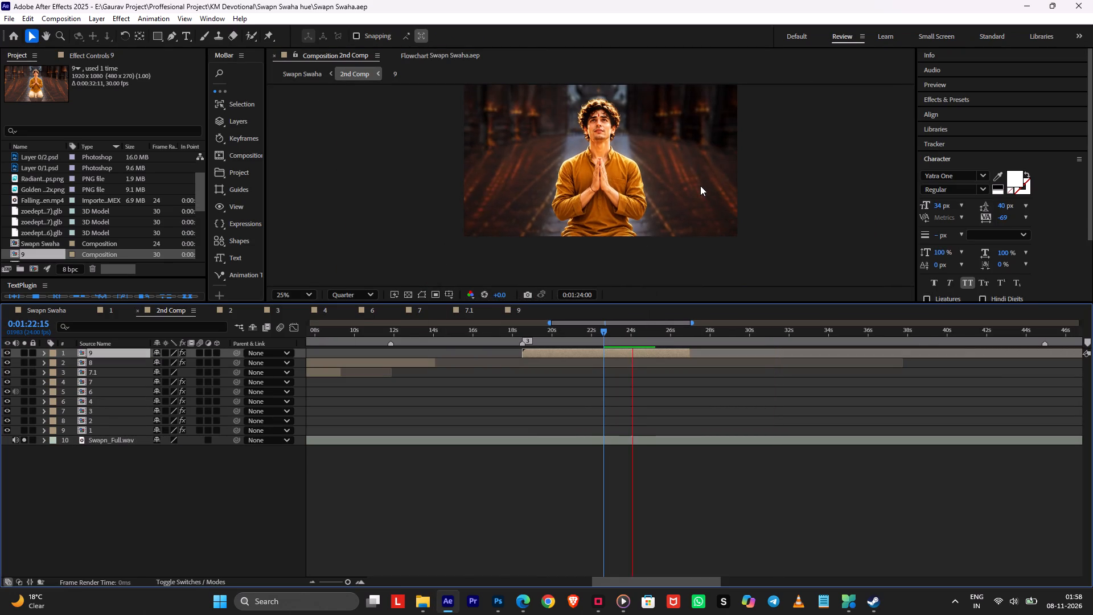
pyautogui.press('space')
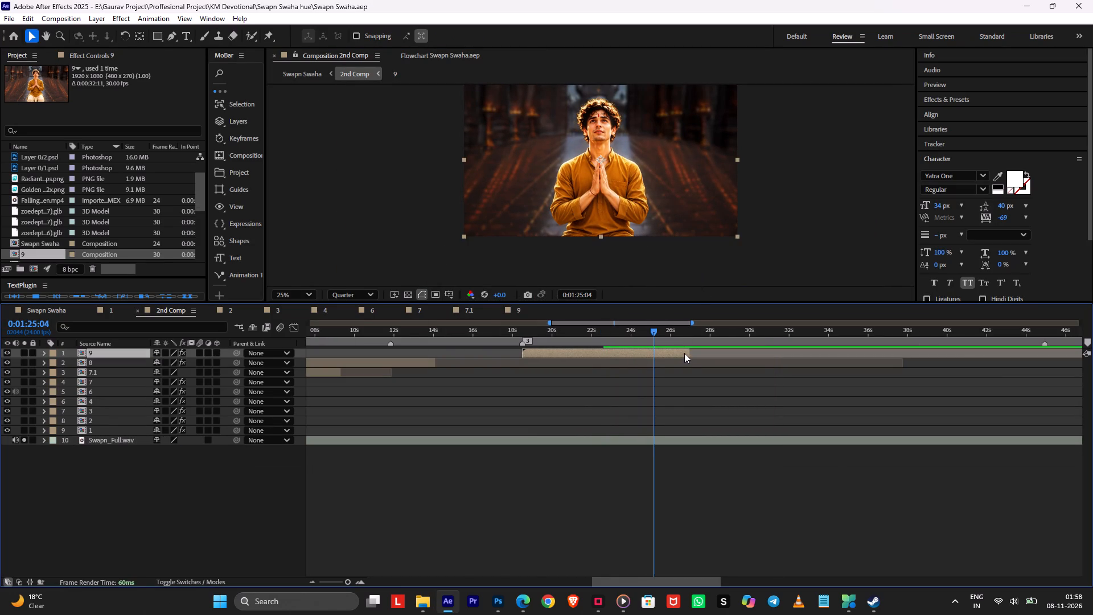
# Trim the end of scene 9's layer to 0:01:25:04 in the 2nd Comp and save the project.
pyautogui.moveTo(688, 352); pyautogui.dragTo(655, 357)
pyautogui.keyDown('alt'); pyautogui.scroll(-1, 639, 371); pyautogui.keyUp('alt')
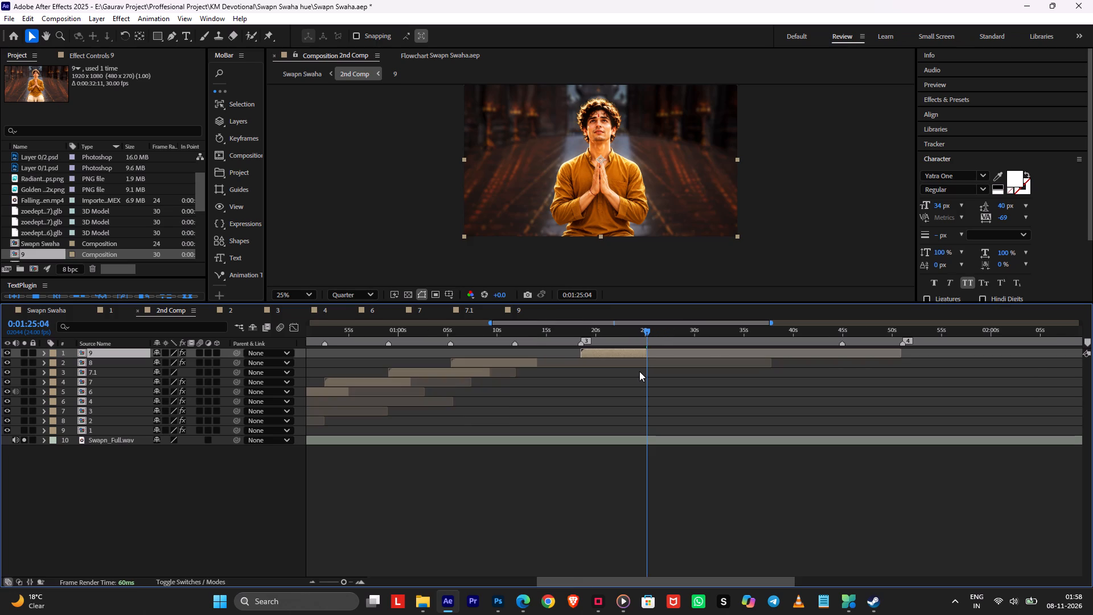
pyautogui.click(639, 375)
pyautogui.hotkey('ctrl', 's')
# Add a composition marker at 0:01:25:04 in the 2nd Comp, where scene 9 ends.
pyautogui.keyDown('alt'); pyautogui.scroll(-1, 460, 381); pyautogui.keyUp('alt')
pyautogui.keyDown('alt'); pyautogui.scroll(-2, 318, 384); pyautogui.keyUp('alt')
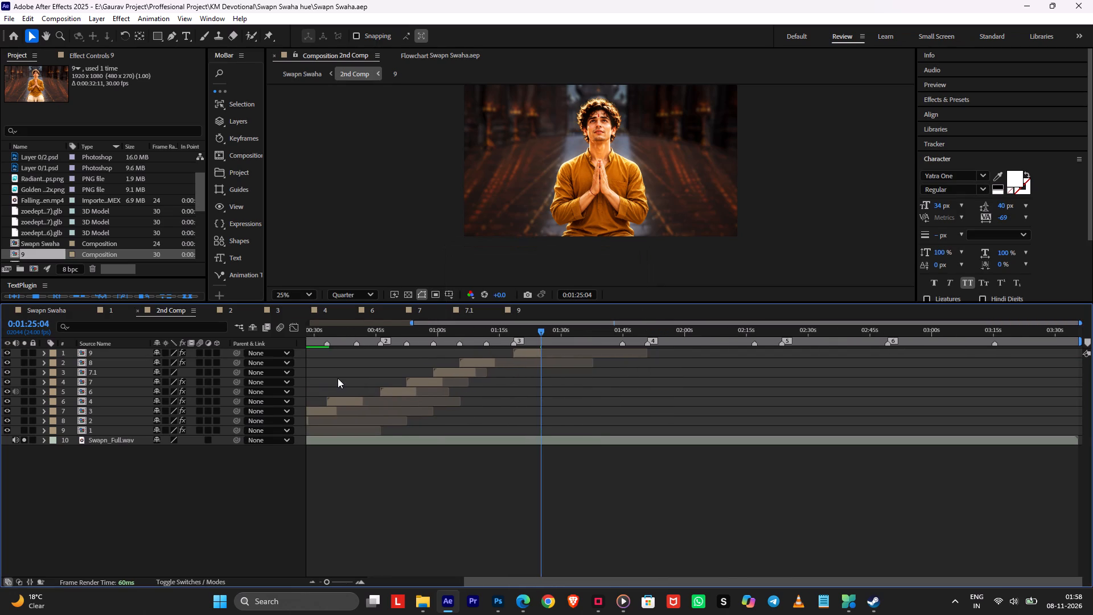
pyautogui.keyDown('alt'); pyautogui.scroll(-2, 338, 378); pyautogui.keyUp('alt')
pyautogui.click(333, 426)
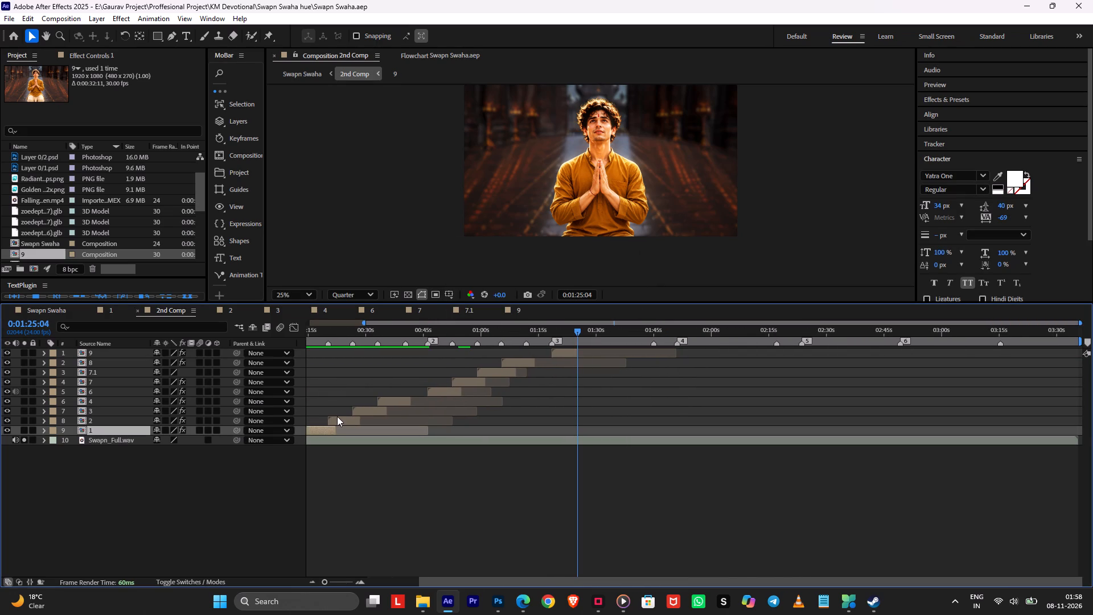
pyautogui.hotkey('shift', 'z')
pyautogui.click(642, 401)
pyautogui.hotkey('shift', 'z')
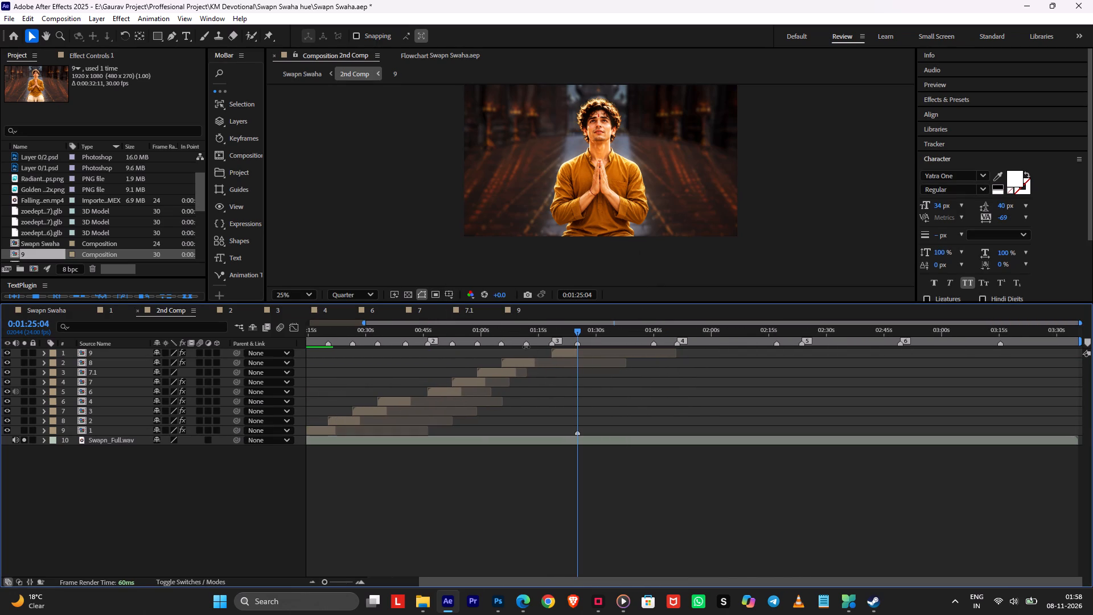
# Find the temple scene near 0:00:18:17, duplicate layer 1, and move the duplicate to the top of the 2nd Comp stack.
pyautogui.moveTo(526, 335); pyautogui.dragTo(355, 343)
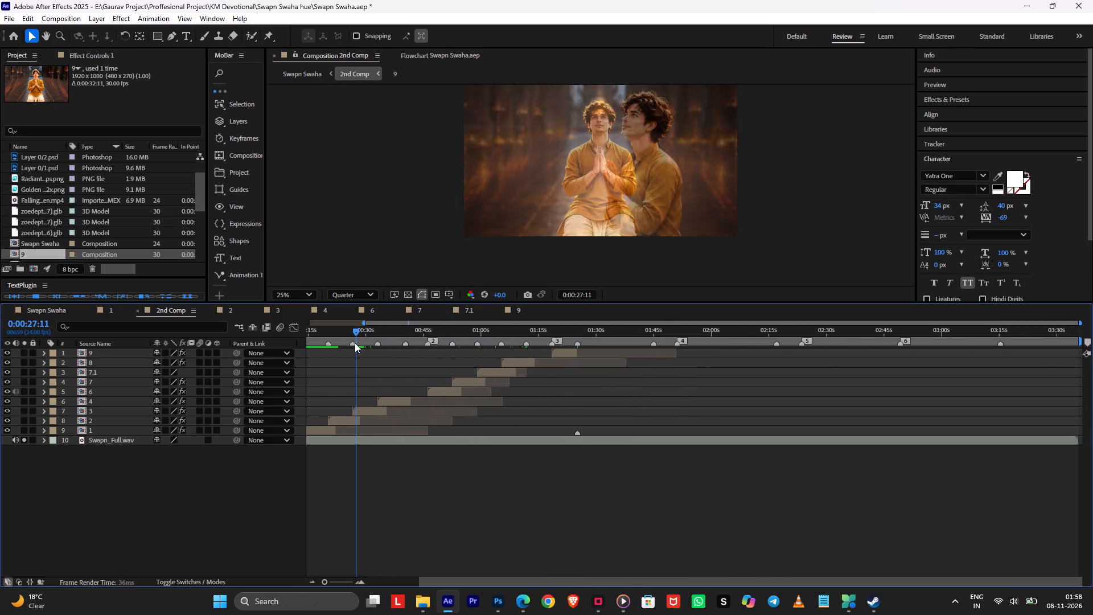
pyautogui.moveTo(355, 343); pyautogui.dragTo(322, 347)
pyautogui.click(335, 429)
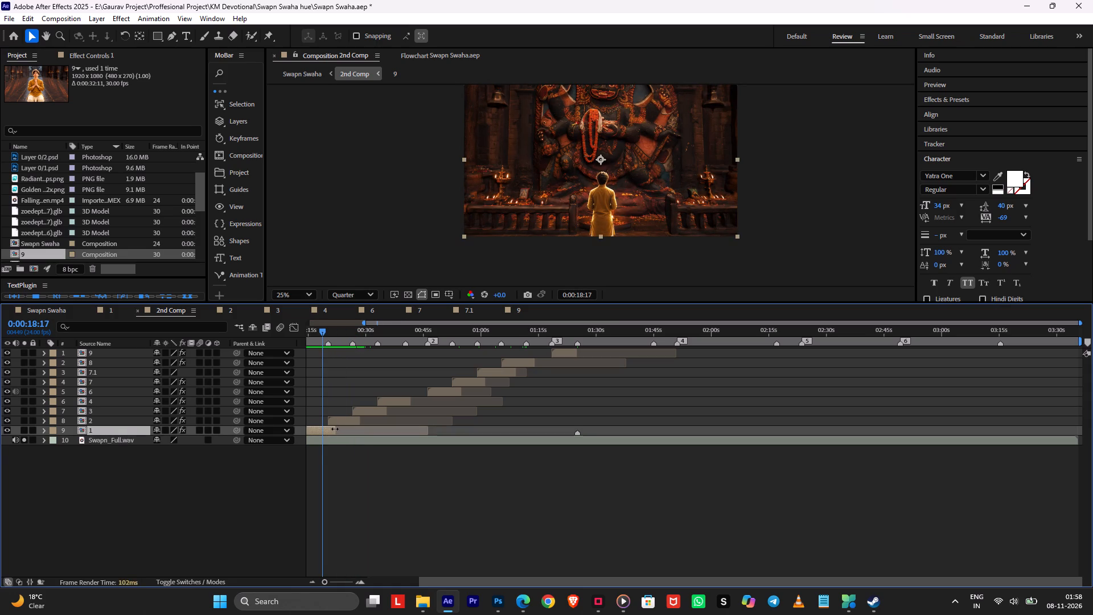
pyautogui.hotkey('ctrl', 'd')
pyautogui.moveTo(139, 432); pyautogui.dragTo(143, 350)
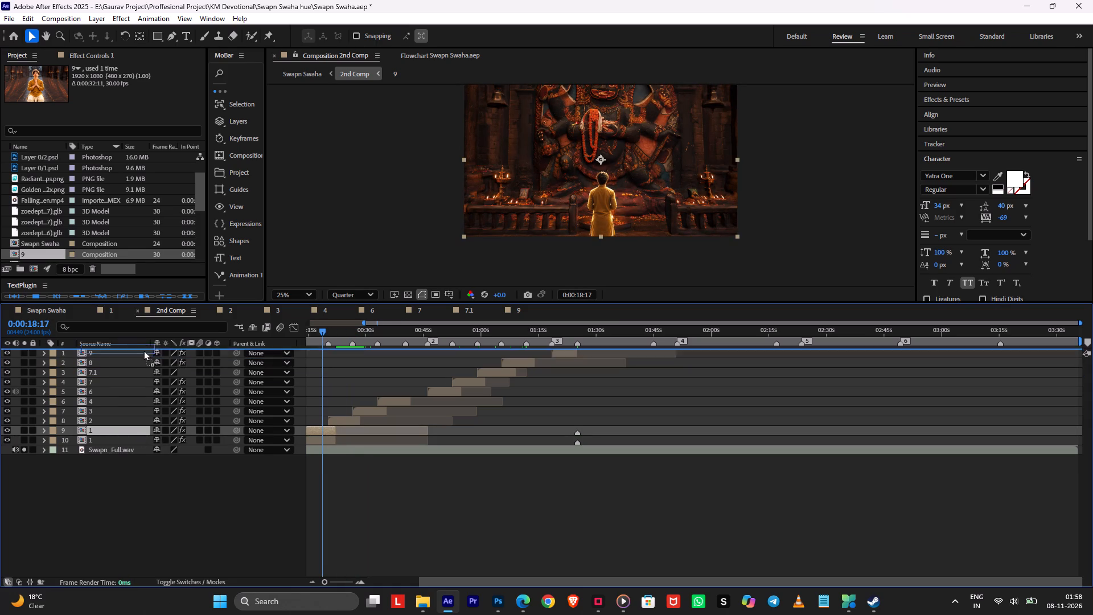
pyautogui.moveTo(143, 350); pyautogui.dragTo(145, 347)
pyautogui.moveTo(99, 429); pyautogui.dragTo(108, 361)
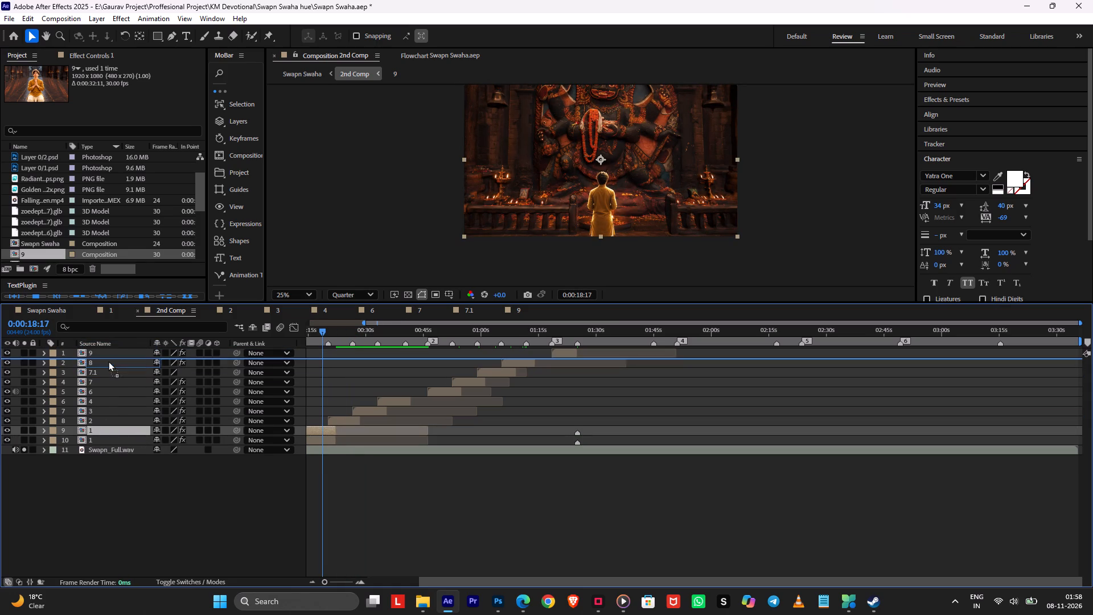
pyautogui.moveTo(108, 361); pyautogui.dragTo(113, 352)
# Shift the duplicated layer 1 to start at the end of scene 9, at about 0:01:25:04.
pyautogui.moveTo(327, 352); pyautogui.dragTo(604, 361)
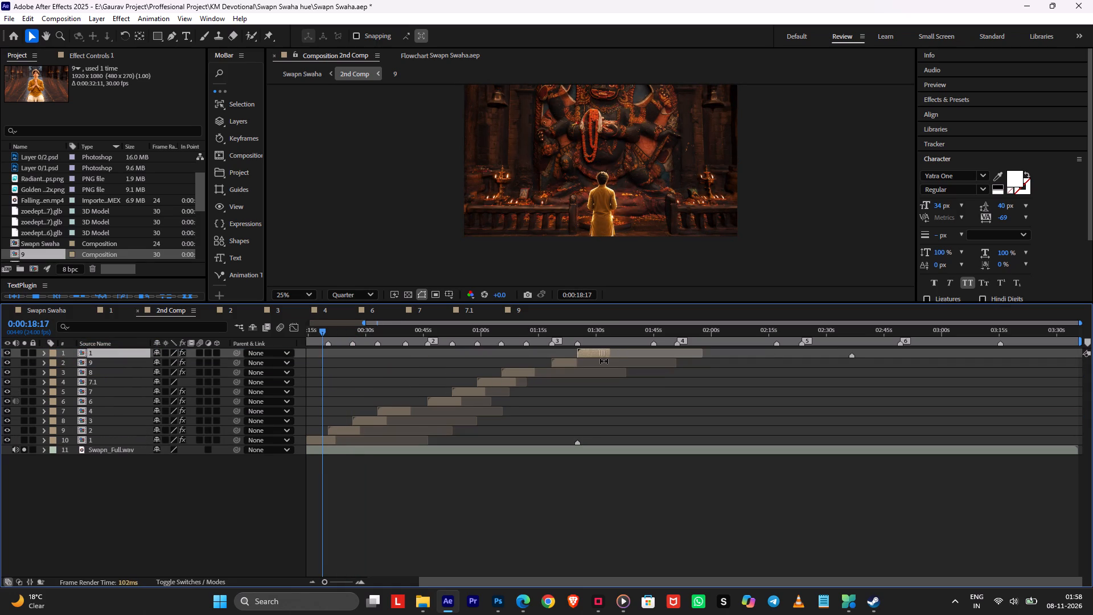
pyautogui.moveTo(604, 361); pyautogui.dragTo(607, 361)
pyautogui.keyDown('alt'); pyautogui.scroll(1, 586, 359); pyautogui.keyUp('alt')
pyautogui.moveTo(558, 334); pyautogui.dragTo(565, 335)
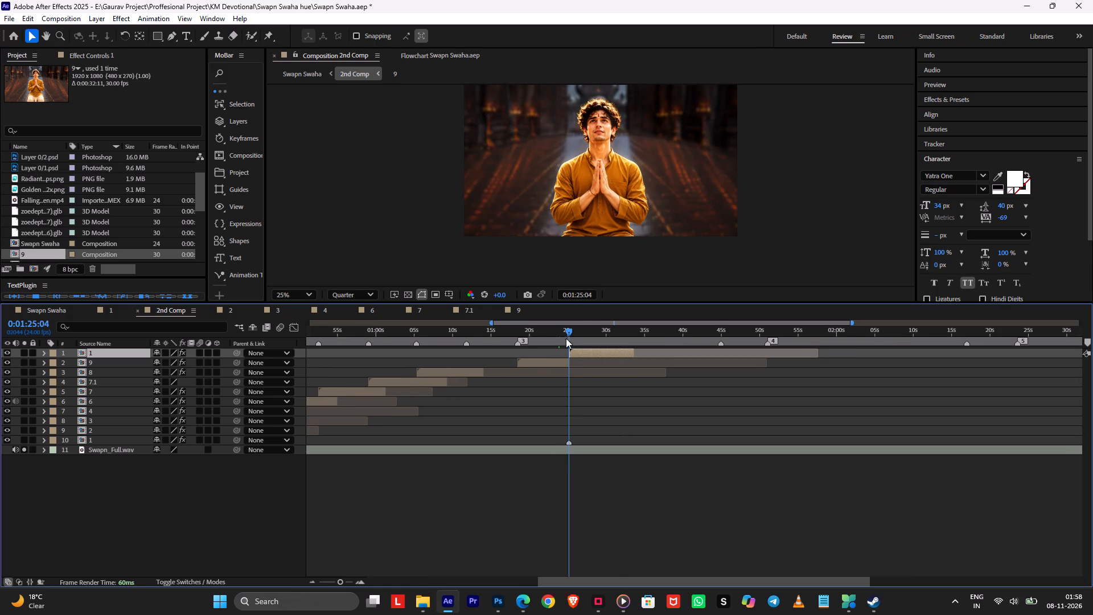
pyautogui.keyDown('alt'); pyautogui.scroll(4, 569, 342); pyautogui.keyUp('alt')
pyautogui.moveTo(589, 352); pyautogui.dragTo(578, 355)
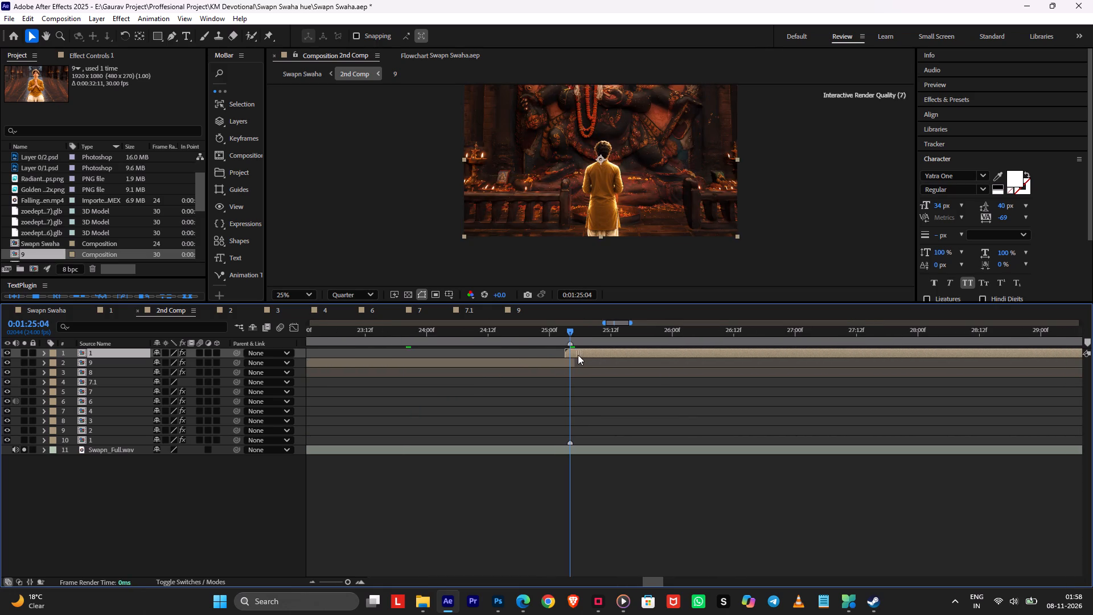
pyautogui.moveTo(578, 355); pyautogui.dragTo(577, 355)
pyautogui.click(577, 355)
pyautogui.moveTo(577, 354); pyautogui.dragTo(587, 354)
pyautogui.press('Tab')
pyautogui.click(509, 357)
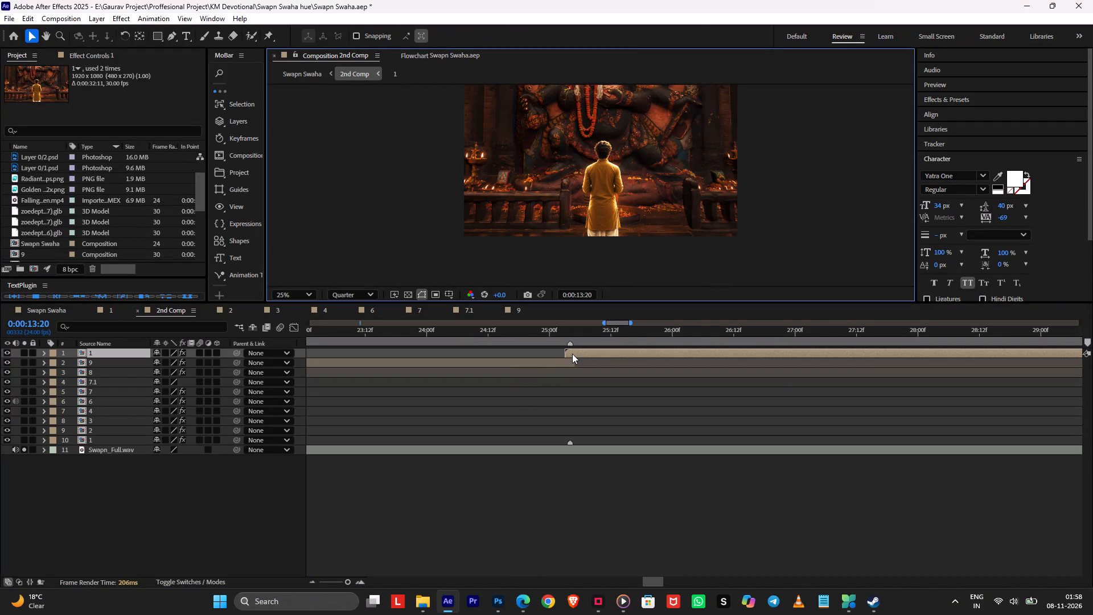
# Duplicate composition 1 in the project as 10 and swap it in as the source of the top layer in the 2nd Comp.
pyautogui.rightClick(572, 354)
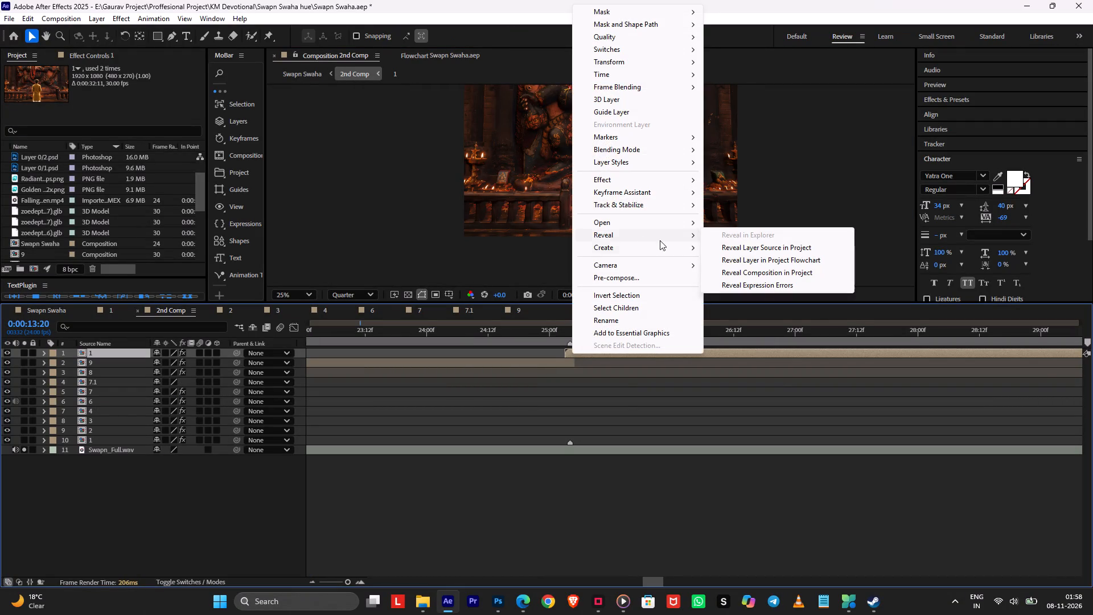
pyautogui.click(735, 249)
pyautogui.hotkey('ctrl', 'd')
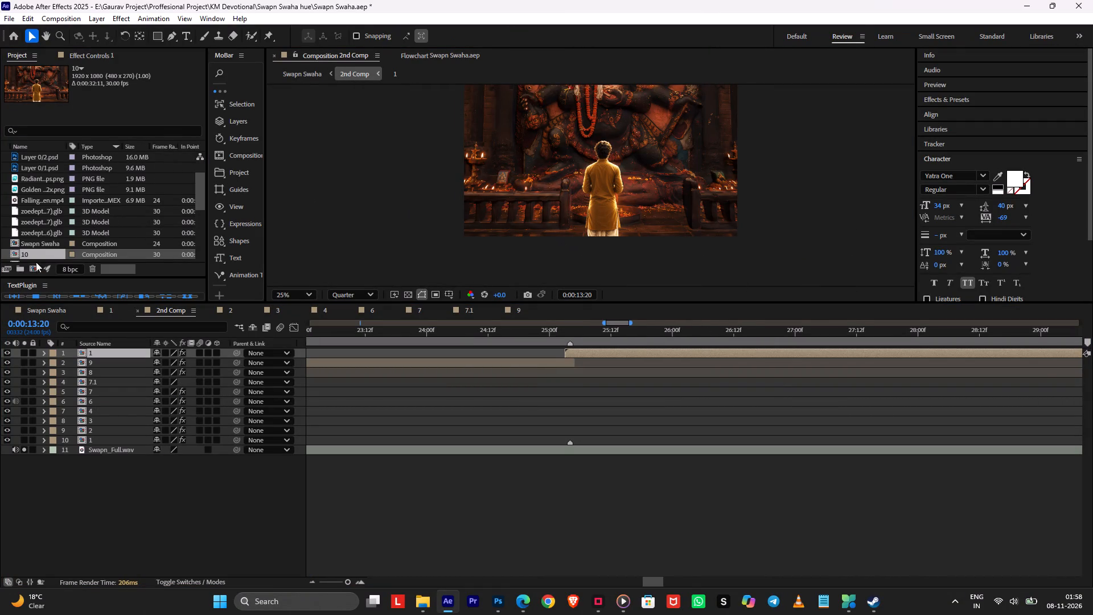
pyautogui.moveTo(35, 254); pyautogui.dragTo(116, 355)
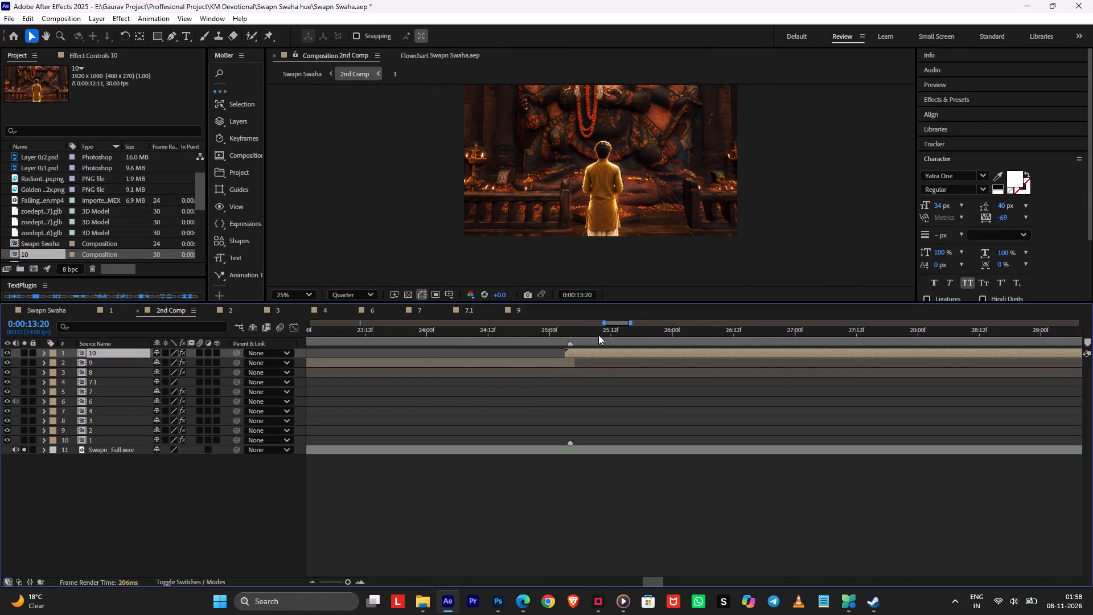
# Align layer 10's start with the marker at 0:01:25:04 and extend layer 9's end to about 0:01:26:18 in the 2nd Comp.
pyautogui.moveTo(598, 335); pyautogui.dragTo(580, 353)
pyautogui.moveTo(577, 353); pyautogui.dragTo(582, 356)
pyautogui.moveTo(575, 363); pyautogui.dragTo(765, 355)
pyautogui.press('space')
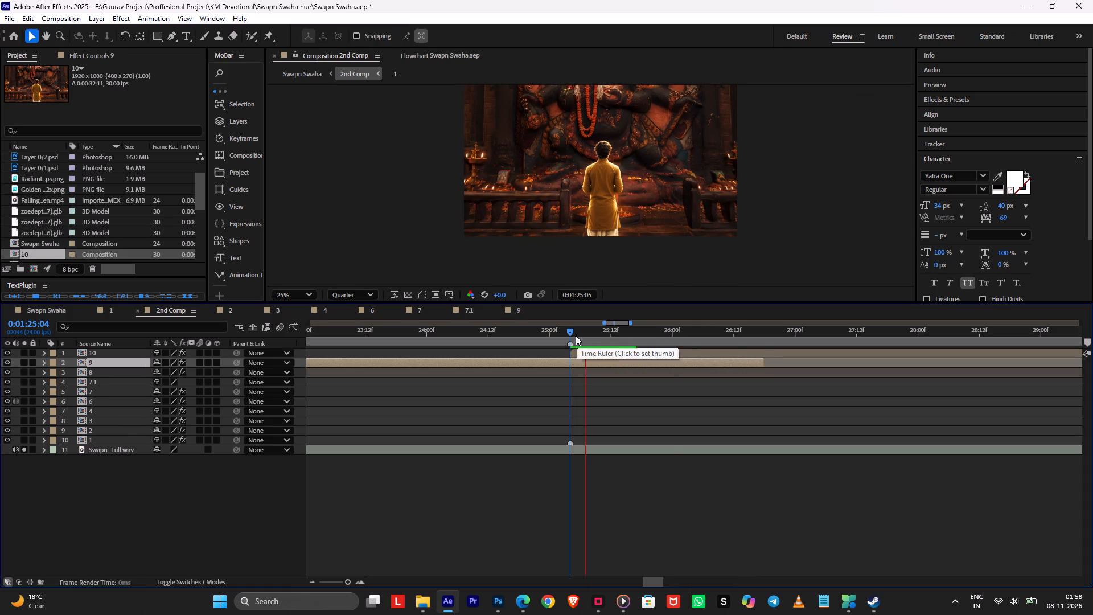
pyautogui.click(576, 335)
# Copy layer 9's two Opacity keyframes onto layer 10 at 0:01:25:04 for a fade-in, and save the project.
pyautogui.keyDown('alt'); pyautogui.scroll(-2, 557, 355); pyautogui.keyUp('alt')
pyautogui.press('t')
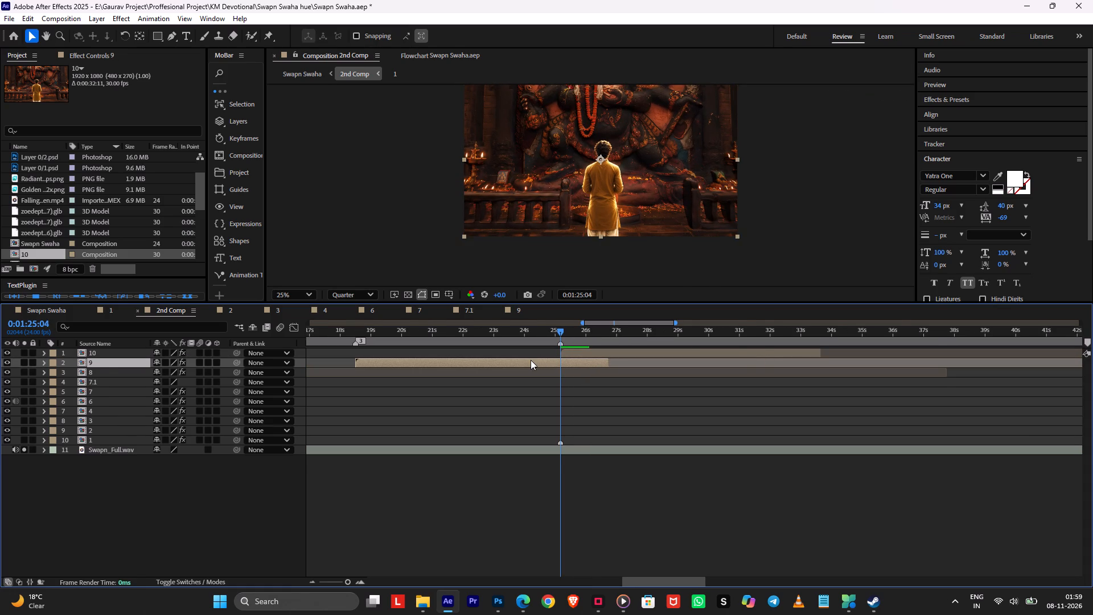
pyautogui.keyDown('alt'); pyautogui.scroll(-2, 509, 367); pyautogui.keyUp('alt')
pyautogui.moveTo(496, 370); pyautogui.dragTo(456, 384)
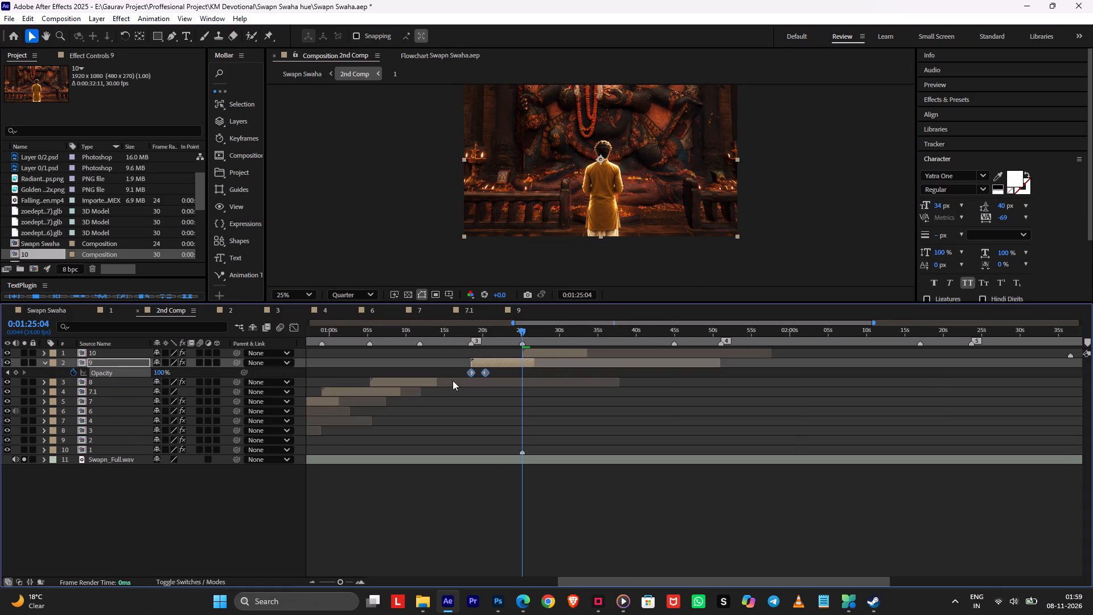
pyautogui.hotkey('ctrl', 'c')
pyautogui.click(550, 353)
pyautogui.hotkey('ctrl', 'v')
pyautogui.keyDown('alt'); pyautogui.scroll(2, 529, 359); pyautogui.keyUp('alt')
pyautogui.press('space')
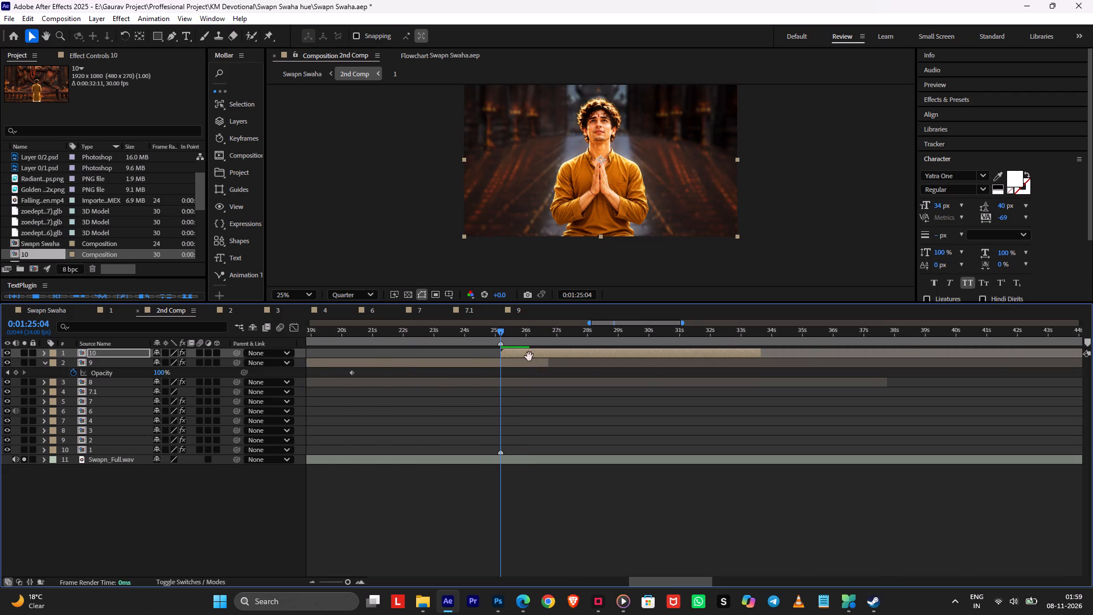
pyautogui.hotkey('ctrl', 's')
pyautogui.press('space')
# In comp 10, reset Null 1's Position animation to a single keyframe at 0:00:13:23 with position 1018, 684, 2551.
pyautogui.doubleClick(528, 356)
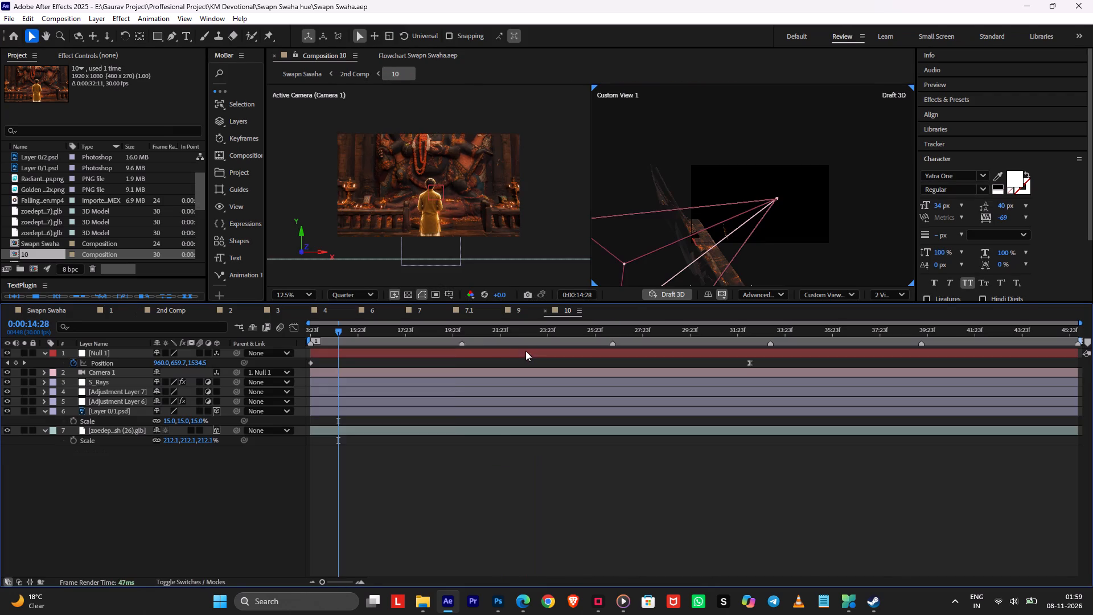
pyautogui.moveTo(500, 340); pyautogui.dragTo(5, 355)
pyautogui.doubleClick(75, 360)
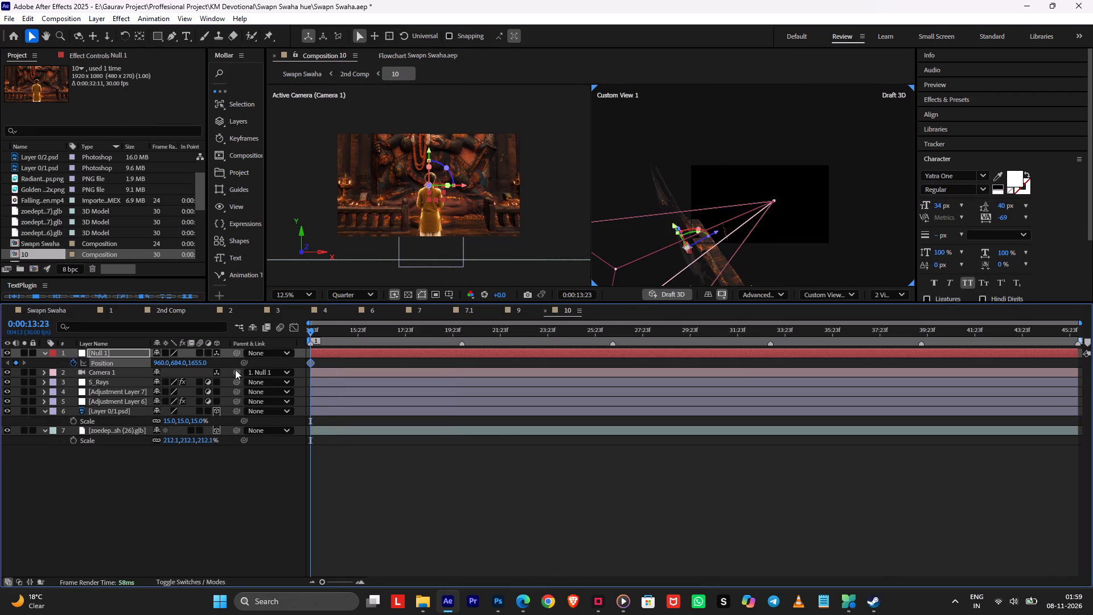
pyautogui.moveTo(201, 362); pyautogui.dragTo(891, 305)
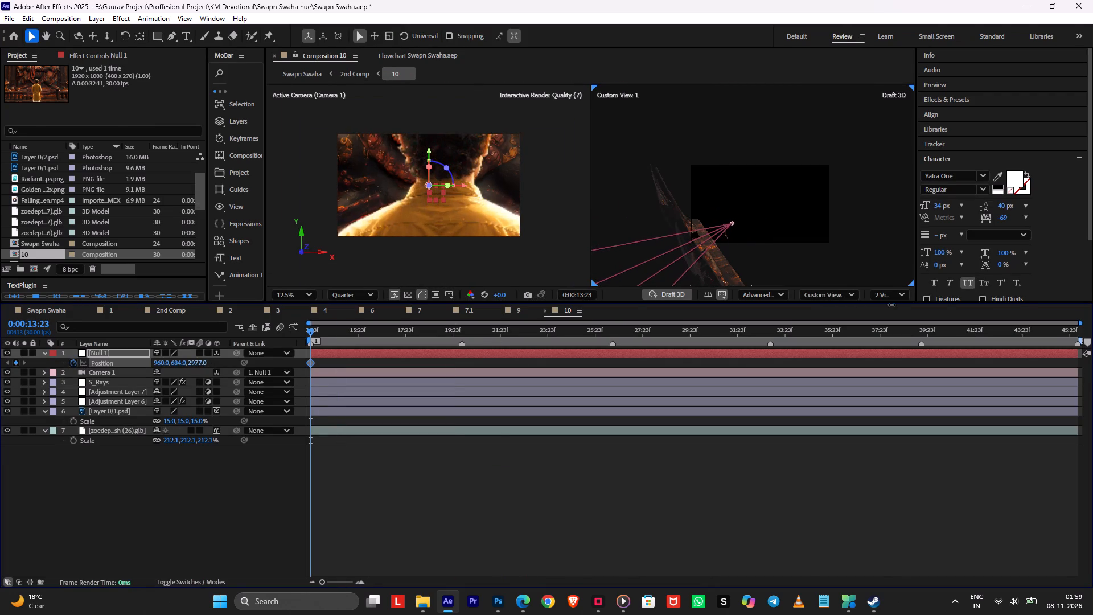
pyautogui.moveTo(891, 305); pyautogui.dragTo(684, 335)
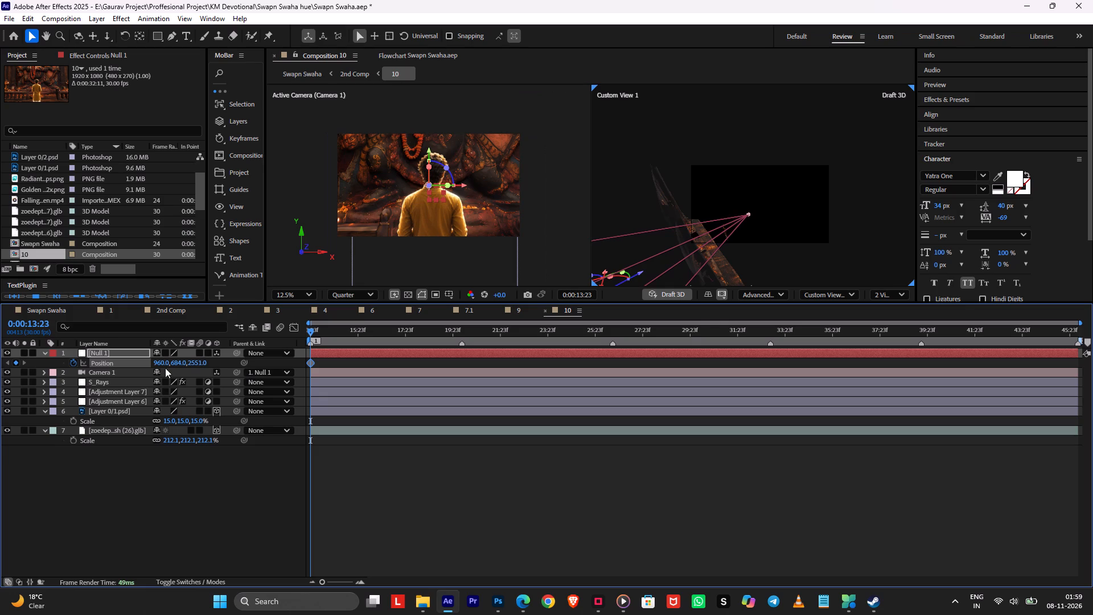
pyautogui.moveTo(163, 361); pyautogui.dragTo(213, 362)
pyautogui.moveTo(159, 362); pyautogui.dragTo(142, 362)
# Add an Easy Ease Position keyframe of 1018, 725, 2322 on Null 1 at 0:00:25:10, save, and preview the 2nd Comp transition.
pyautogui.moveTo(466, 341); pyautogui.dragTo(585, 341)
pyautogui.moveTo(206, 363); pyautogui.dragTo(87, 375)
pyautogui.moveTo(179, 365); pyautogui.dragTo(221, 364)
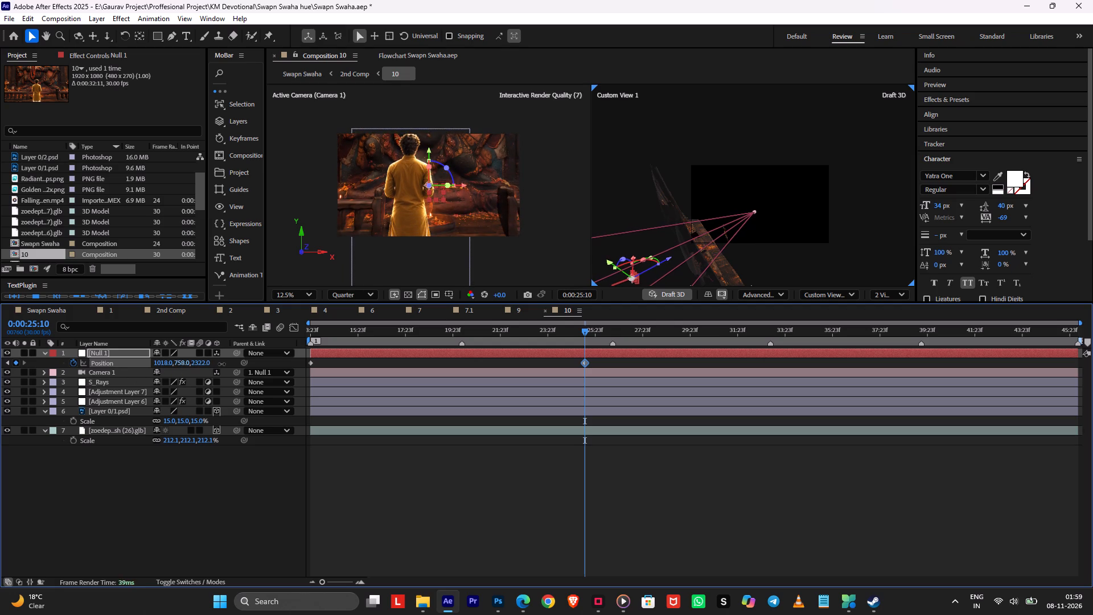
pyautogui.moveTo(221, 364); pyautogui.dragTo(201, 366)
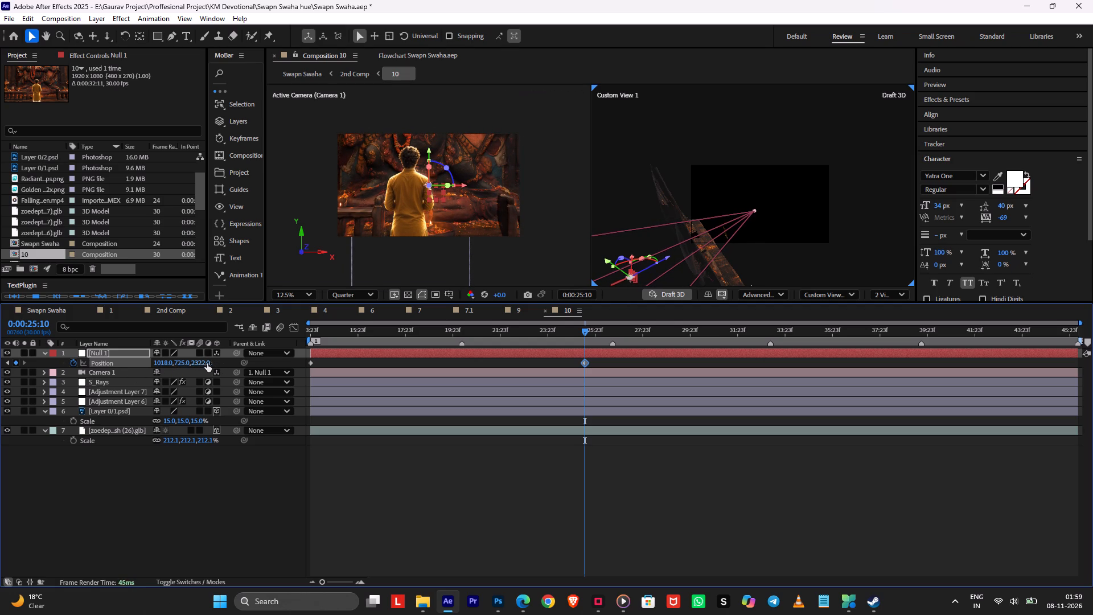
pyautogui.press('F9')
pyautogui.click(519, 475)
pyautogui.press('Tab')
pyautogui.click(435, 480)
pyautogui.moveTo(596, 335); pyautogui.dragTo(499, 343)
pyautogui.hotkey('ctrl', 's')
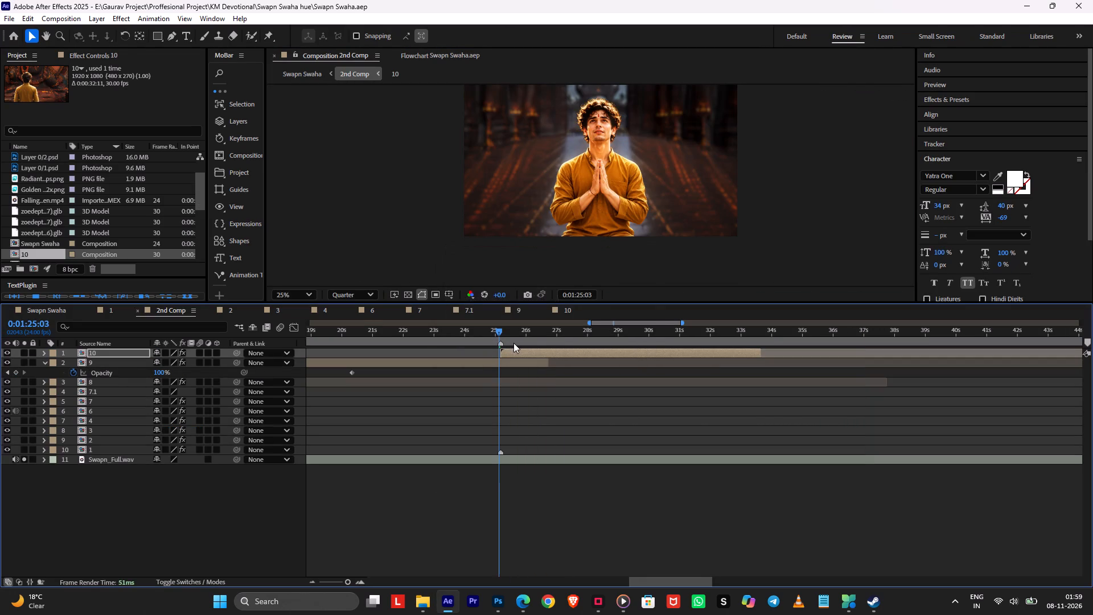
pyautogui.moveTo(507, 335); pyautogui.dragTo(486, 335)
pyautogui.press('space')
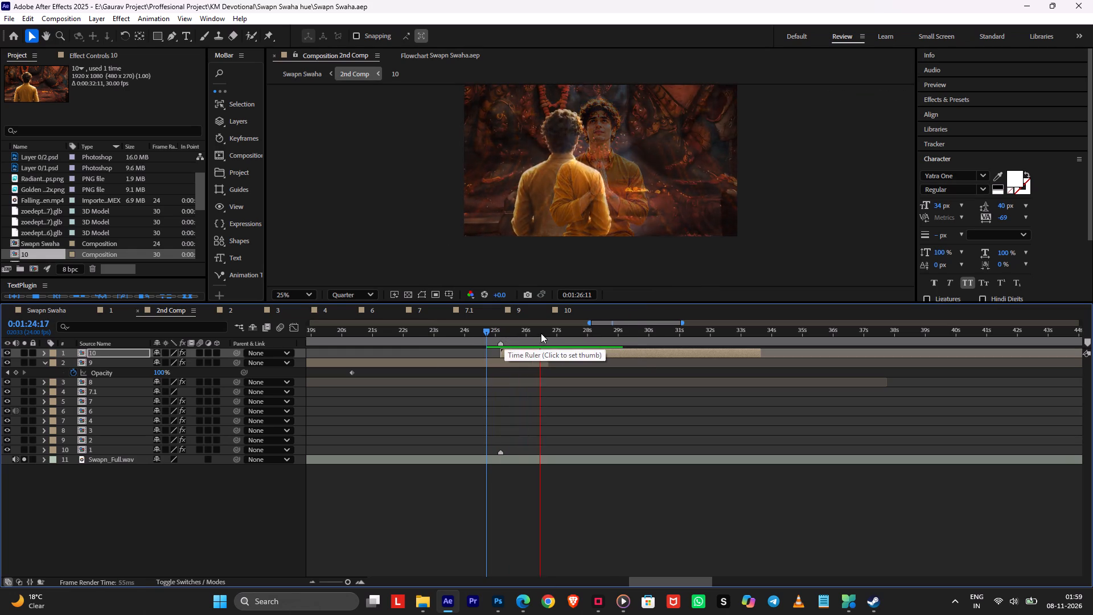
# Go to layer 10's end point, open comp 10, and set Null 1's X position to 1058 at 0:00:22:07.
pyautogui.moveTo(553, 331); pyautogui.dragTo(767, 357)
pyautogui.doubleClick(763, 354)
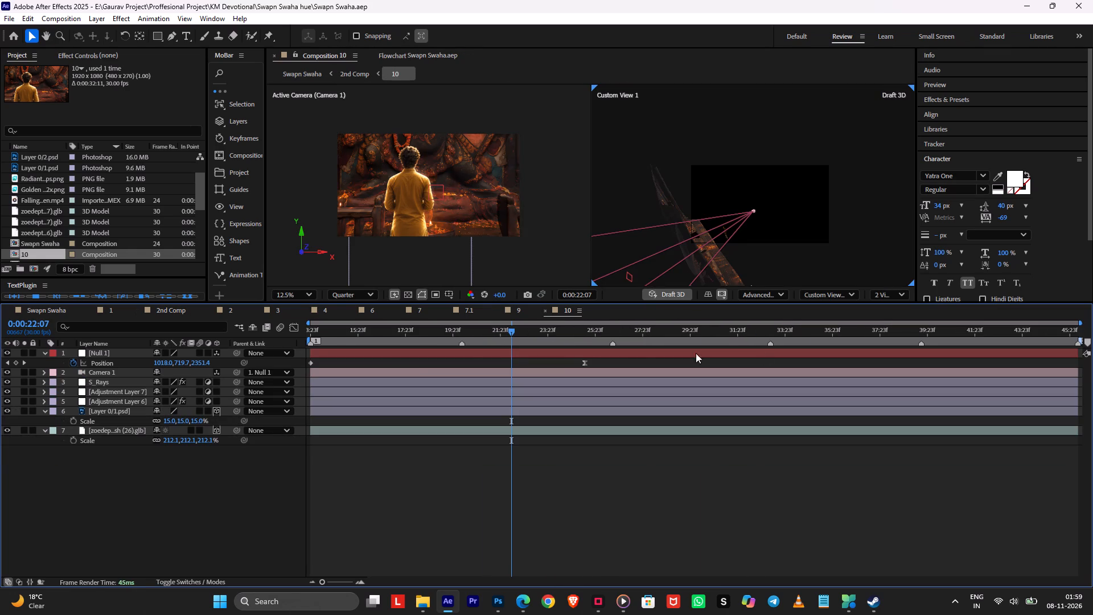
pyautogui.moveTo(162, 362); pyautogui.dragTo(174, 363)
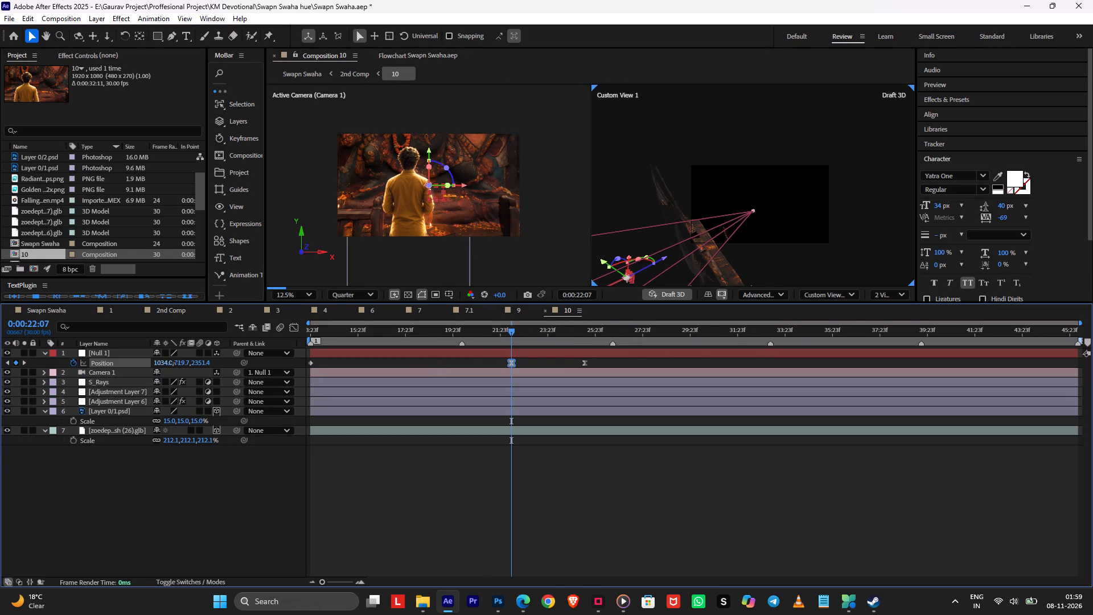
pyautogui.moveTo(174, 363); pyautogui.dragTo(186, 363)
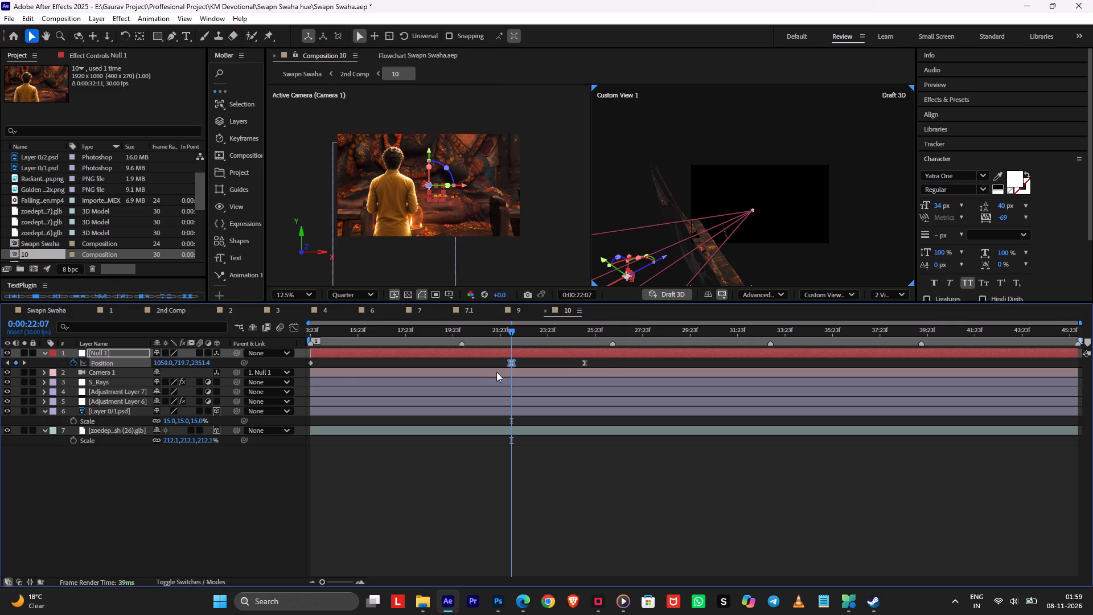
# Delete Null 1's Position keyframes at 0:00:25:10 and 0:00:22:07 in comp 10, keeping only the starting keyframe.
pyautogui.click(586, 364)
pyautogui.press('Delete')
pyautogui.moveTo(514, 335); pyautogui.dragTo(250, 360)
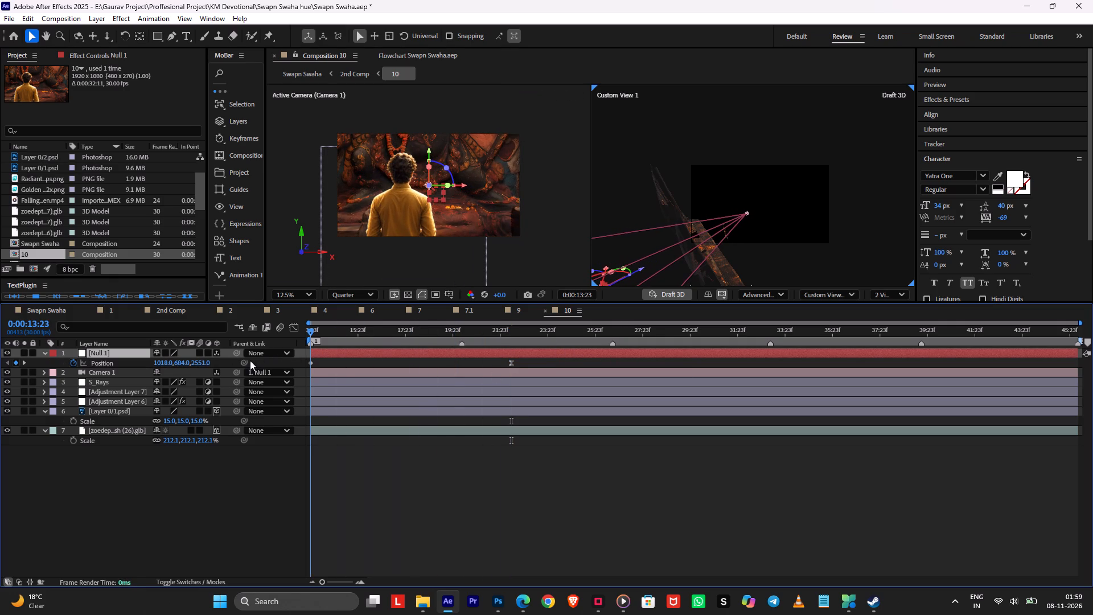
pyautogui.moveTo(250, 360); pyautogui.dragTo(519, 384)
pyautogui.click(512, 362)
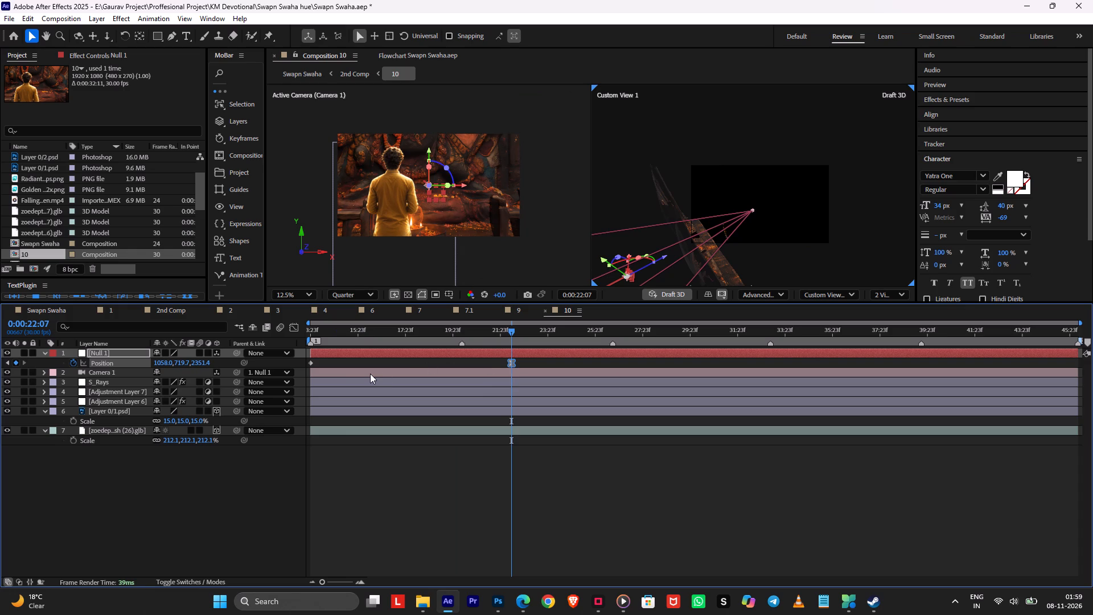
pyautogui.press('Delete')
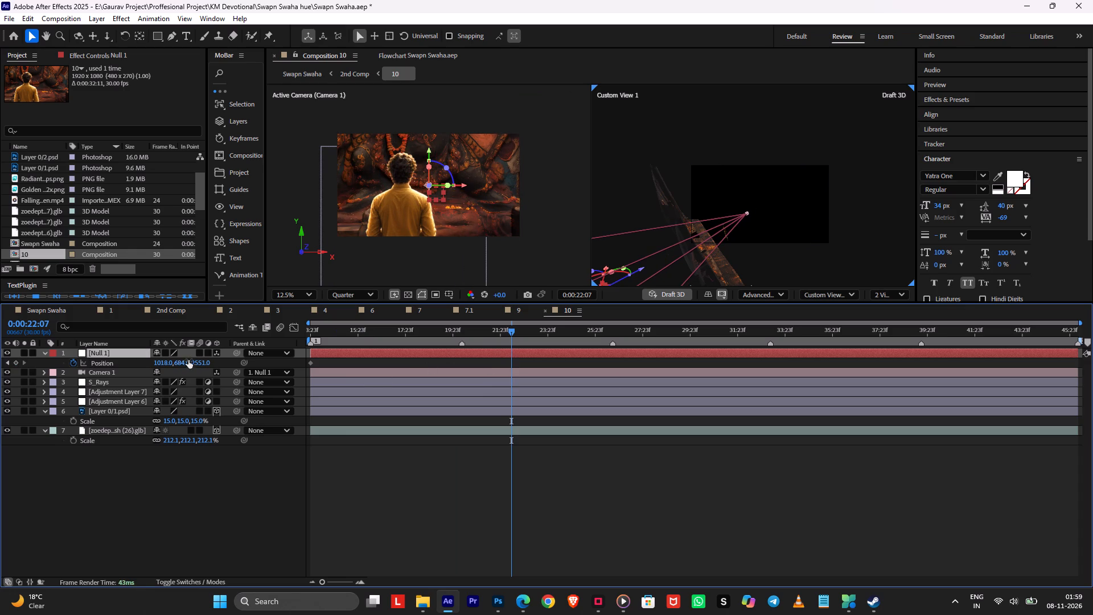
# Add a Null 1 Position keyframe at 0:00:22:07 with Y 710, and set both keyframes to X 1070 and Z 2431.
pyautogui.moveTo(183, 363); pyautogui.dragTo(195, 366)
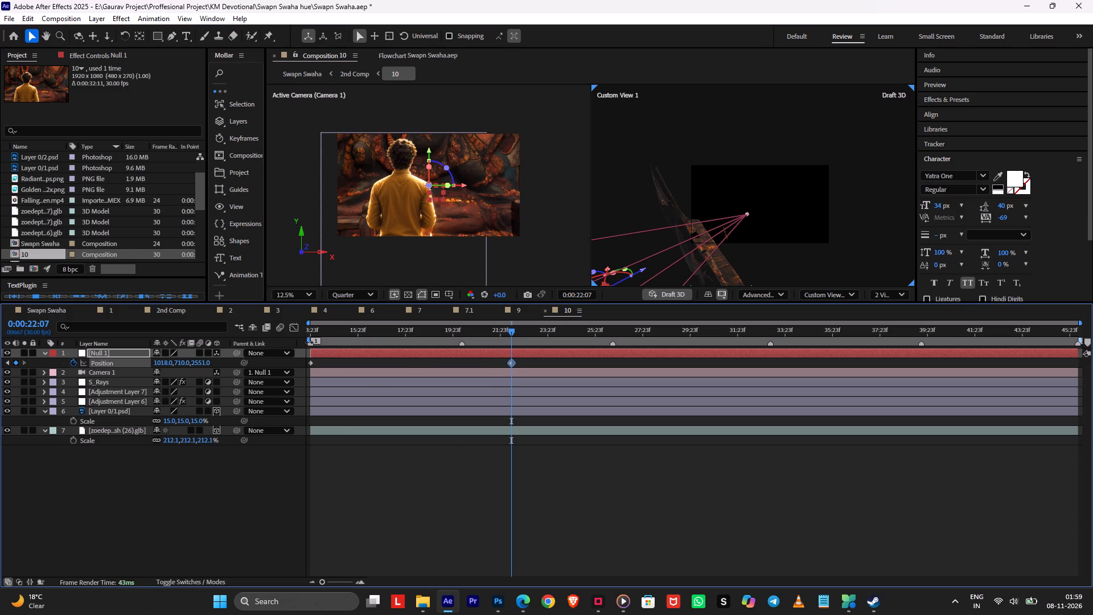
pyautogui.click(130, 364)
pyautogui.moveTo(208, 362); pyautogui.dragTo(195, 362)
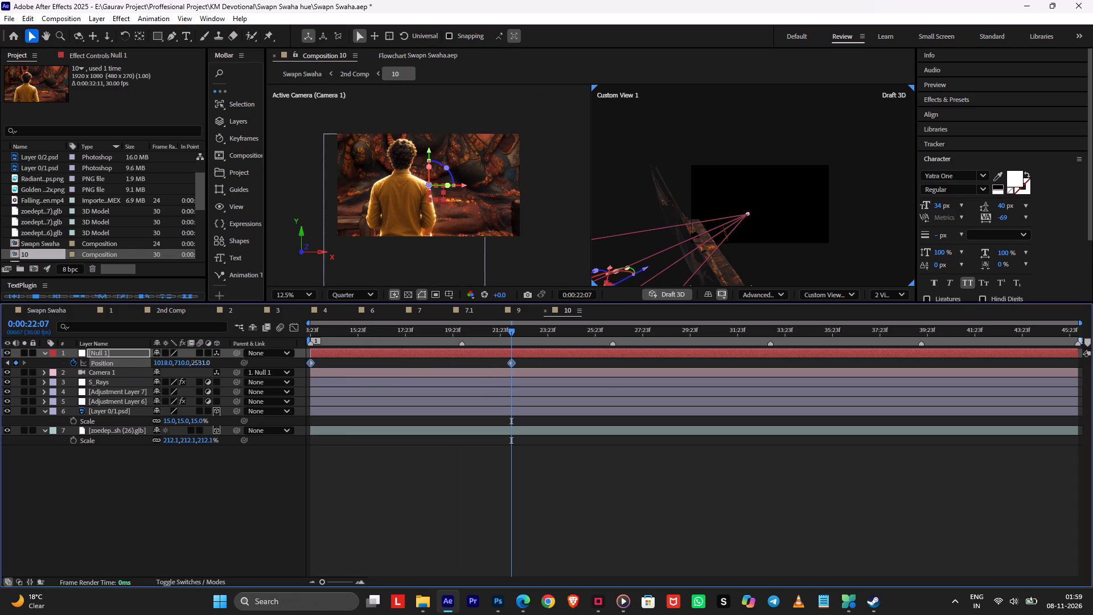
pyautogui.moveTo(195, 362); pyautogui.dragTo(145, 367)
pyautogui.moveTo(158, 362); pyautogui.dragTo(167, 362)
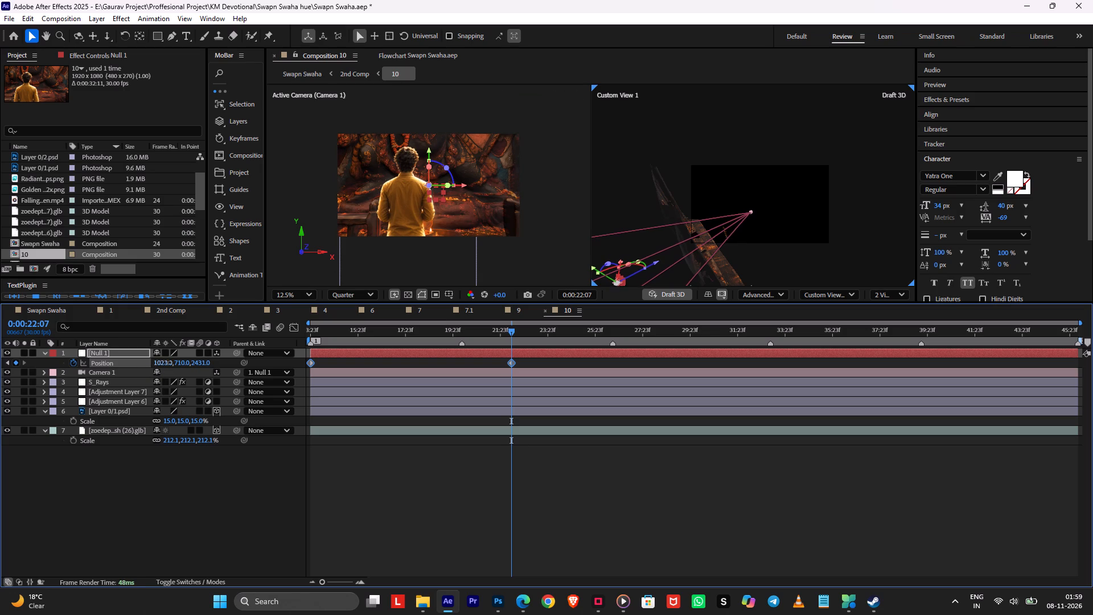
pyautogui.moveTo(167, 362); pyautogui.dragTo(187, 362)
pyautogui.click(333, 365)
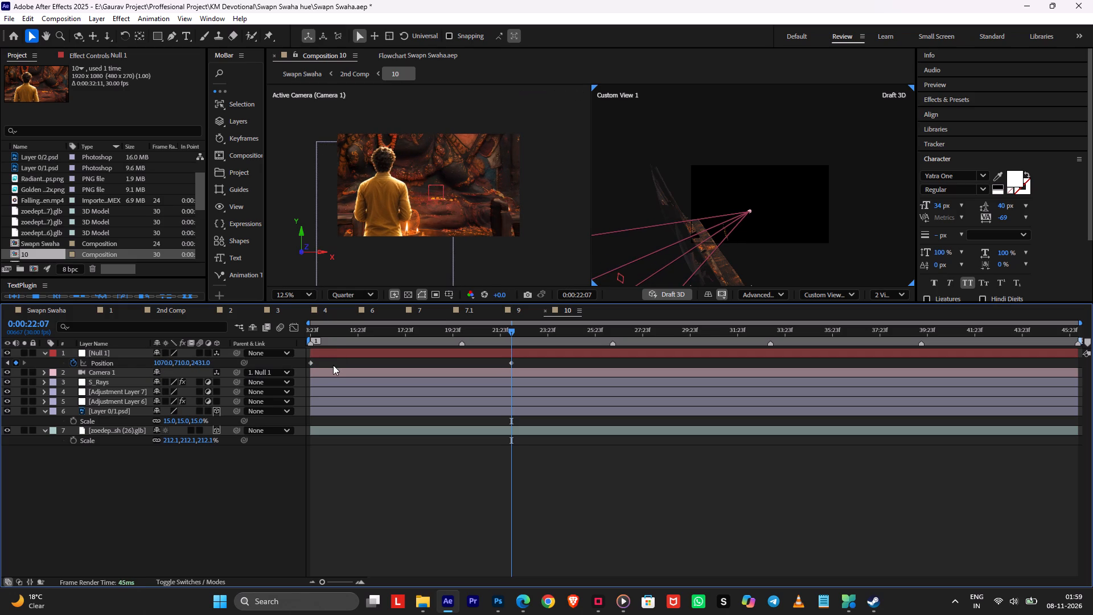
# Set Null 1's Position keyframe at 0:00:22:07 to 1032, 710, 2382 and save the project.
pyautogui.moveTo(330, 339); pyautogui.dragTo(486, 362)
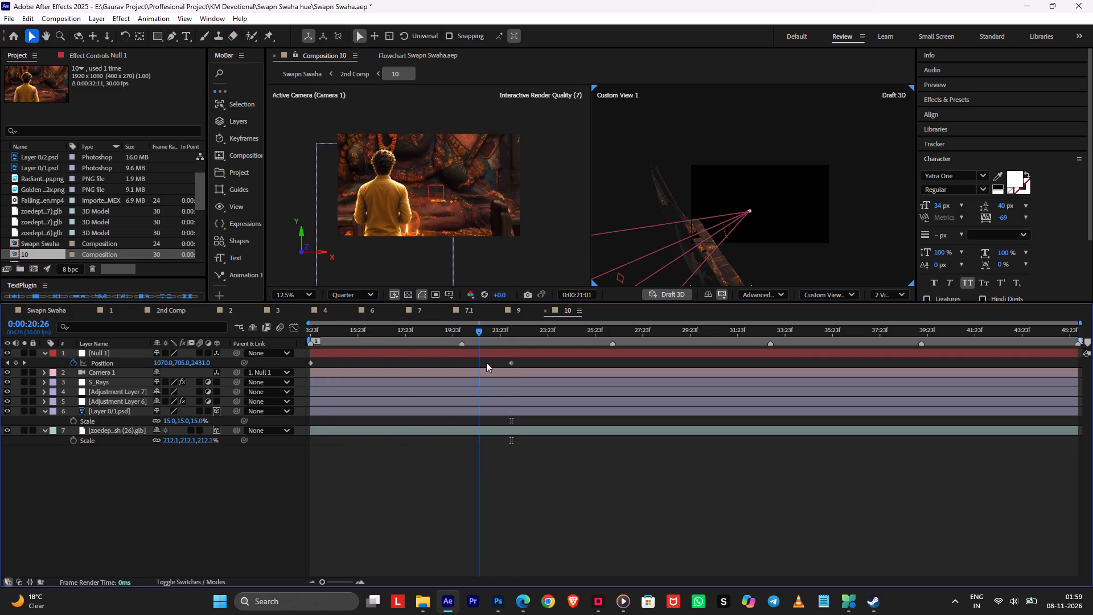
pyautogui.moveTo(486, 362); pyautogui.dragTo(509, 367)
pyautogui.moveTo(169, 362); pyautogui.dragTo(147, 366)
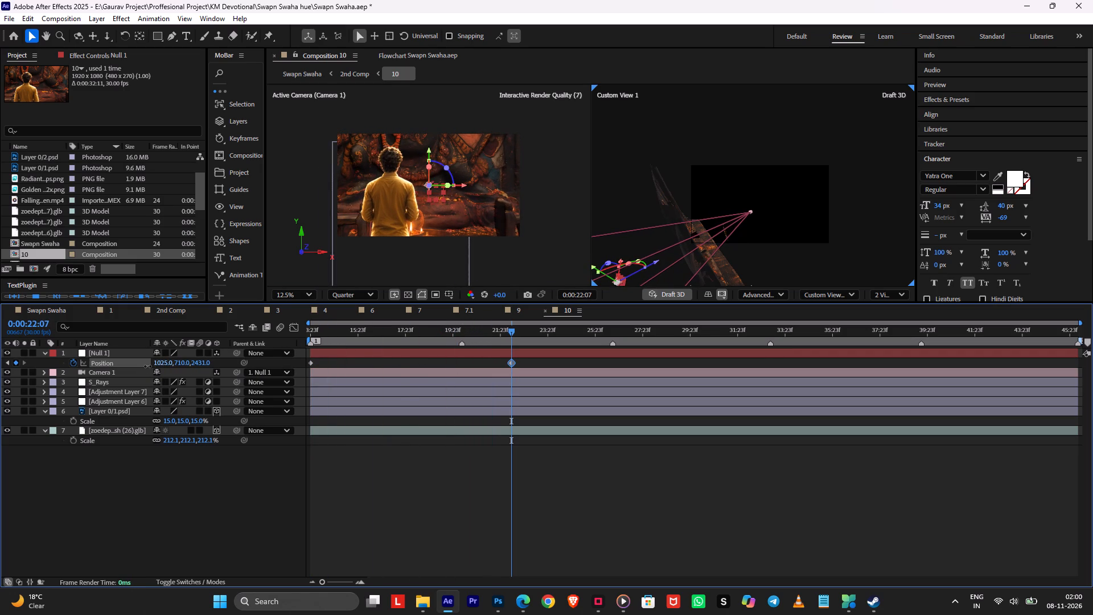
pyautogui.moveTo(147, 366); pyautogui.dragTo(154, 369)
pyautogui.moveTo(198, 365); pyautogui.dragTo(171, 366)
pyautogui.hotkey('ctrl', 's')
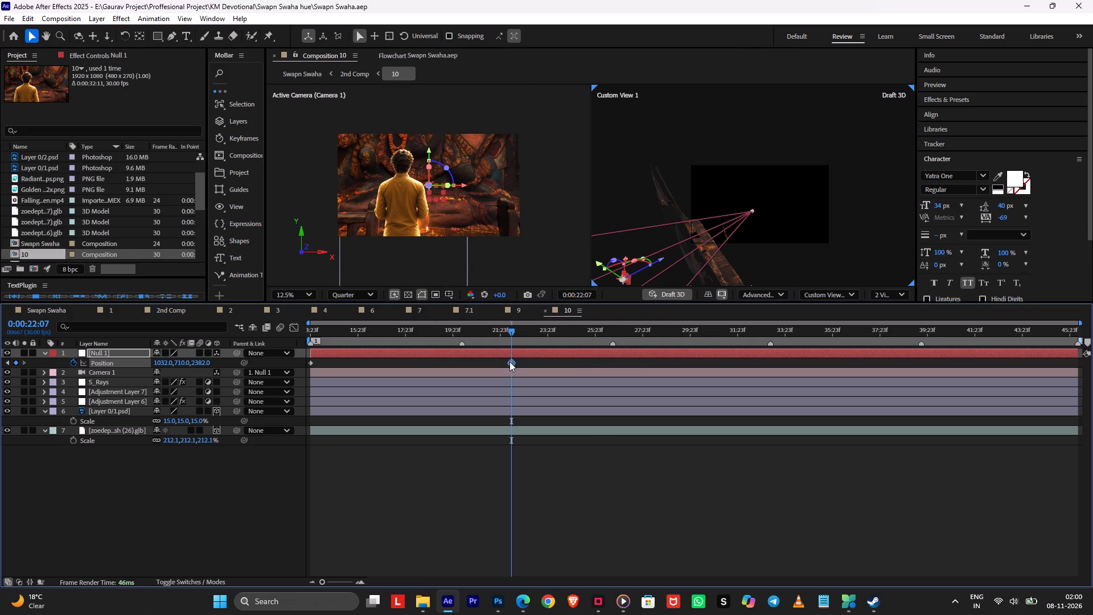
# Apply Easy Ease to Null 1's end Position keyframe, move it to about 0:00:23:22, preview the 2nd Comp, and save.
pyautogui.press('F9')
pyautogui.moveTo(511, 365); pyautogui.dragTo(551, 368)
pyautogui.moveTo(507, 322); pyautogui.dragTo(492, 325)
pyautogui.moveTo(434, 334); pyautogui.dragTo(311, 339)
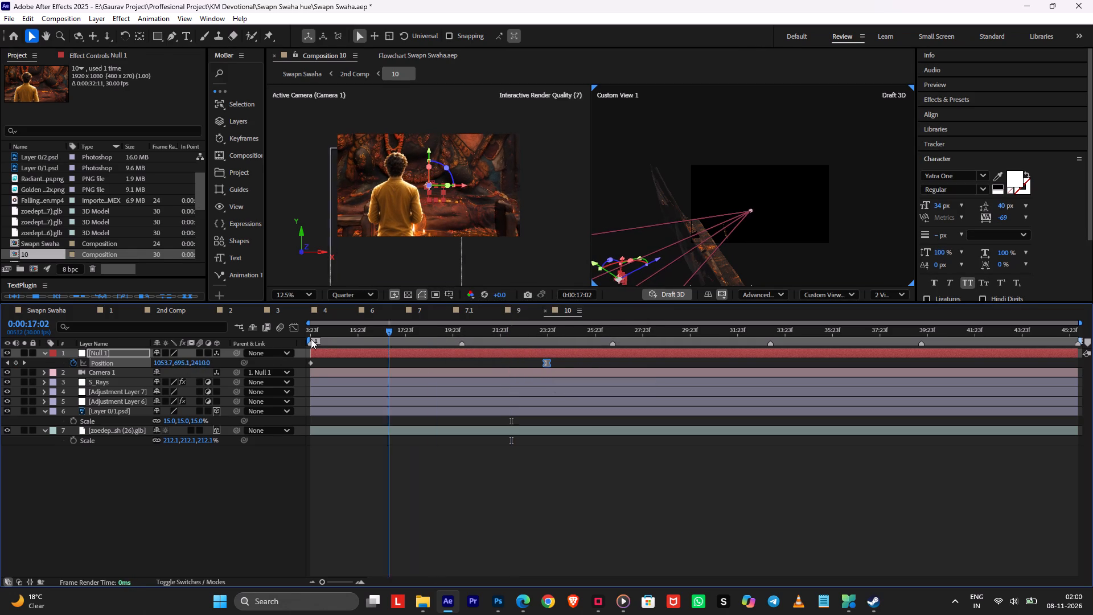
pyautogui.moveTo(311, 339); pyautogui.dragTo(269, 339)
pyautogui.press('Tab')
pyautogui.click(203, 343)
pyautogui.press('space')
pyautogui.hotkey('ctrl', 's')
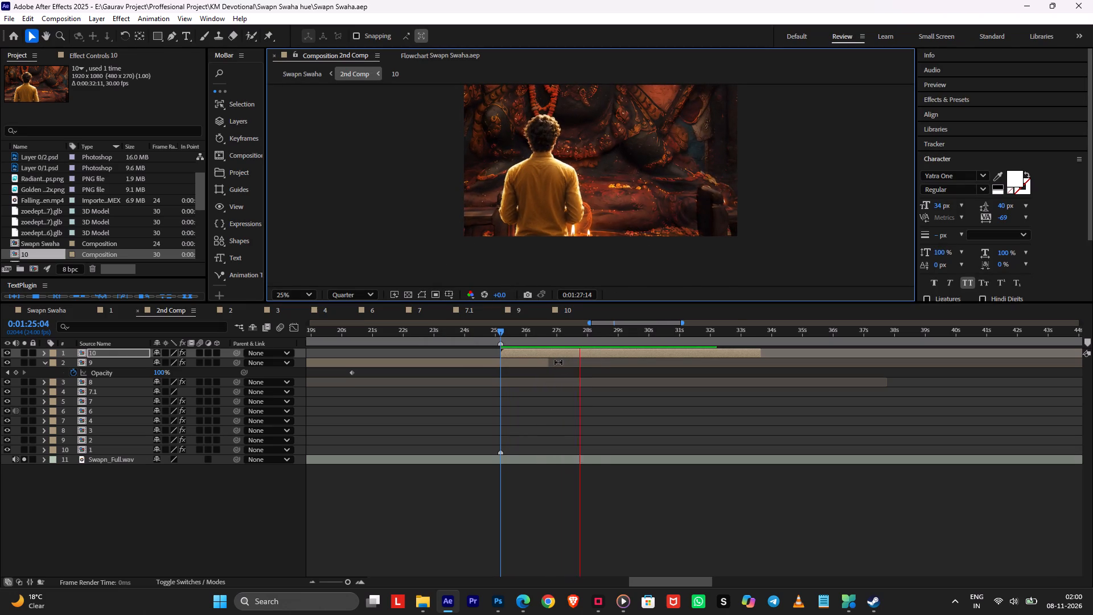
pyautogui.press('space')
# Extend layer 9's end to about 0:01:28:15 in the 2nd Comp and preview its transition into layer 10.
pyautogui.moveTo(550, 362); pyautogui.dragTo(610, 377)
pyautogui.moveTo(594, 338); pyautogui.dragTo(590, 338)
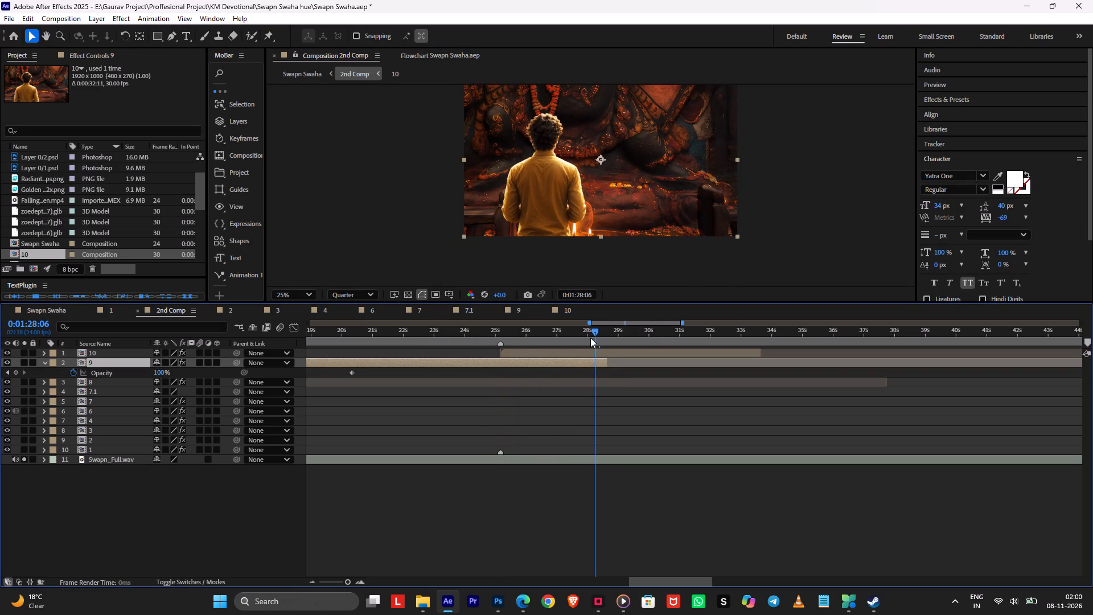
pyautogui.moveTo(590, 338); pyautogui.dragTo(476, 344)
pyautogui.press('space')
pyautogui.keyDown('alt'); pyautogui.scroll(-1, 500, 368); pyautogui.keyUp('alt')
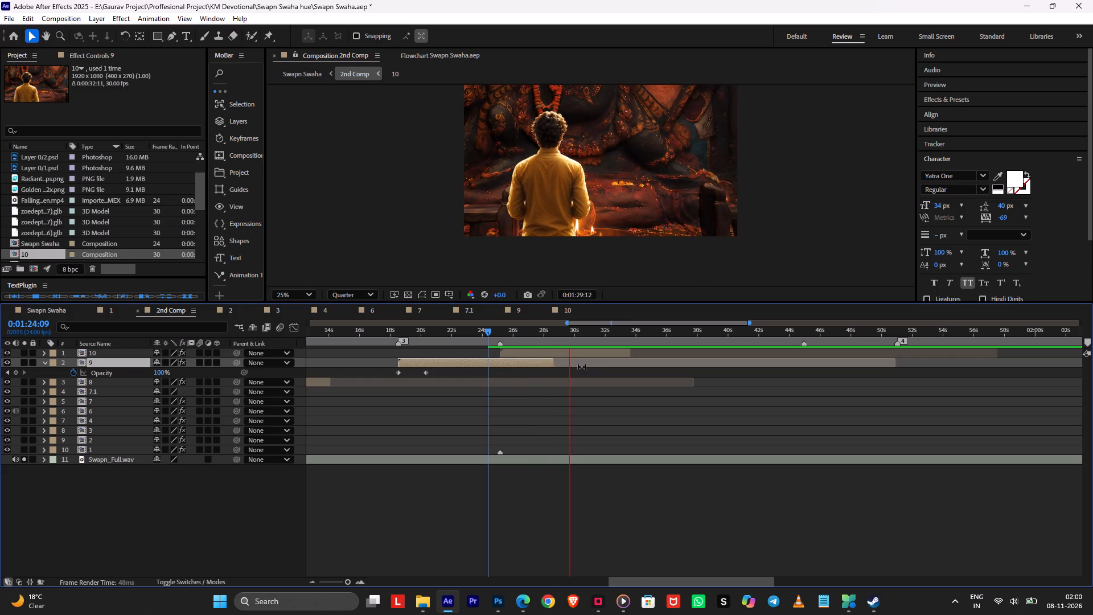
pyautogui.keyDown('alt'); pyautogui.scroll(1, 582, 367); pyautogui.keyUp('alt')
pyautogui.press('space')
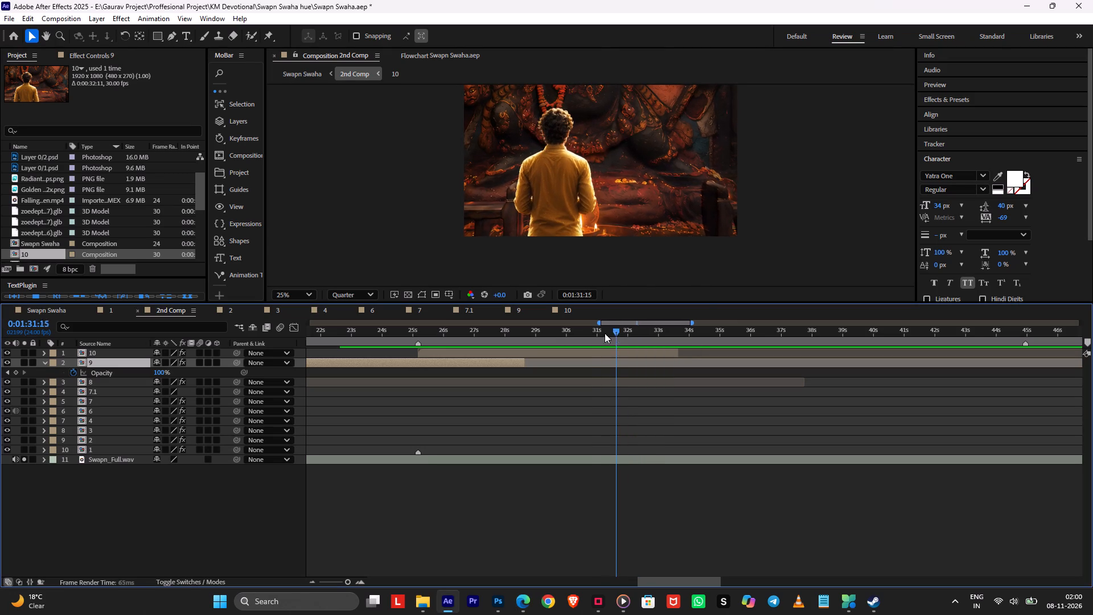
pyautogui.moveTo(605, 333); pyautogui.dragTo(599, 334)
pyautogui.press('space')
pyautogui.press('space')
# Duplicate layer 8 in the 2nd Comp, move the copy to the top of the stack, and start it at about 0:01:31:15.
pyautogui.click(680, 355)
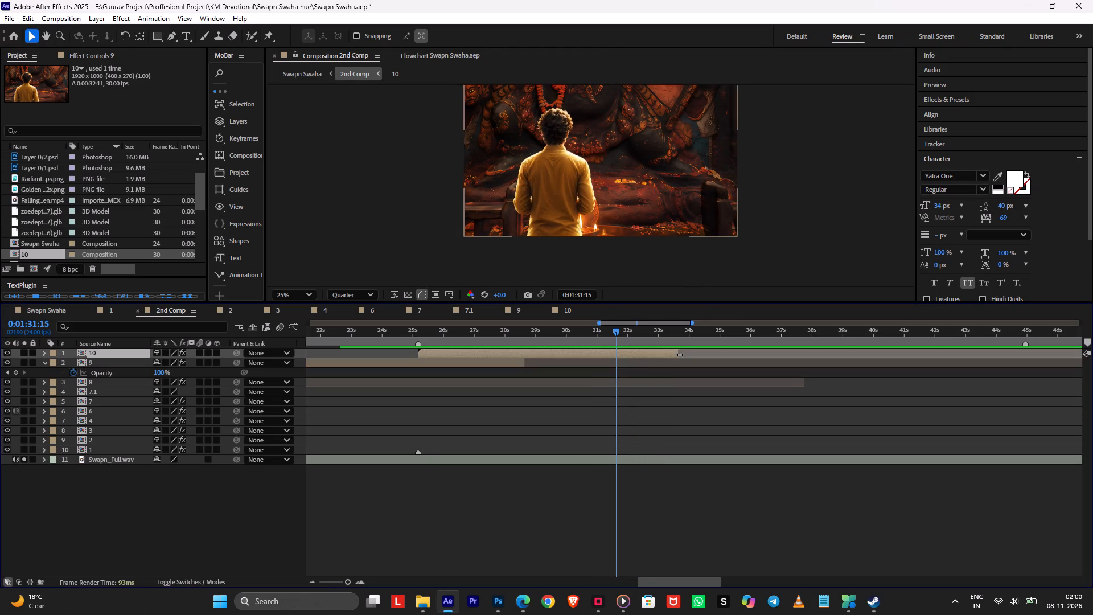
pyautogui.keyDown('alt'); pyautogui.scroll(-3, 639, 357); pyautogui.keyUp('alt')
pyautogui.click(654, 393)
pyautogui.hotkey('shift', 'z')
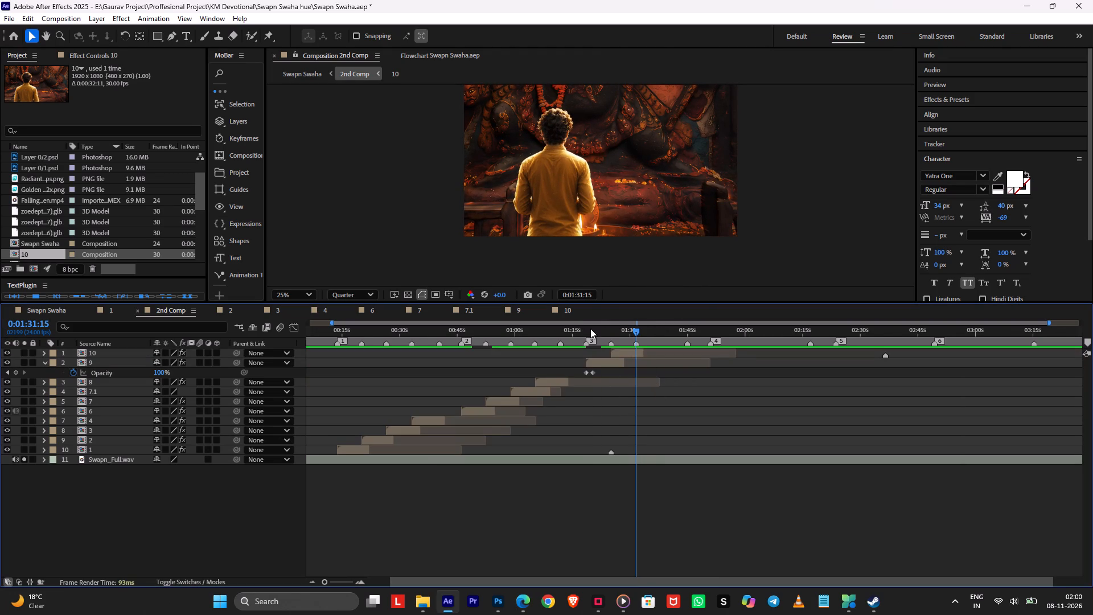
pyautogui.moveTo(578, 340); pyautogui.dragTo(540, 346)
pyautogui.click(558, 383)
pyautogui.hotkey('ctrl', 'd')
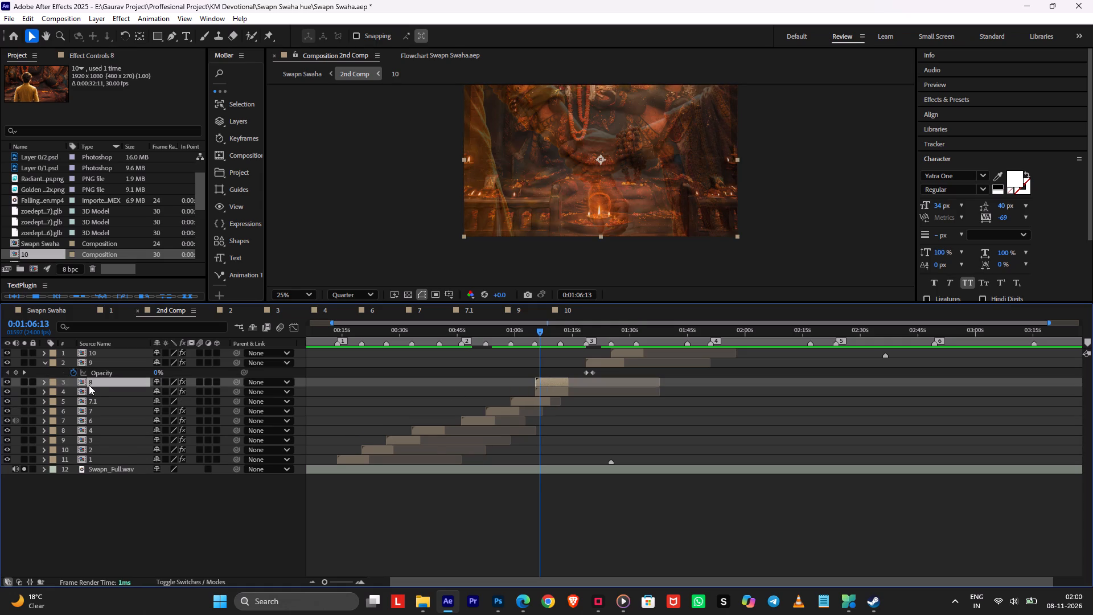
pyautogui.moveTo(98, 384); pyautogui.dragTo(106, 351)
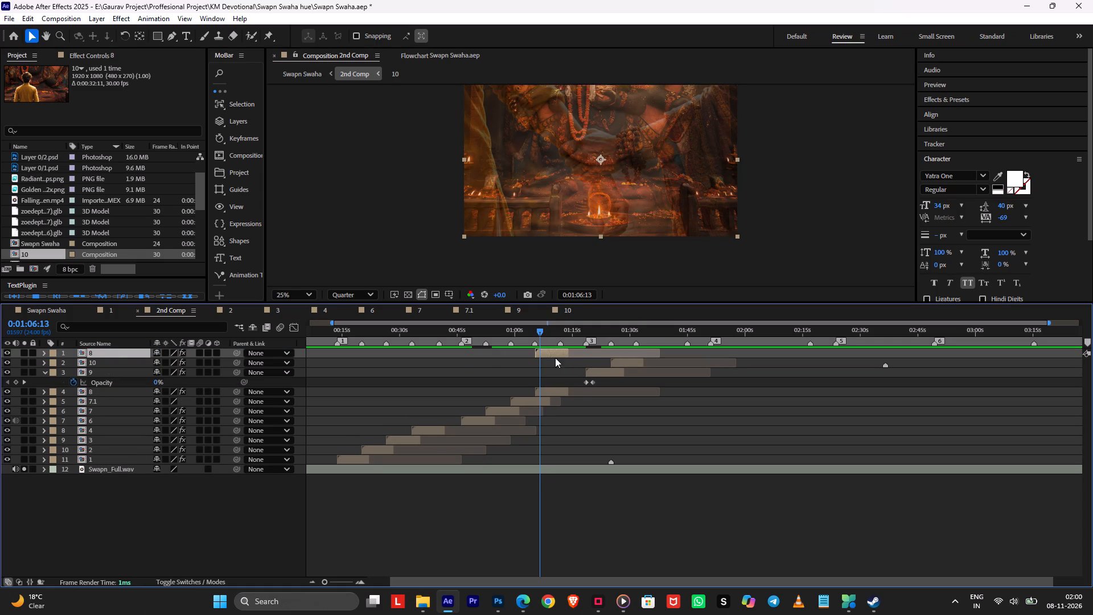
pyautogui.moveTo(554, 352); pyautogui.dragTo(655, 358)
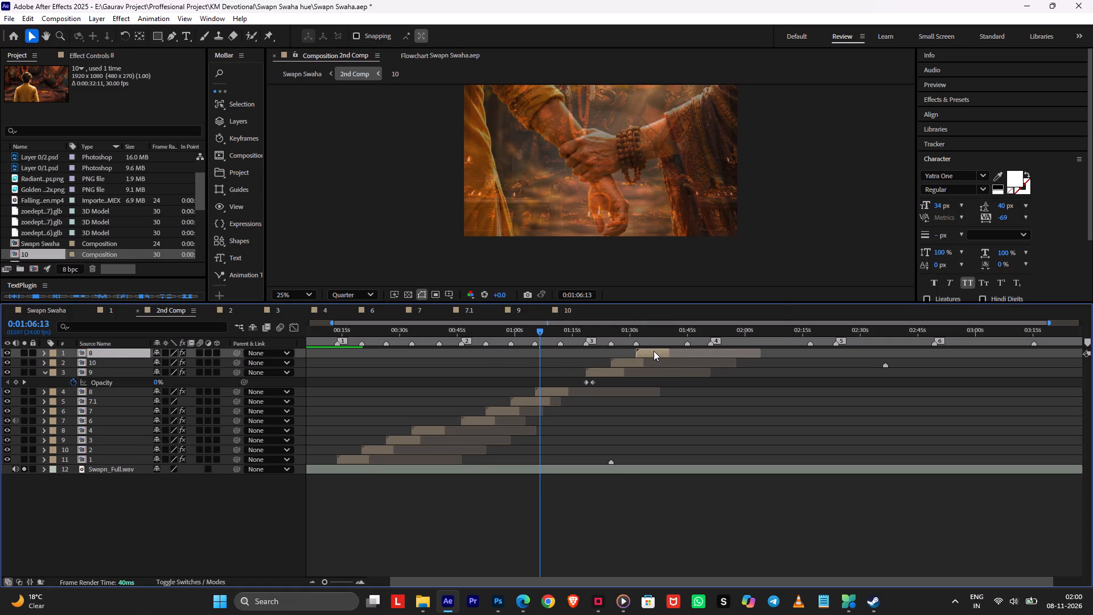
# Duplicate the top layer's source composition 8 as composition 11 and replace the top layer's source with it.
pyautogui.rightClick(651, 351)
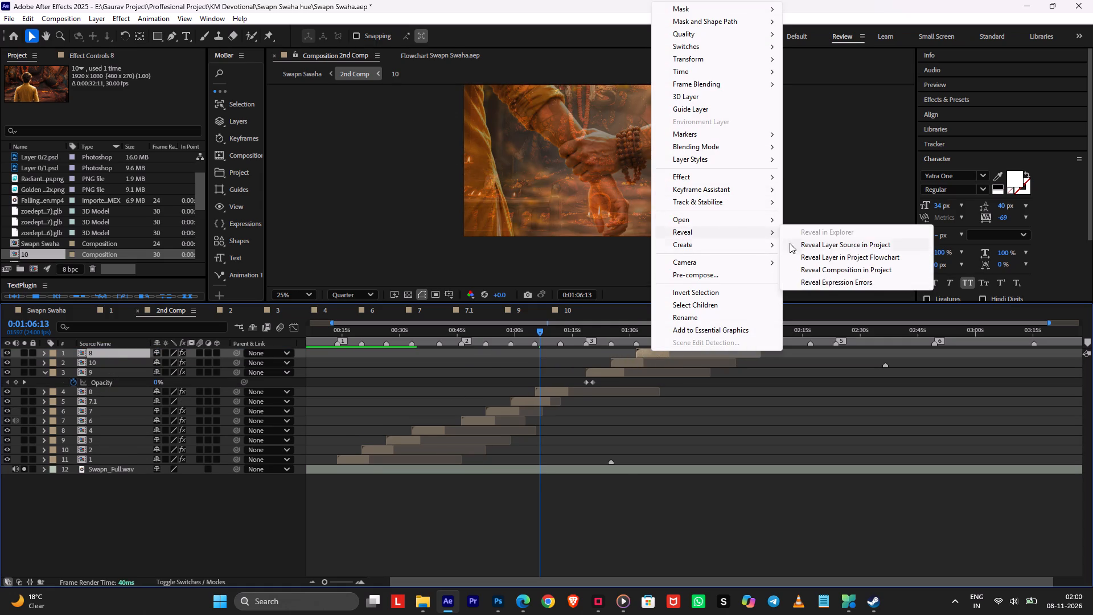
pyautogui.click(817, 243)
pyautogui.hotkey('ctrl', 'd')
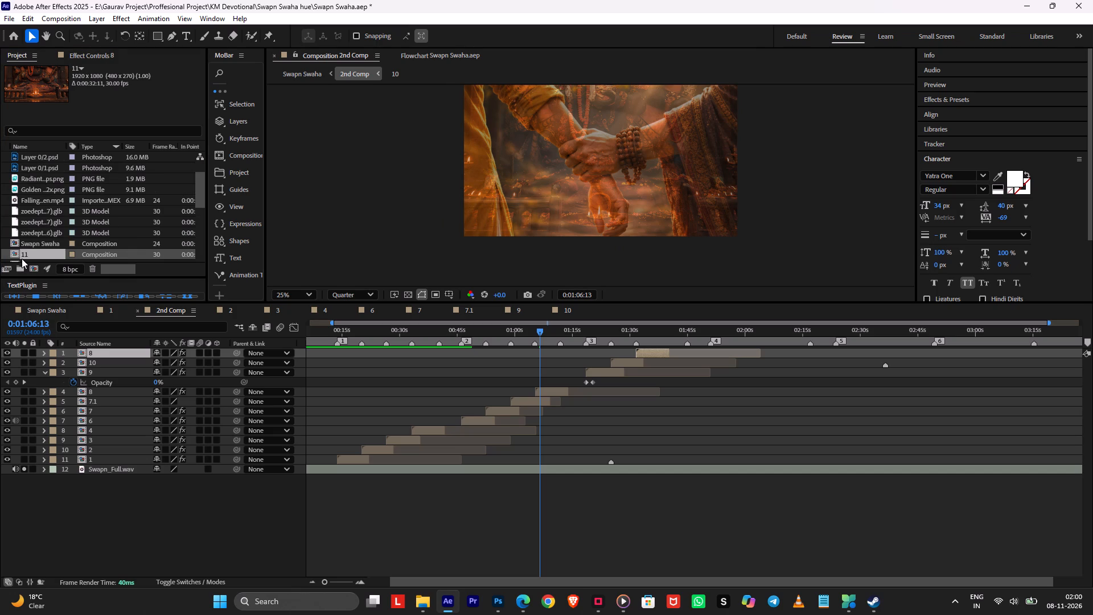
pyautogui.moveTo(30, 254); pyautogui.dragTo(104, 355)
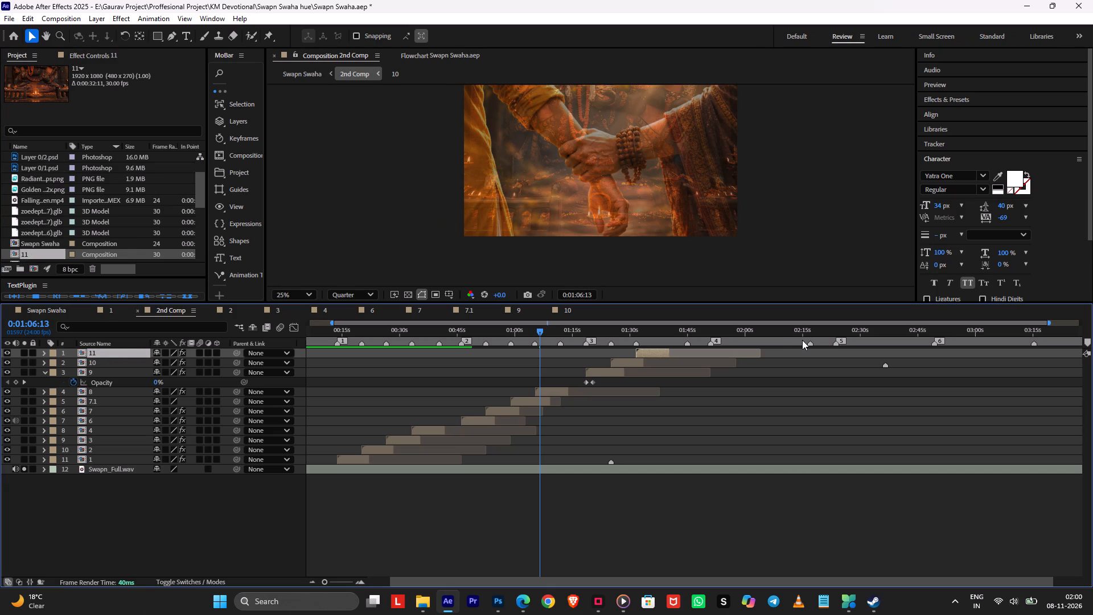
# Open composition 11 at the layer's start and time-reverse Null 1's Position keyframes.
pyautogui.press('i')
pyautogui.doubleClick(654, 356)
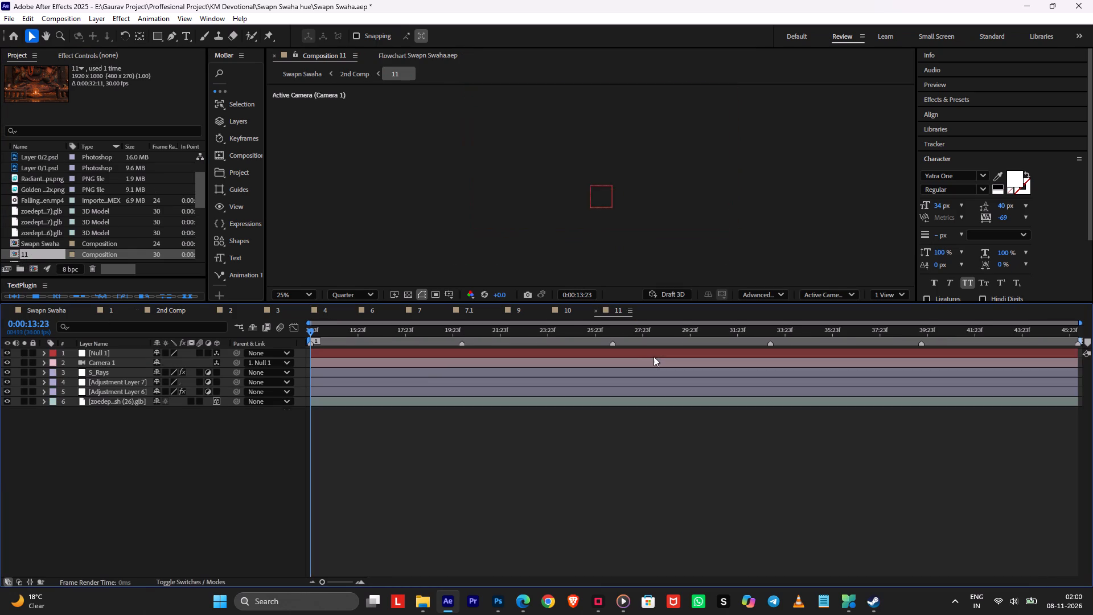
pyautogui.click(328, 355)
pyautogui.press('p')
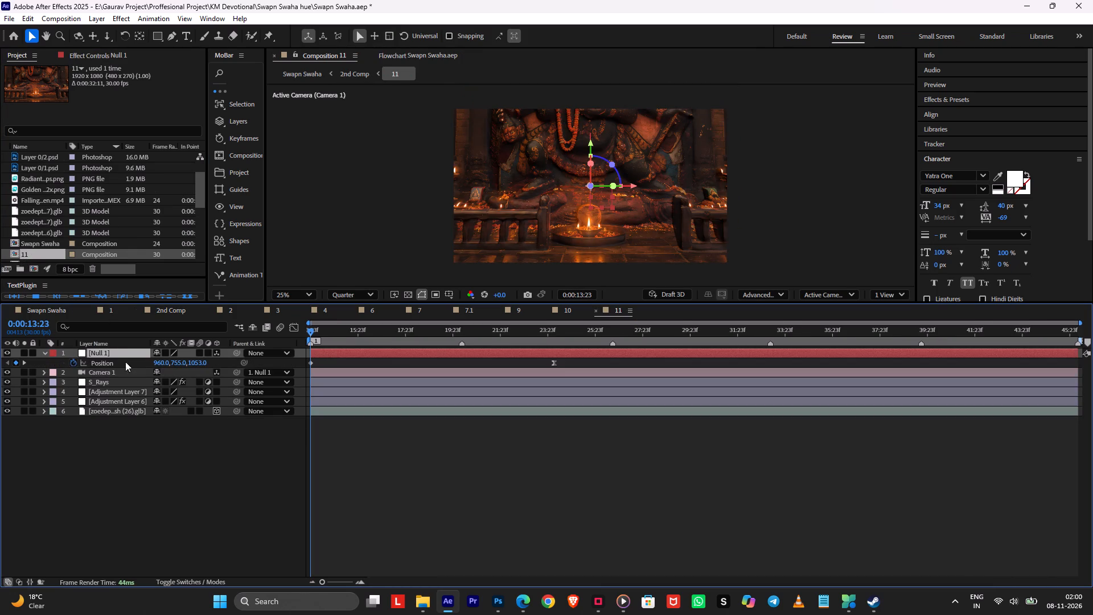
pyautogui.click(97, 362)
pyautogui.rightClick(310, 364)
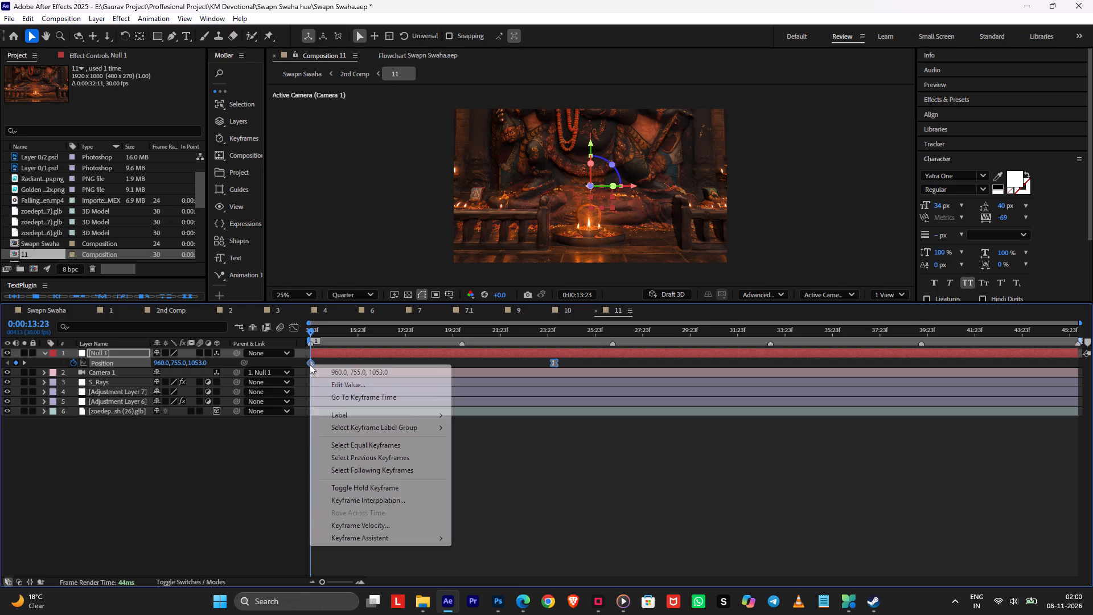
pyautogui.click(549, 537)
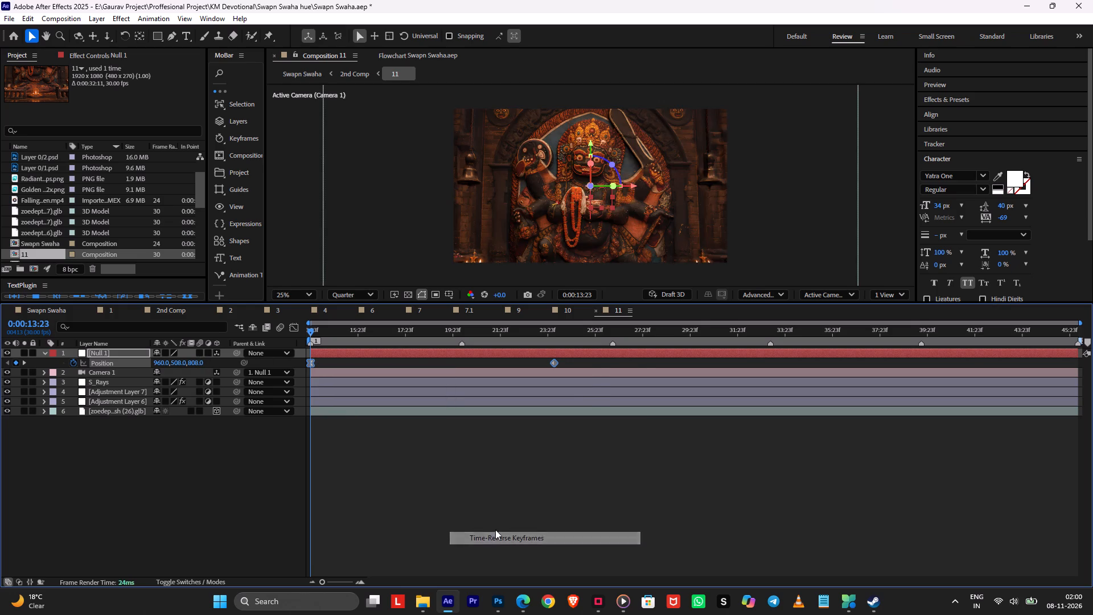
pyautogui.click(427, 504)
# Set Null 1's first Position keyframe at 0:00:13:23 to 960, 493, 1048 and make it linear.
pyautogui.moveTo(180, 360); pyautogui.dragTo(174, 366)
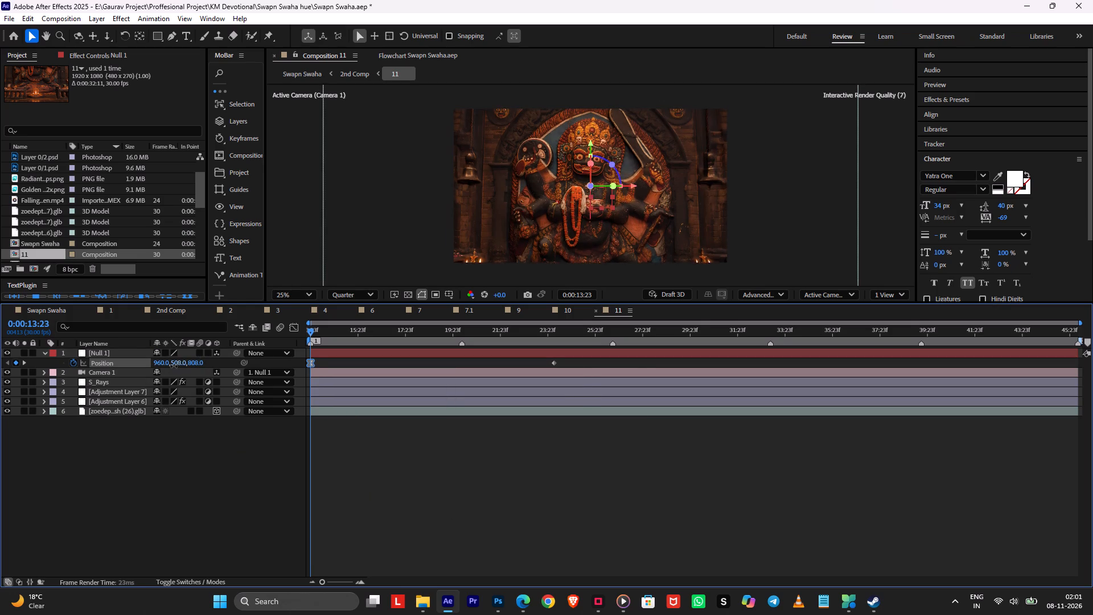
pyautogui.moveTo(174, 366); pyautogui.dragTo(163, 370)
pyautogui.click(201, 358)
pyautogui.moveTo(196, 364); pyautogui.dragTo(201, 364)
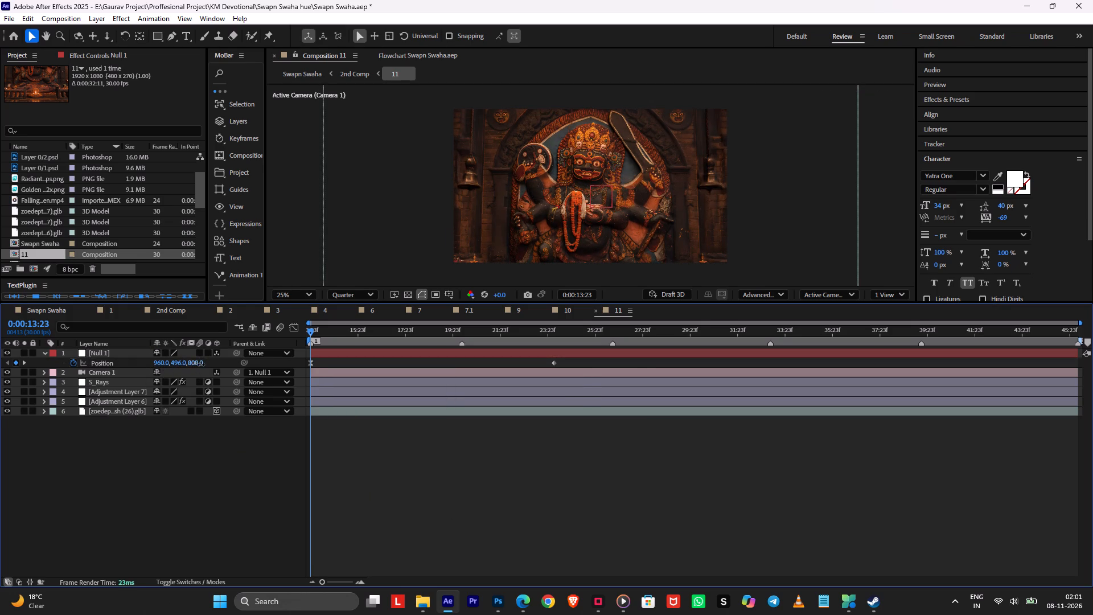
pyautogui.moveTo(201, 364); pyautogui.dragTo(331, 363)
pyautogui.moveTo(180, 363); pyautogui.dragTo(175, 368)
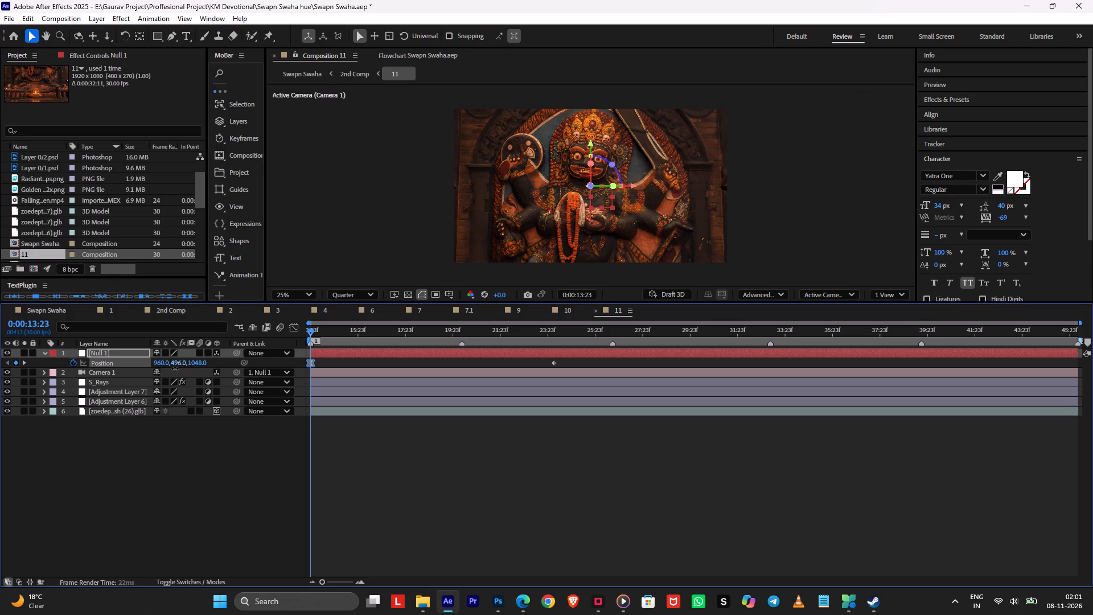
pyautogui.moveTo(175, 368); pyautogui.dragTo(173, 368)
pyautogui.keyDown('ctrl'); pyautogui.click(310, 363); pyautogui.keyUp('ctrl')
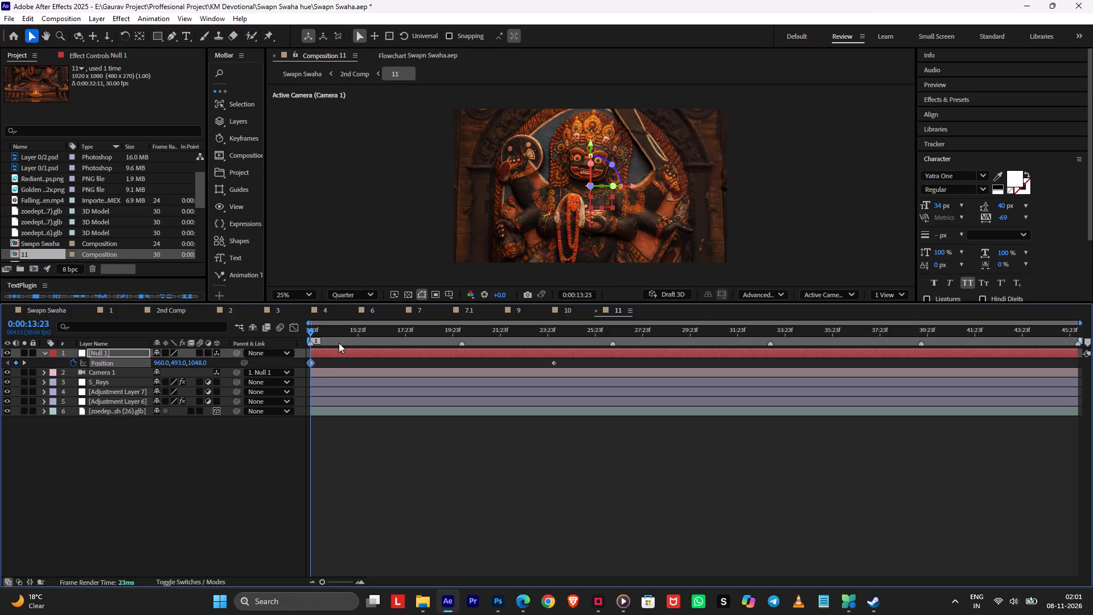
# Replace Null 1's end Position keyframe with an Easy Ease one at 0:00:24:16 set to 960, 452, 1191.
pyautogui.moveTo(345, 337); pyautogui.dragTo(566, 347)
pyautogui.click(554, 365)
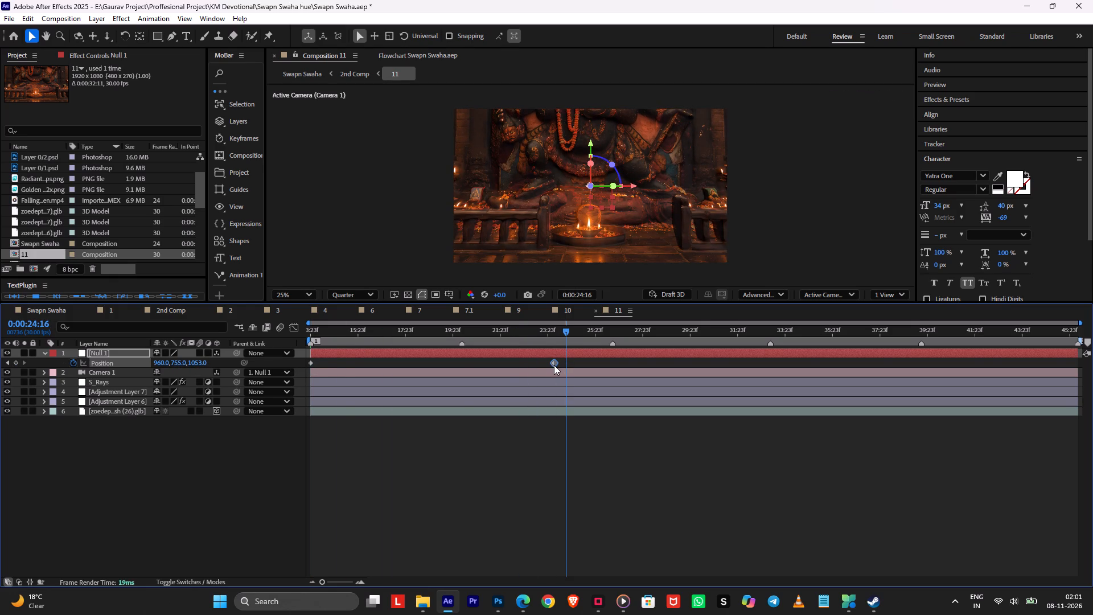
pyautogui.press('Delete')
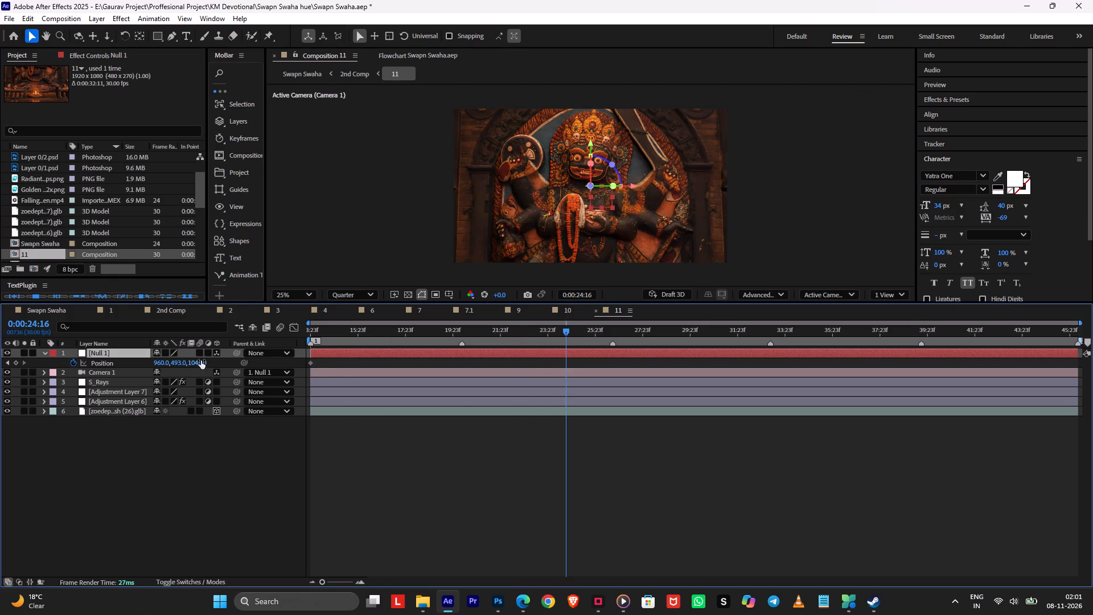
pyautogui.moveTo(201, 366); pyautogui.dragTo(279, 363)
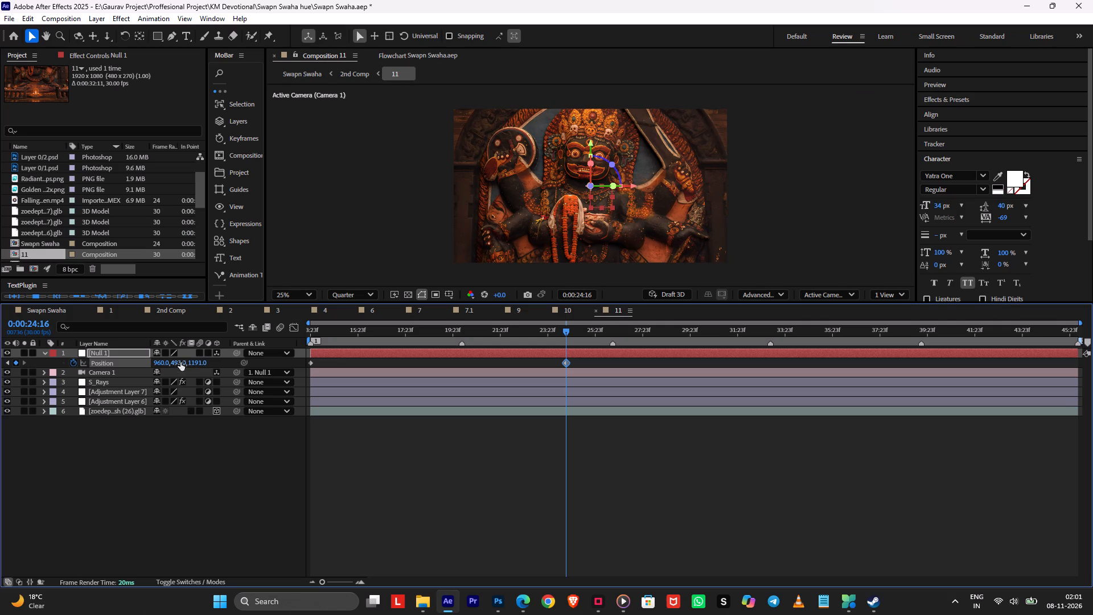
pyautogui.moveTo(180, 362); pyautogui.dragTo(135, 384)
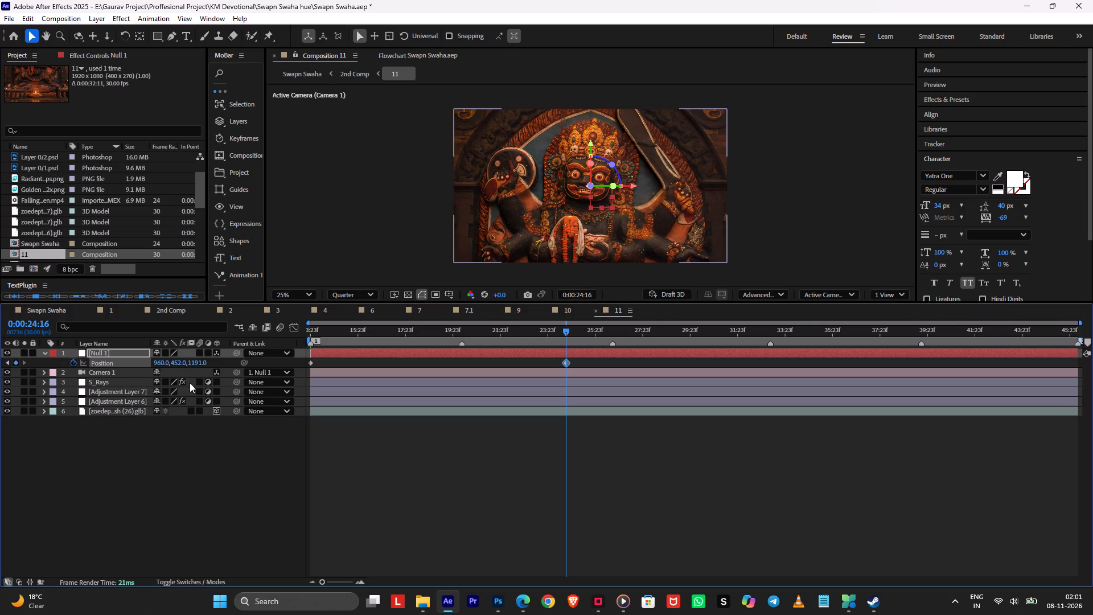
pyautogui.press('F10')
pyautogui.press('F9')
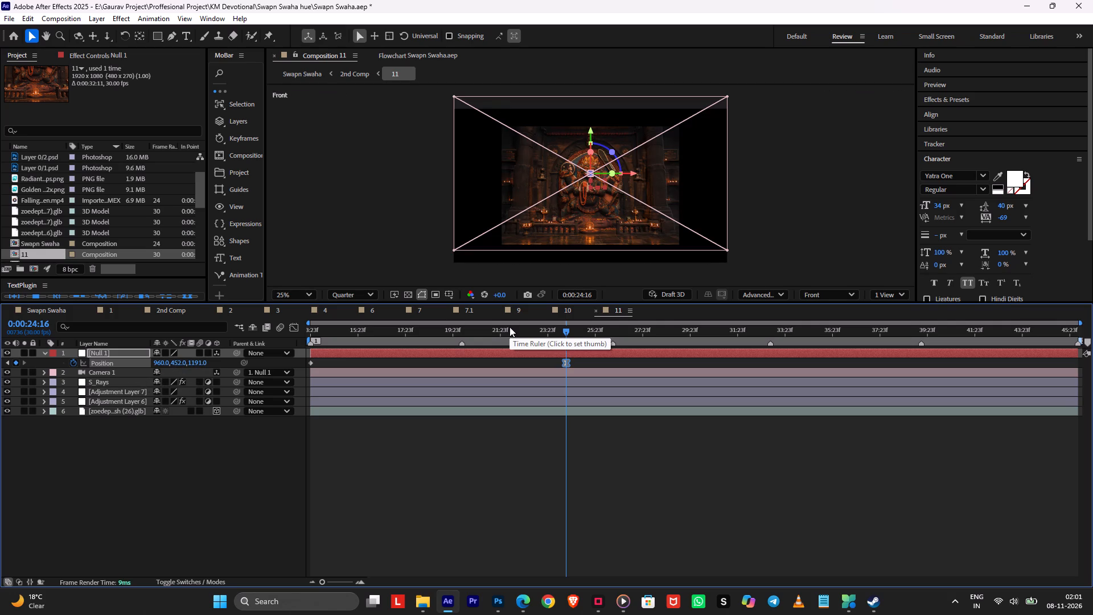
pyautogui.press('F10')
pyautogui.press('F12')
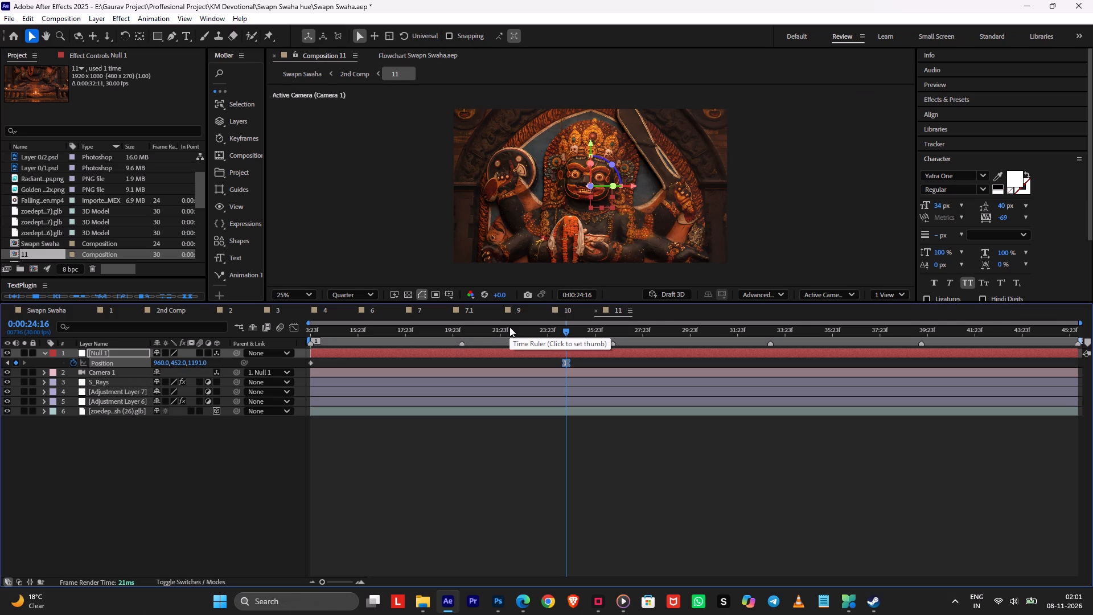
# Return to the 2nd Comp, preview layer 11 from its start, and save the project.
pyautogui.moveTo(508, 326); pyautogui.dragTo(267, 352)
pyautogui.press('Tab')
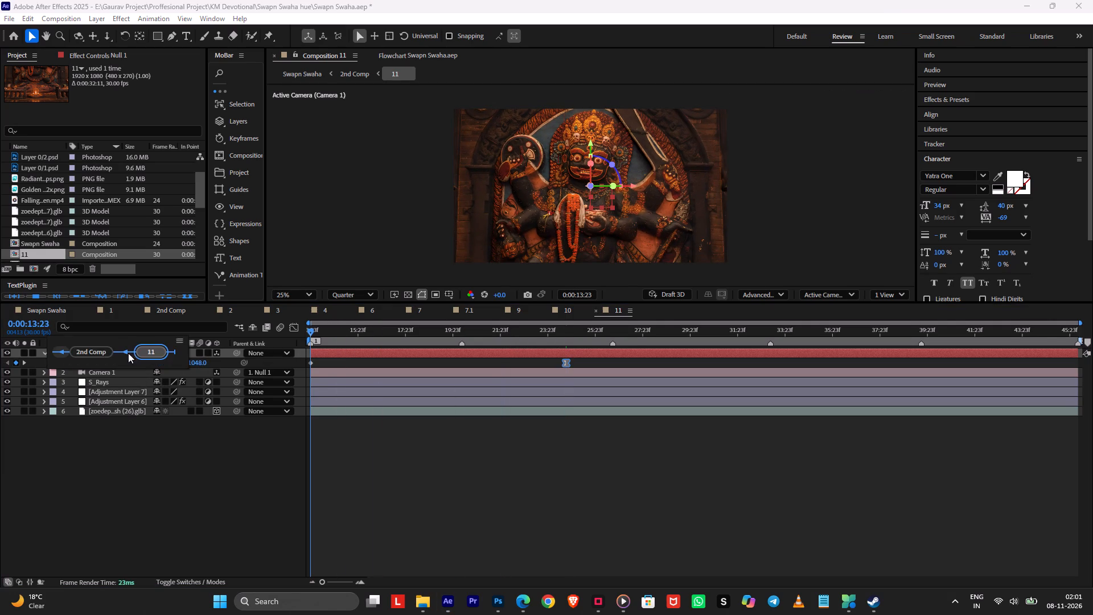
pyautogui.click(100, 355)
pyautogui.press('space')
pyautogui.hotkey('ctrl', 's')
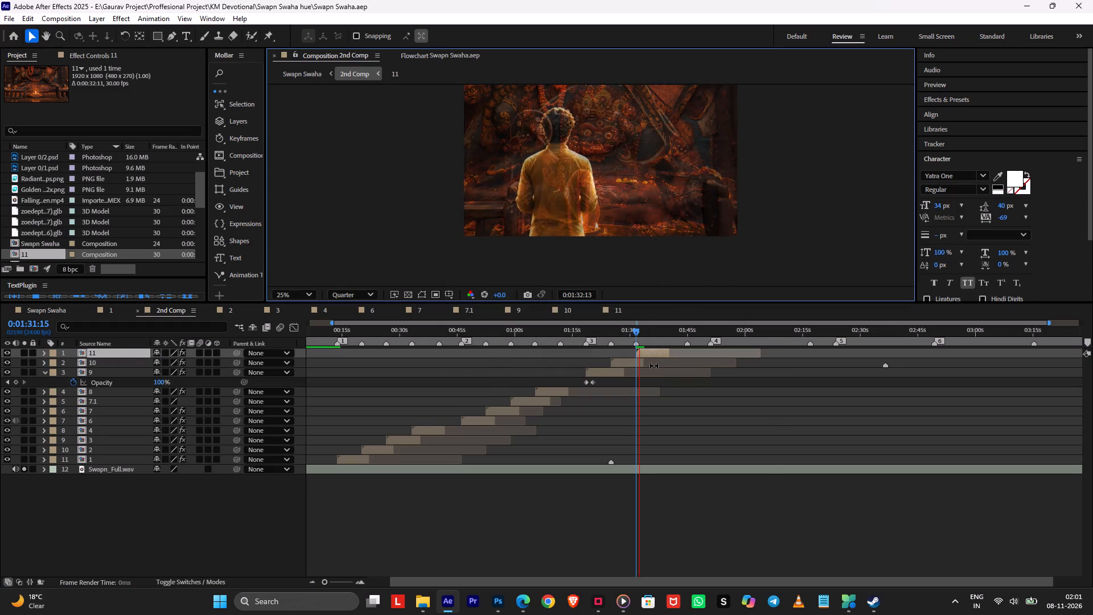
pyautogui.press('space')
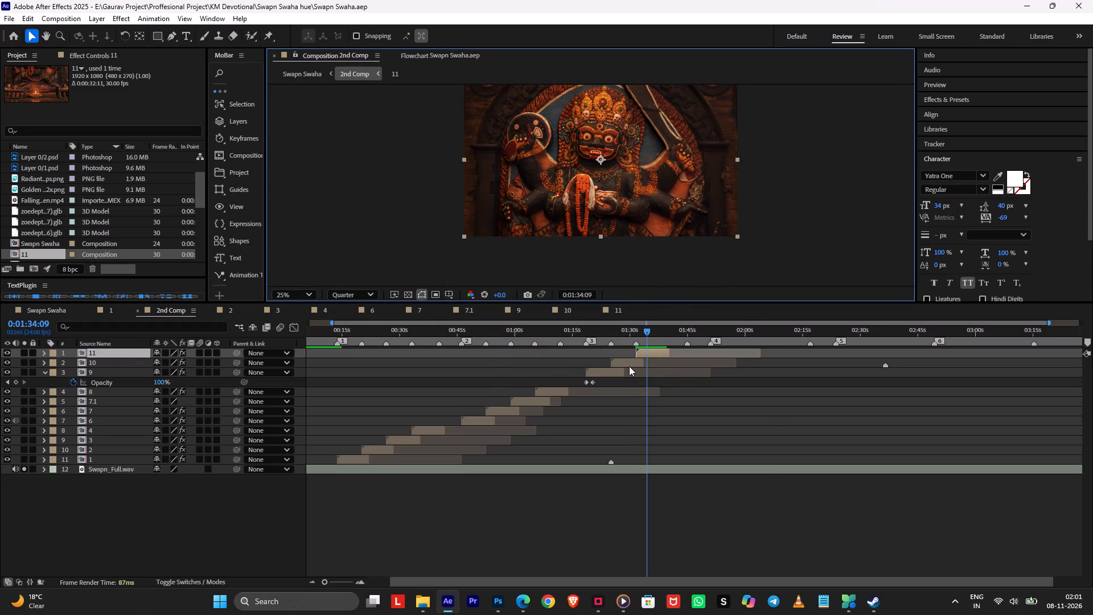
pyautogui.moveTo(647, 364); pyautogui.dragTo(663, 370)
pyautogui.click(634, 337)
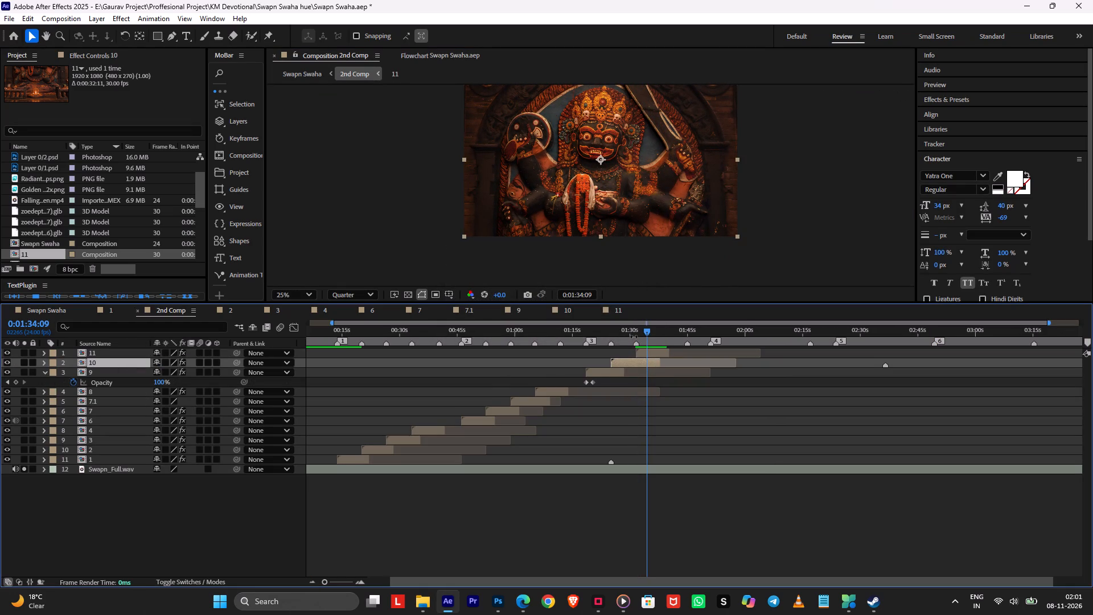
pyautogui.click(632, 329)
pyautogui.press('space')
pyautogui.keyDown('alt'); pyautogui.scroll(2, 644, 364); pyautogui.keyUp('alt')
pyautogui.hotkey('ctrl', 's')
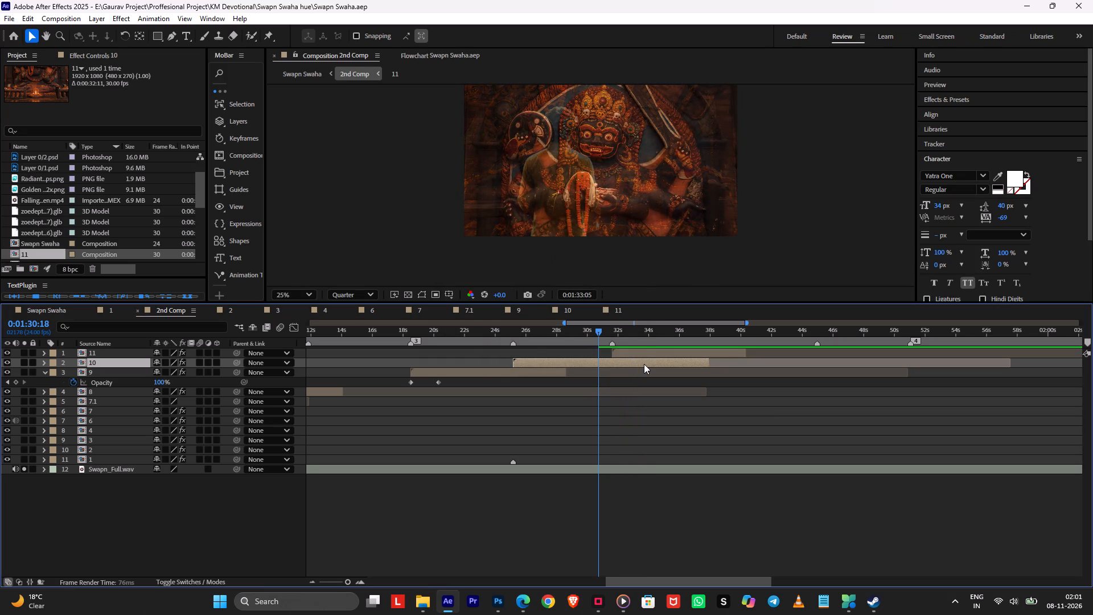
pyautogui.moveTo(697, 395); pyautogui.dragTo(630, 409, button='middle')
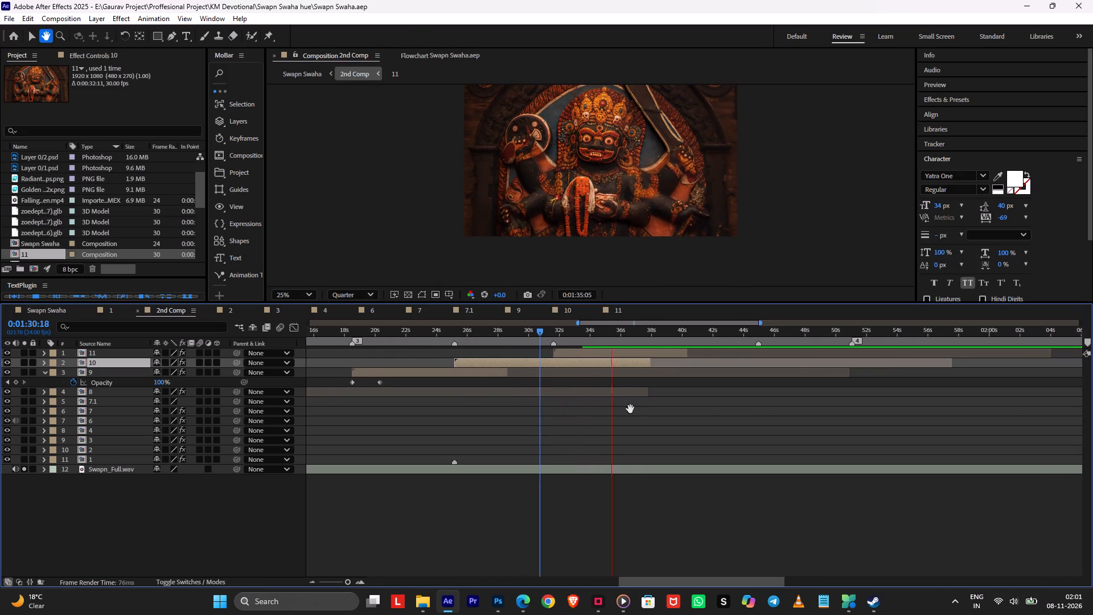
pyautogui.moveTo(630, 409); pyautogui.dragTo(594, 409, button='middle')
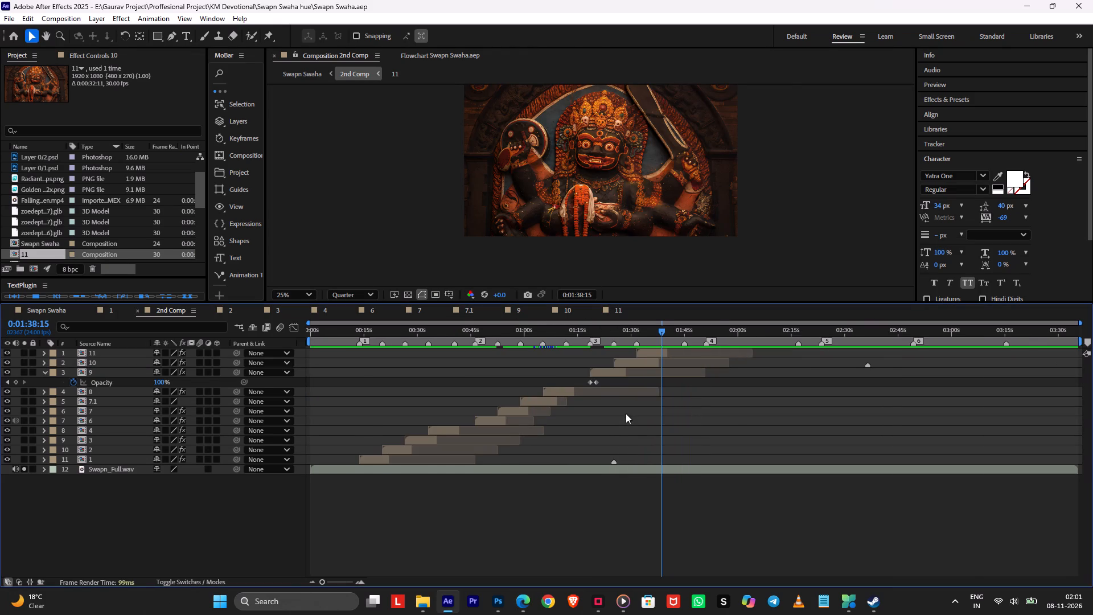
pyautogui.hotkey('shift', 'z')
pyautogui.click(744, 409)
pyautogui.hotkey('alt', 'Tab')
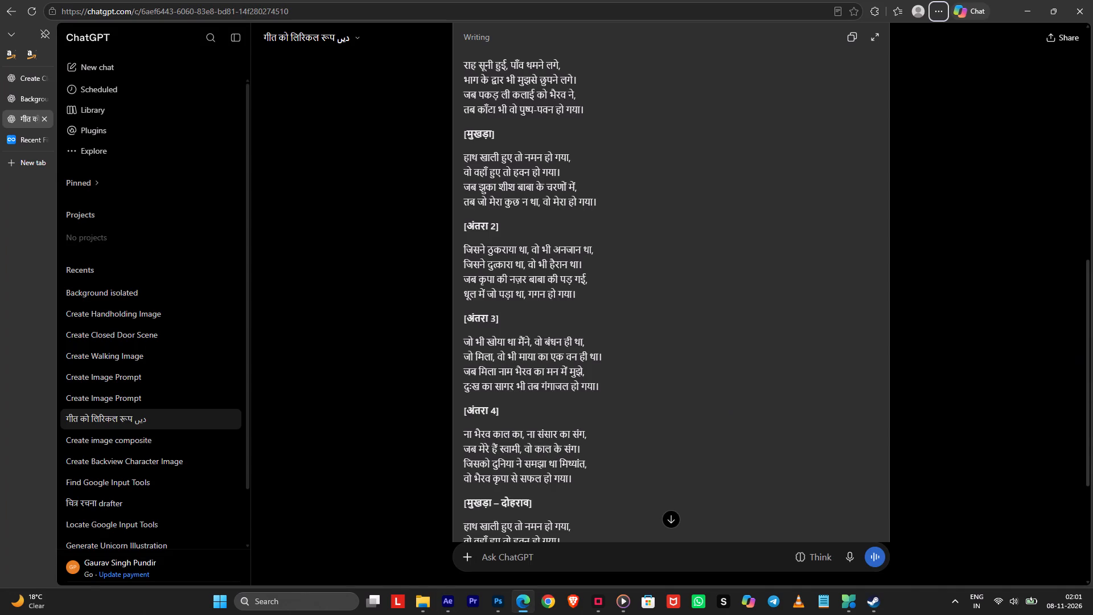
pyautogui.hotkey('alt', 'Tab')
pyautogui.hotkey('ctrl', 's')
pyautogui.click(669, 352)
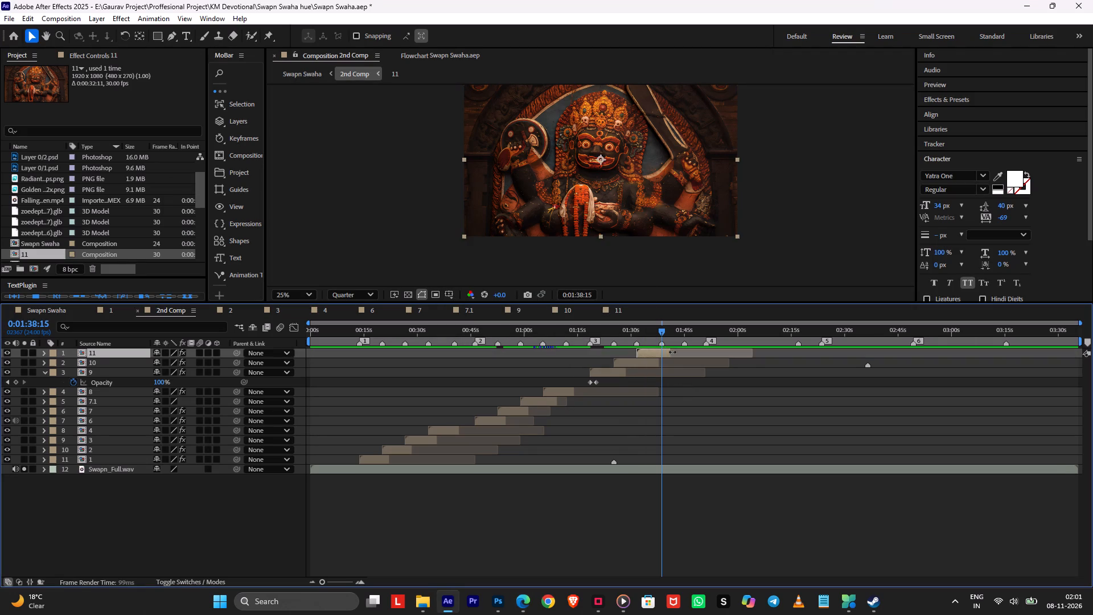
pyautogui.click(677, 396)
pyautogui.hotkey('alt', 'Tab')
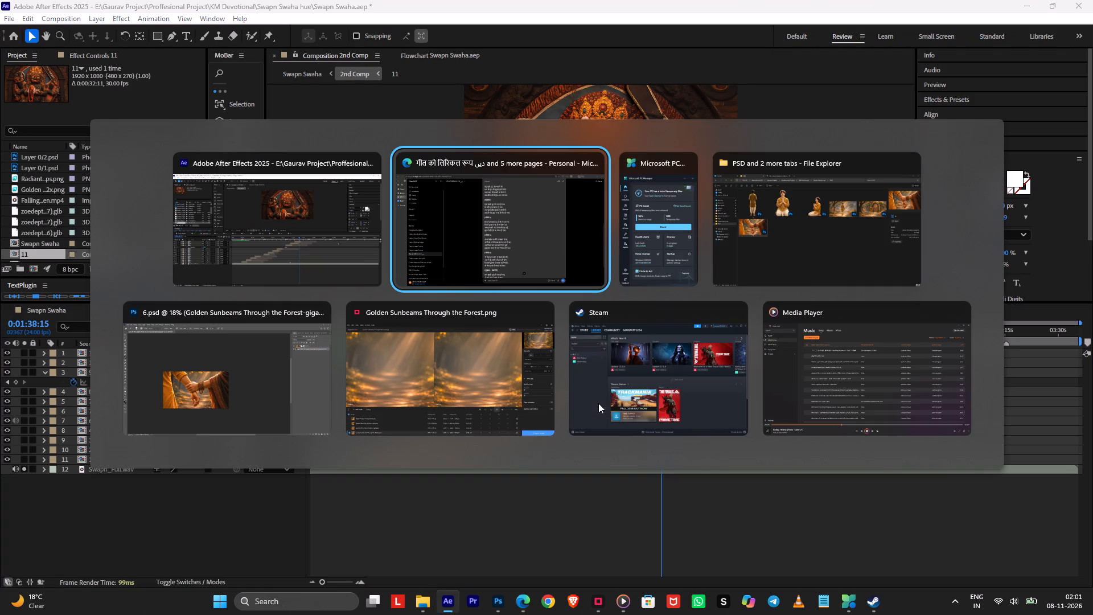
pyautogui.hotkey('alt', 'Tab')
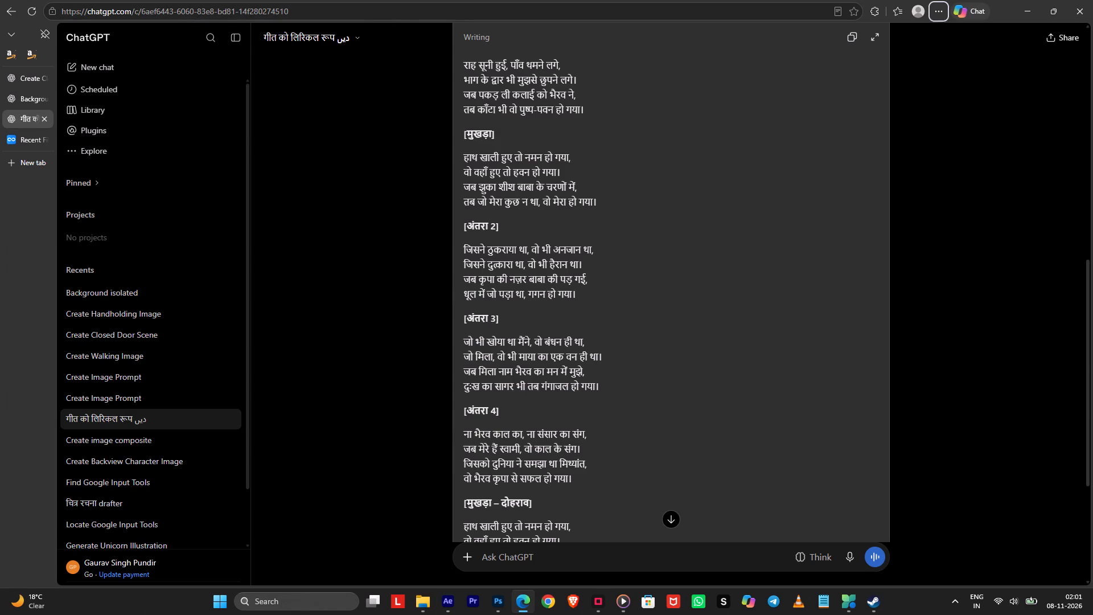
# Scrub and preview the 2nd Comp around layer 11 and the uncovered stretch from 0:01:44:23 to 0:01:51:01.
pyautogui.moveTo(702, 337); pyautogui.dragTo(682, 330)
pyautogui.press('space')
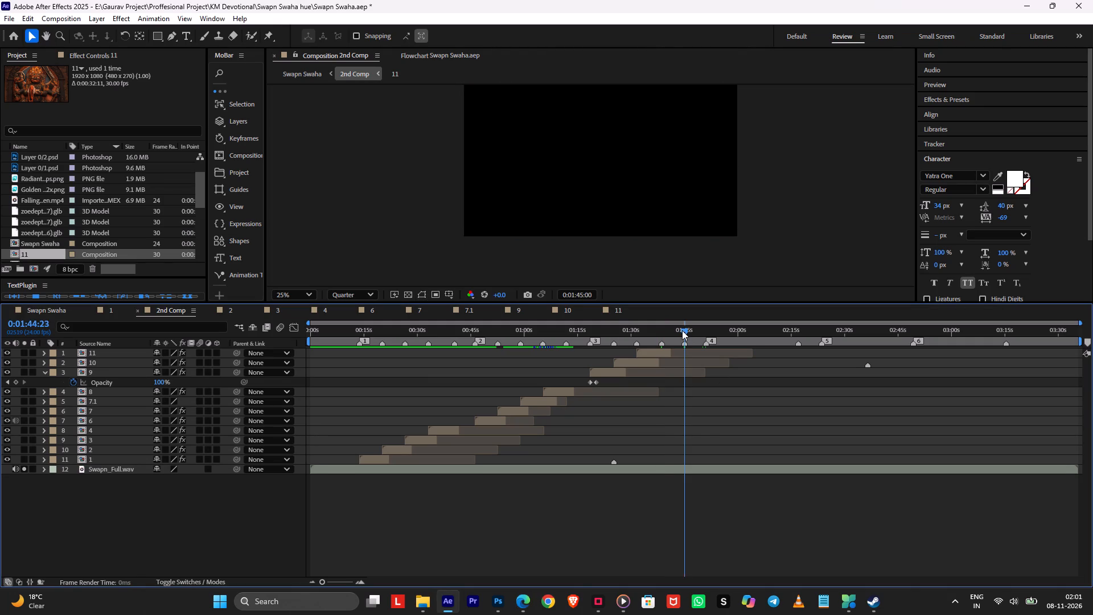
pyautogui.moveTo(682, 330); pyautogui.dragTo(704, 345)
pyautogui.press('space')
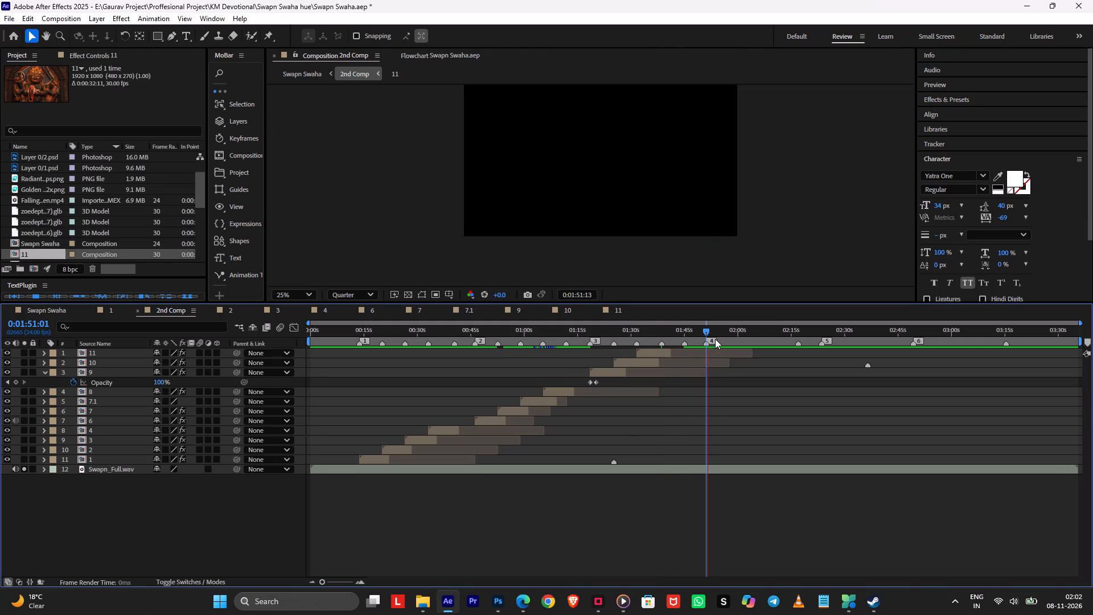
pyautogui.moveTo(715, 338); pyautogui.dragTo(663, 342)
pyautogui.press('space')
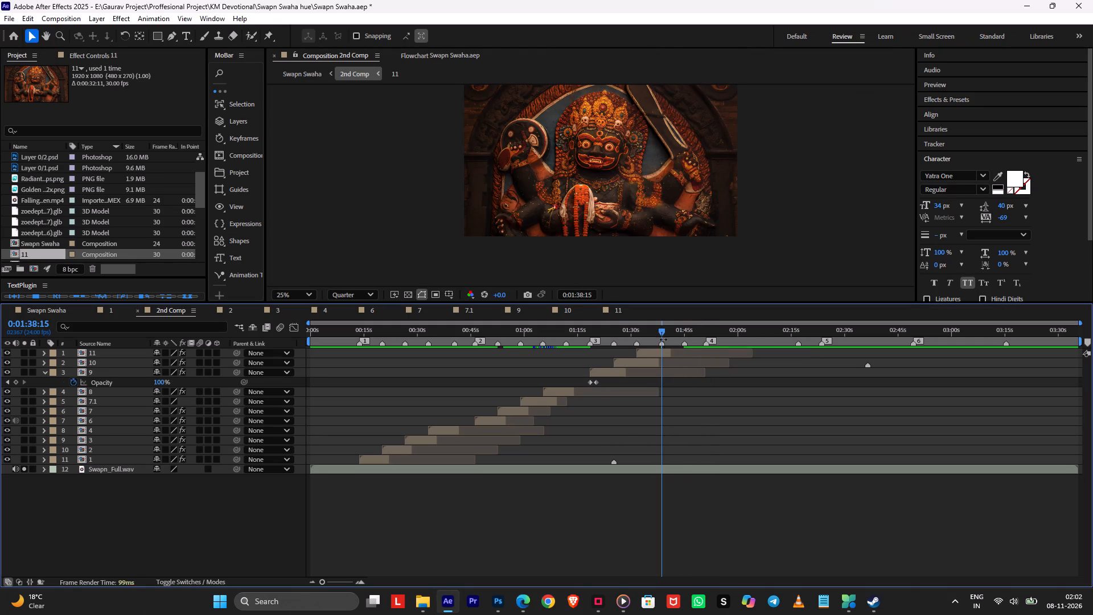
pyautogui.moveTo(668, 333); pyautogui.dragTo(604, 345)
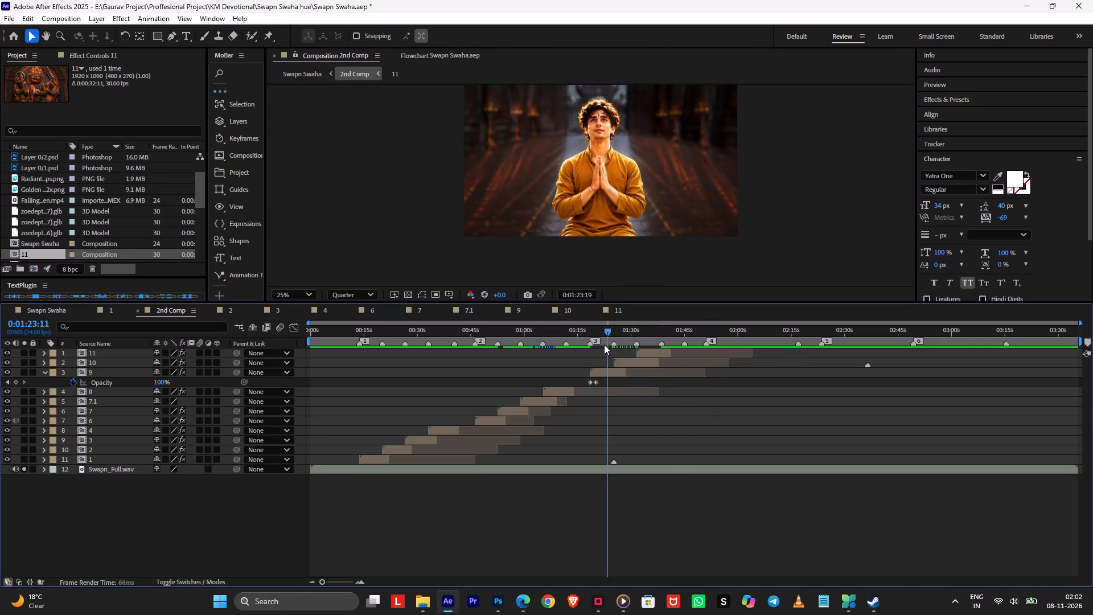
pyautogui.moveTo(604, 345); pyautogui.dragTo(664, 367)
pyautogui.press('space')
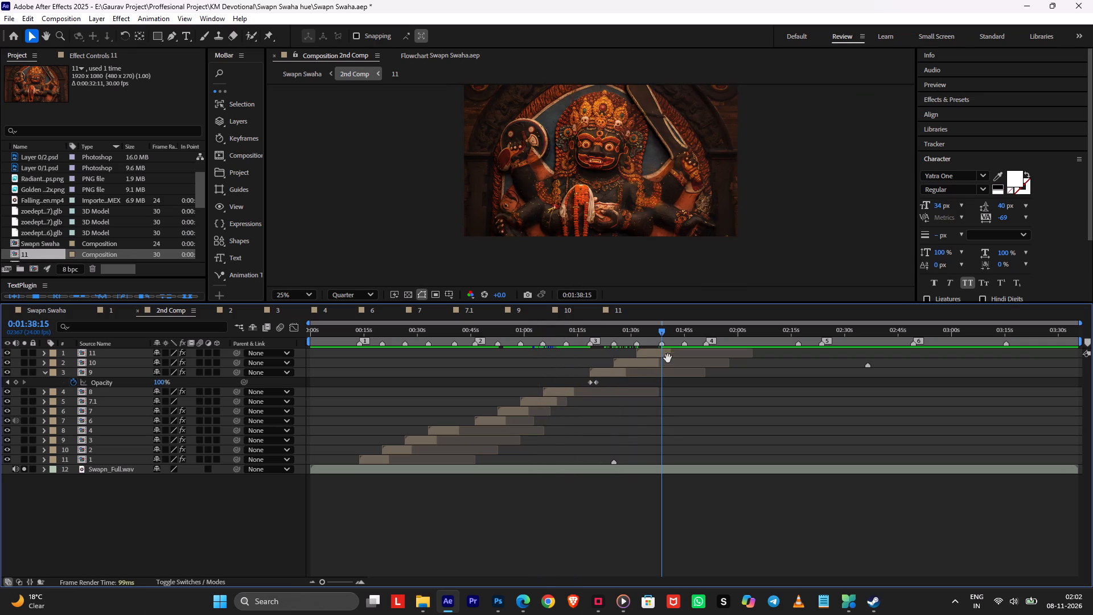
# Preview the opening scenes of layers 1, 2 and 3 in the 2nd Comp, starting at 0:00:13:19, and save.
pyautogui.moveTo(677, 333); pyautogui.dragTo(364, 389)
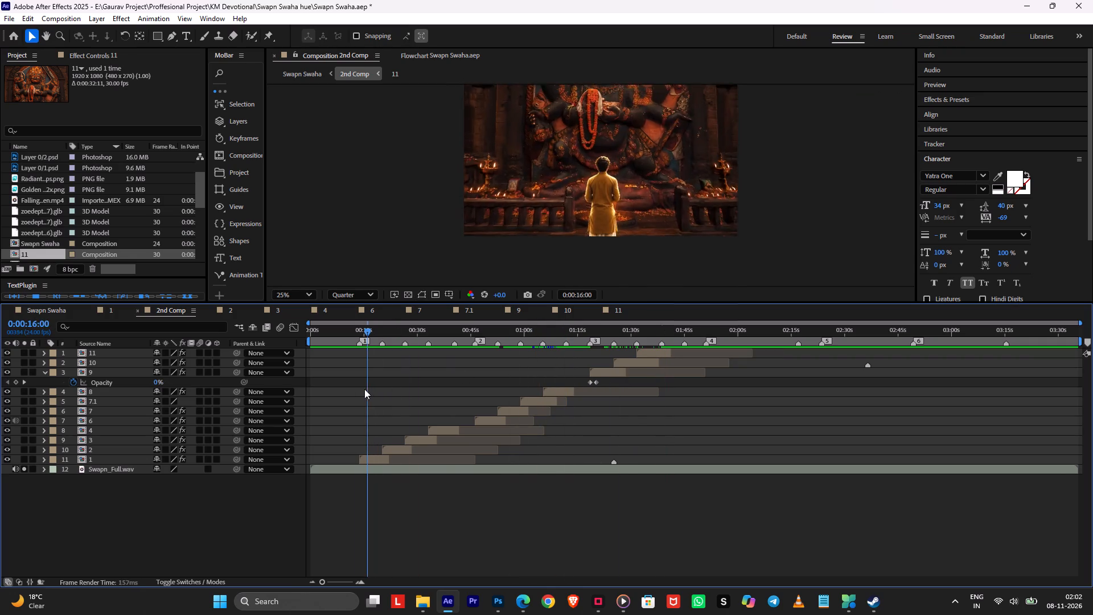
pyautogui.moveTo(364, 389); pyautogui.dragTo(356, 390)
pyautogui.press('space')
pyautogui.hotkey('ctrl', 's')
pyautogui.keyDown('alt'); pyautogui.scroll(2, 360, 392); pyautogui.keyUp('alt')
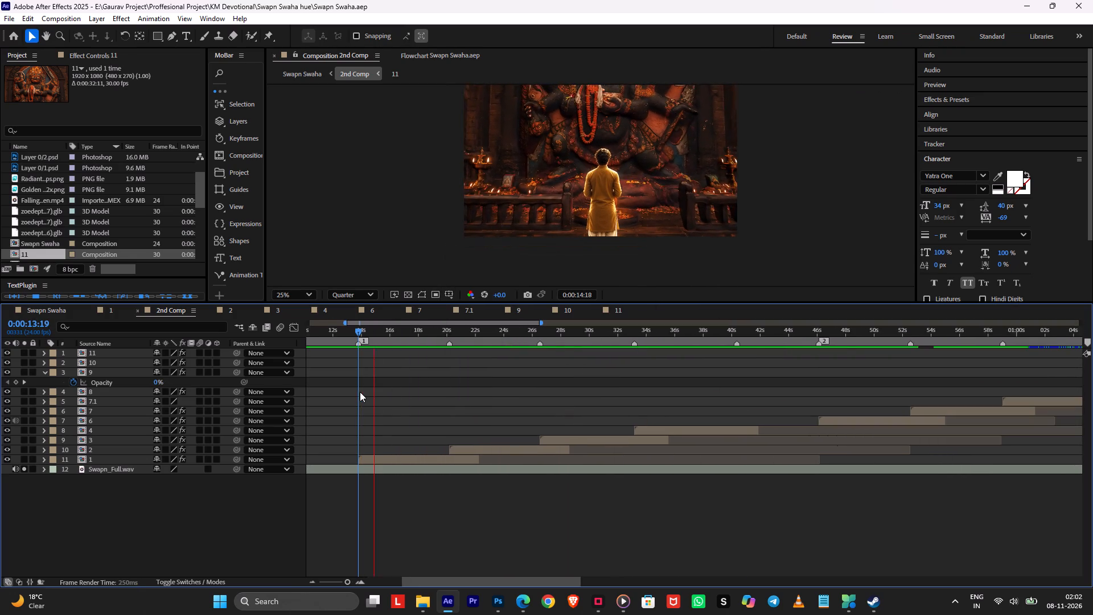
pyautogui.moveTo(444, 335); pyautogui.dragTo(451, 339)
pyautogui.press('space')
pyautogui.keyDown('alt'); pyautogui.scroll(1, 458, 356); pyautogui.keyUp('alt')
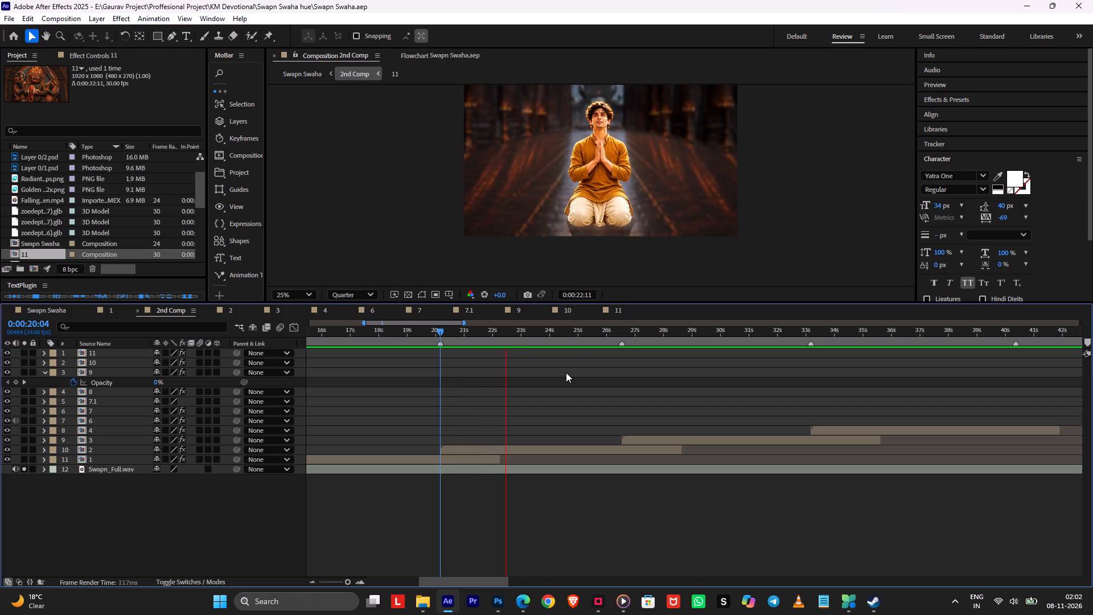
pyautogui.moveTo(634, 390); pyautogui.dragTo(507, 397, button='middle')
pyautogui.scroll(1, 493, 374)
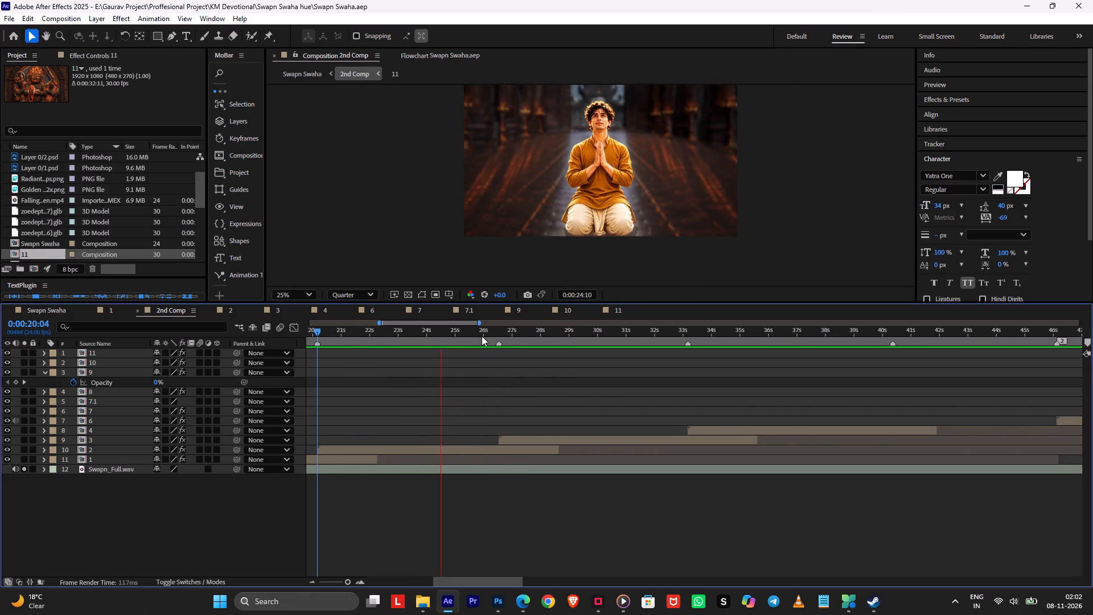
pyautogui.moveTo(483, 335); pyautogui.dragTo(498, 338)
pyautogui.press('space')
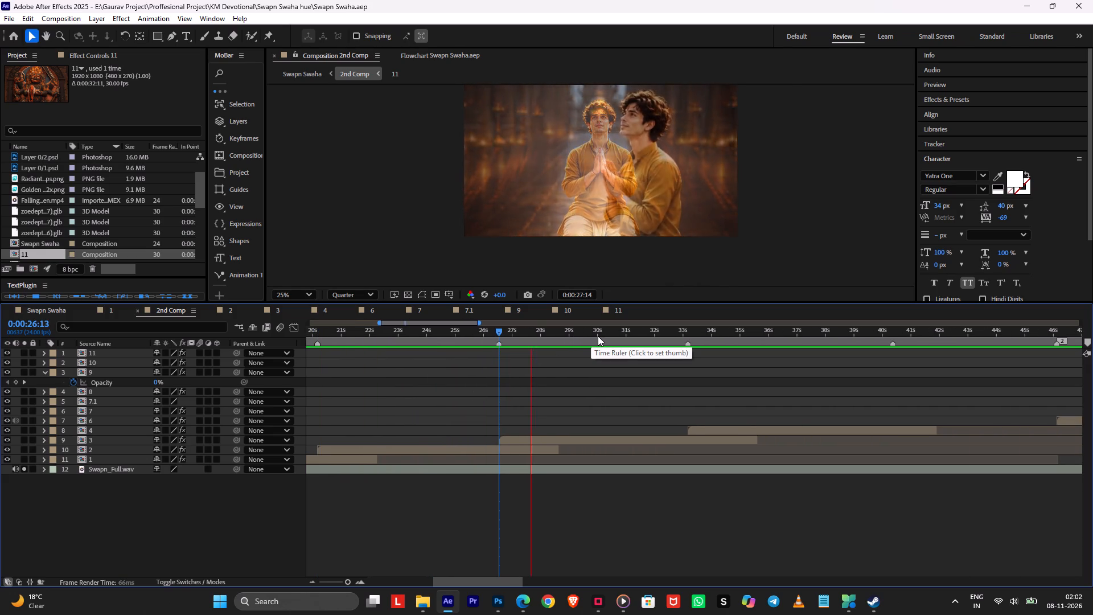
# Preview the 2nd Comp's crossfade into layer 4 from 0:00:32:23 and the start of layer 6 from 0:00:45:22, saving the project.
pyautogui.moveTo(630, 336); pyautogui.dragTo(683, 348)
pyautogui.press('space')
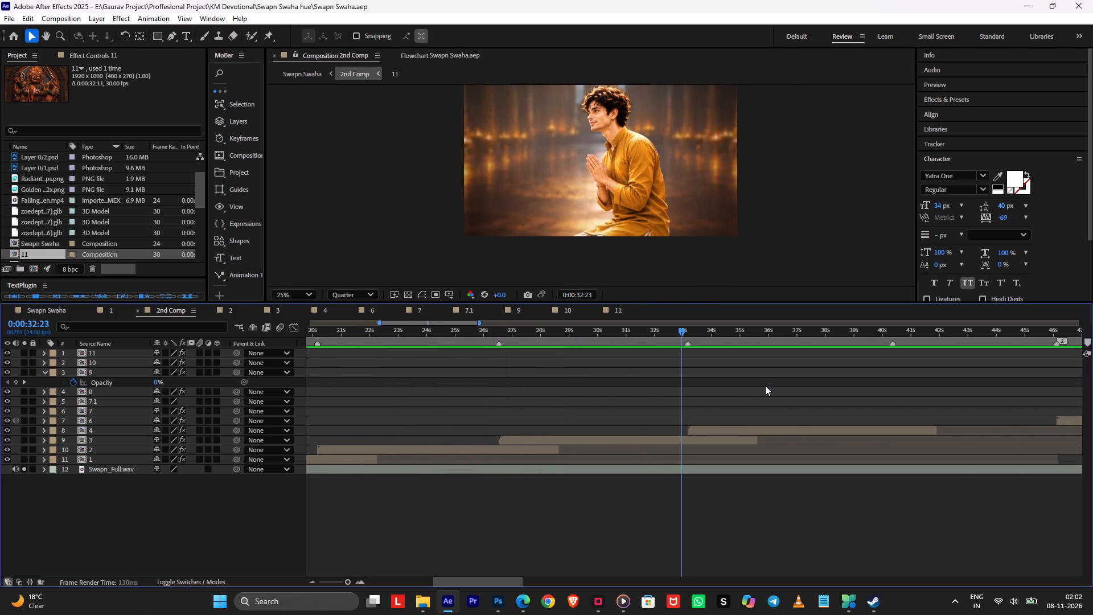
pyautogui.moveTo(765, 385); pyautogui.dragTo(623, 431, button='middle')
pyautogui.hotkey('ctrl', 's')
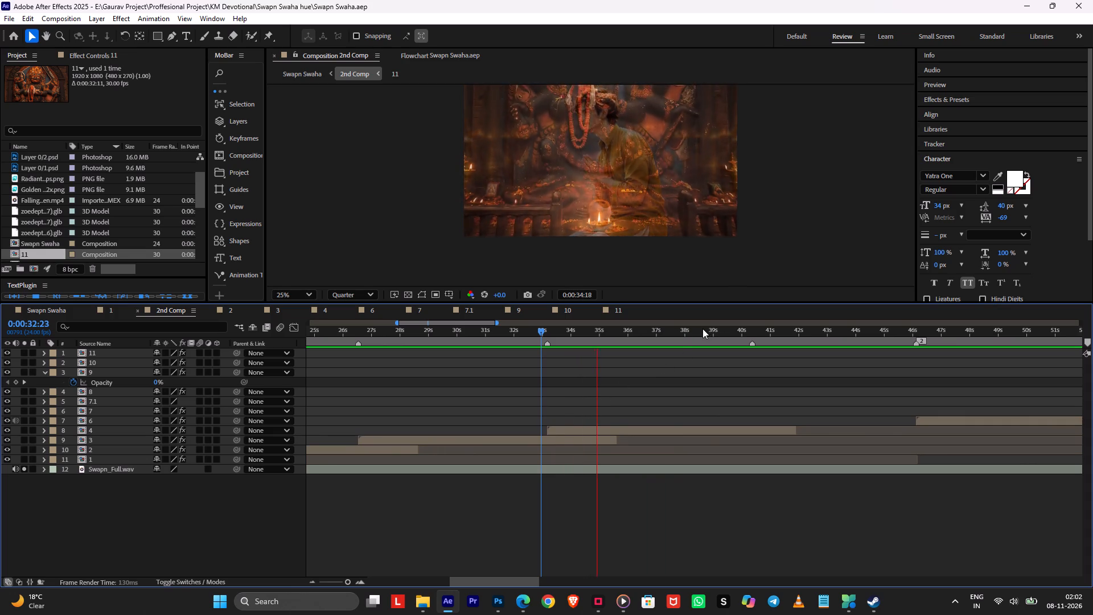
pyautogui.moveTo(702, 329); pyautogui.dragTo(757, 343)
pyautogui.press('space')
pyautogui.moveTo(840, 339); pyautogui.dragTo(856, 342)
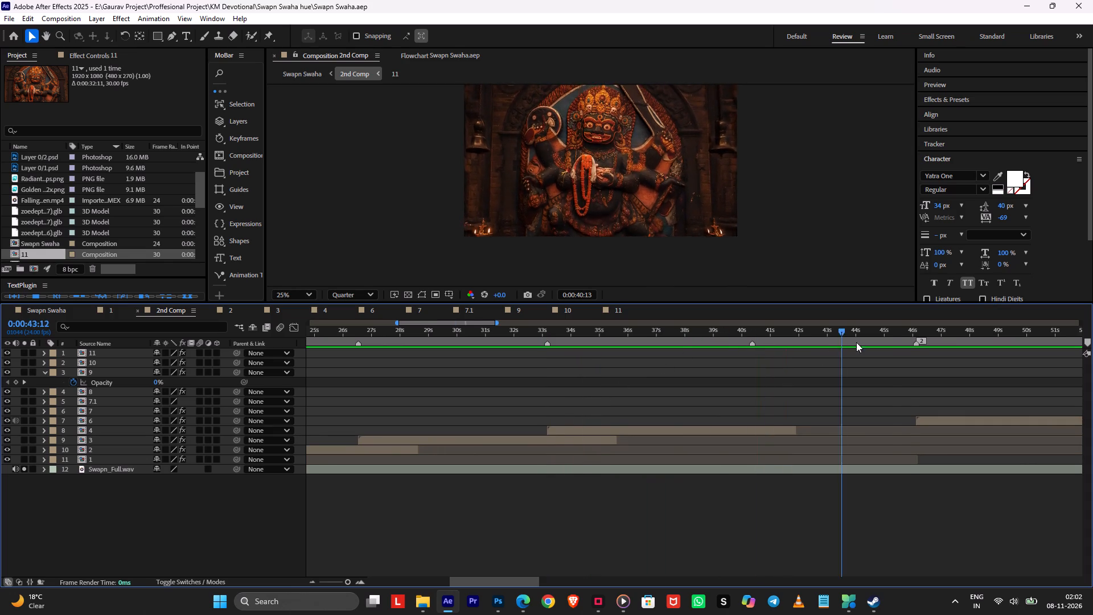
pyautogui.moveTo(856, 342); pyautogui.dragTo(910, 348)
pyautogui.press('space')
pyautogui.moveTo(968, 364); pyautogui.dragTo(728, 397, button='middle')
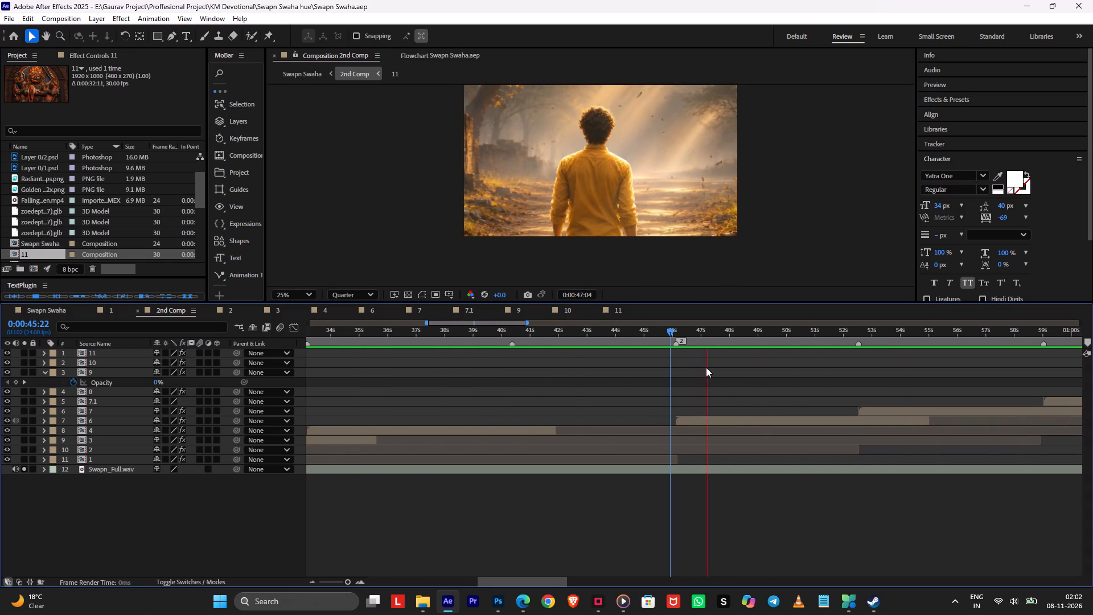
# Preview the 2nd Comp from 0:00:51:08 through layers 7 and 7.1, checking their crossfades, and save the project.
pyautogui.moveTo(771, 338); pyautogui.dragTo(825, 348)
pyautogui.press('space')
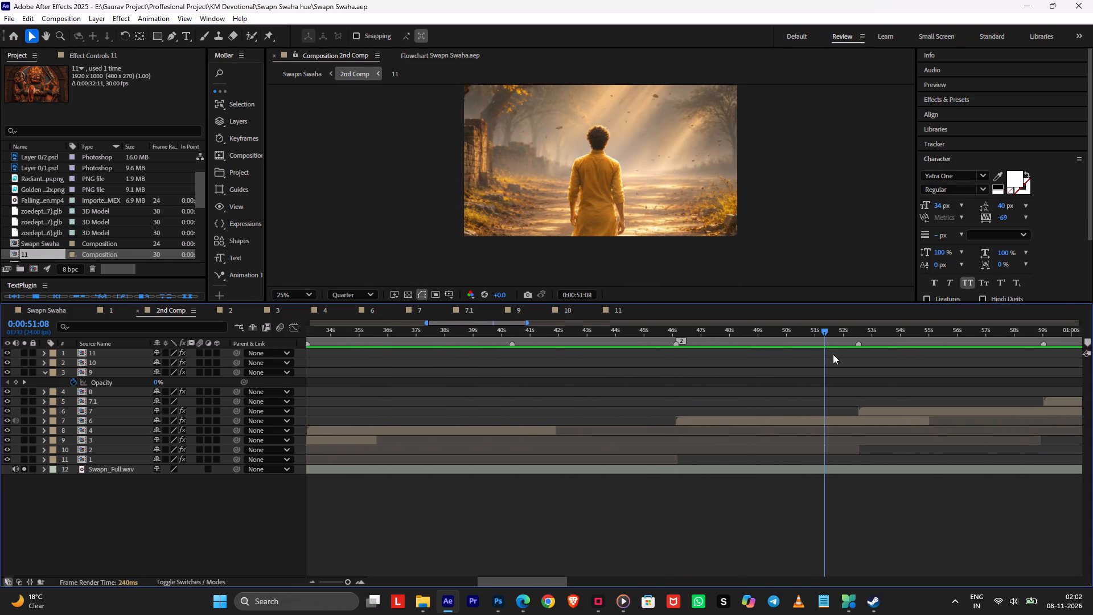
pyautogui.moveTo(868, 371); pyautogui.dragTo(868, 371, button='middle')
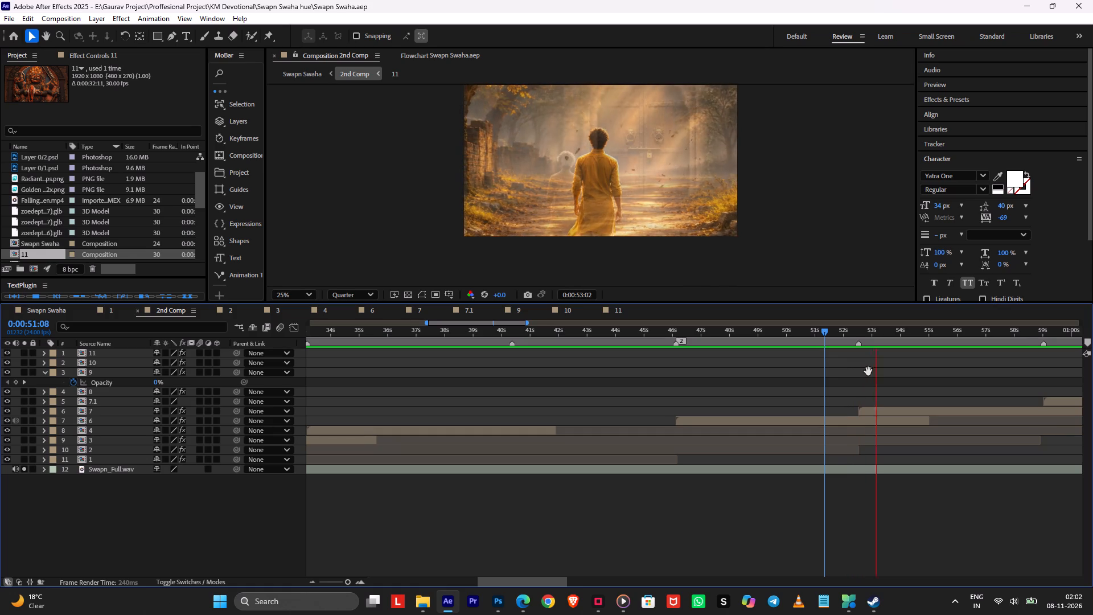
pyautogui.moveTo(868, 371); pyautogui.dragTo(663, 407, button='middle')
pyautogui.hotkey('ctrl', 's')
pyautogui.moveTo(761, 388); pyautogui.dragTo(660, 405, button='middle')
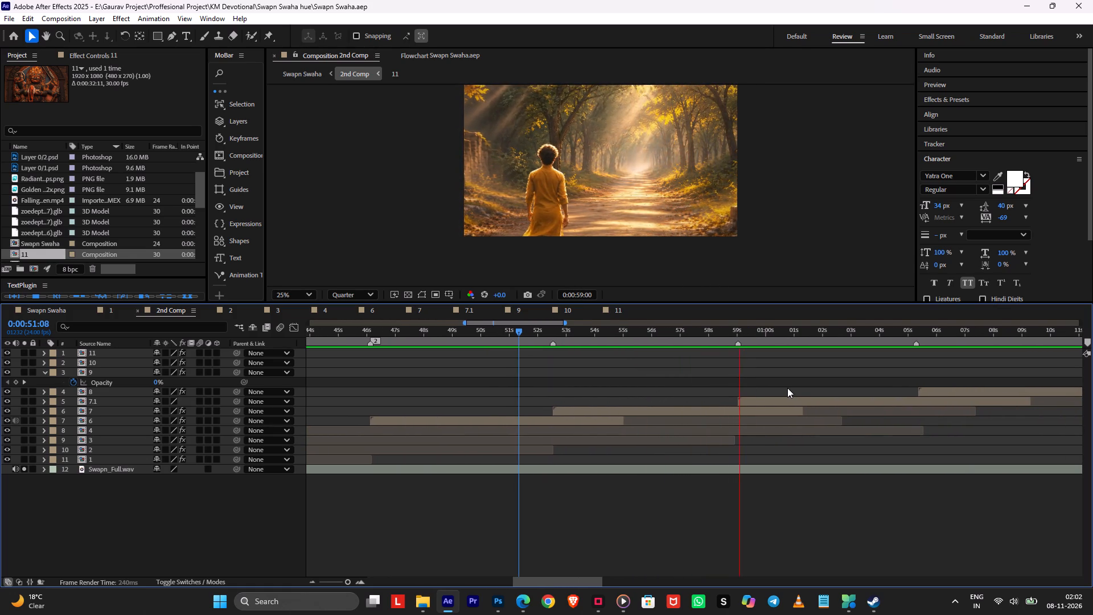
pyautogui.press('space')
pyautogui.press('space')
pyautogui.moveTo(778, 386); pyautogui.dragTo(726, 391, button='middle')
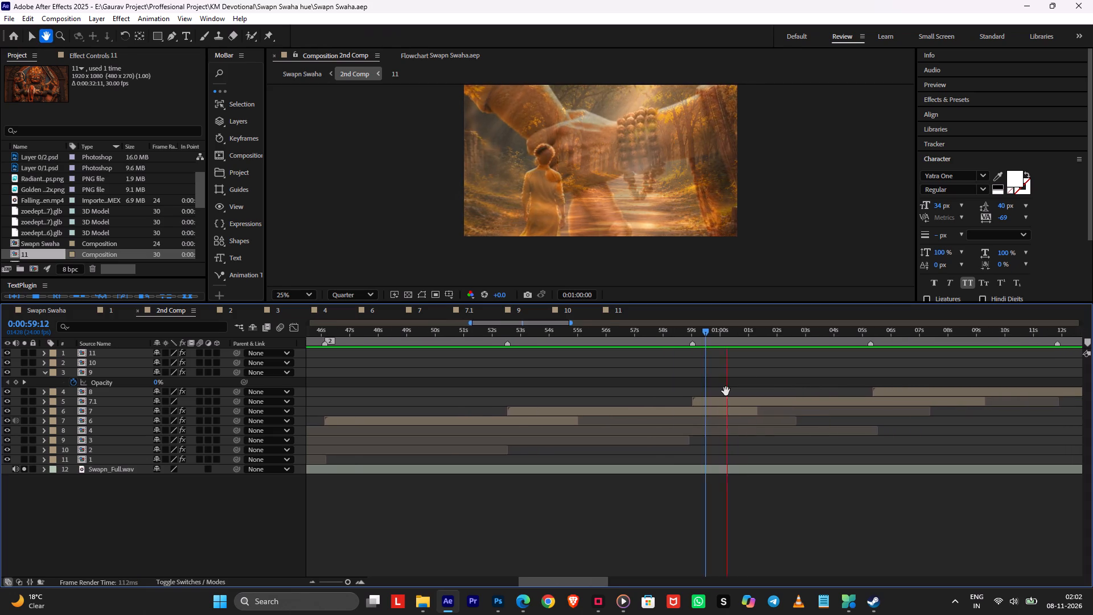
pyautogui.moveTo(726, 391); pyautogui.dragTo(677, 391, button='middle')
pyautogui.hotkey('ctrl', 's')
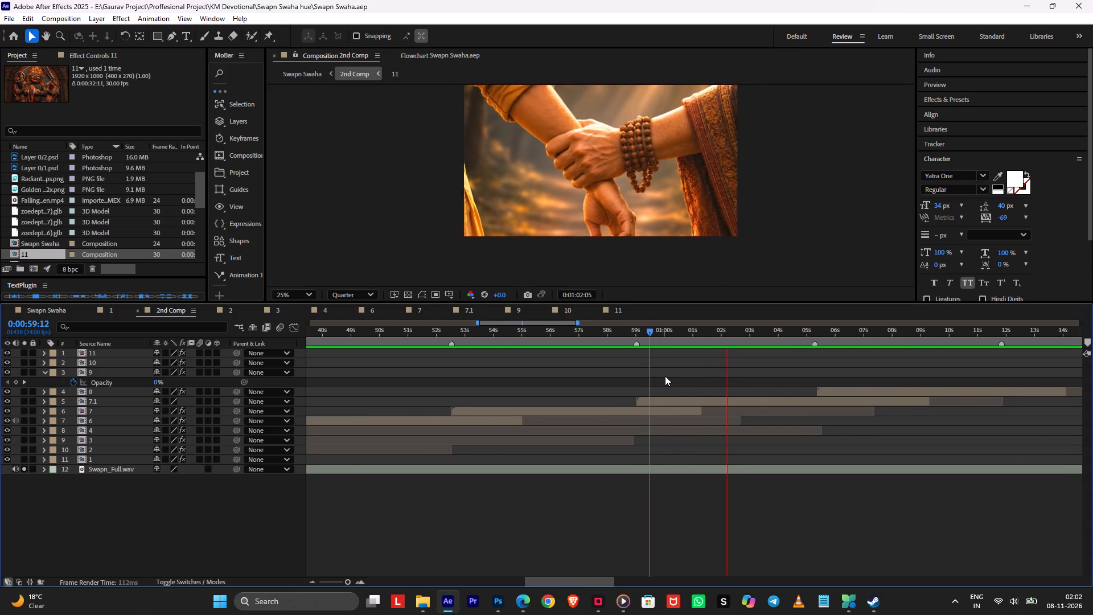
pyautogui.press('space')
# In the 7.1 comp, move the end keyframe of Layer 0's Puppet Pin 1 (Mesh 1) to about 0:00:10:13, and save.
pyautogui.doubleClick(751, 406)
pyautogui.moveTo(775, 336); pyautogui.dragTo(821, 346)
pyautogui.doubleClick(819, 404)
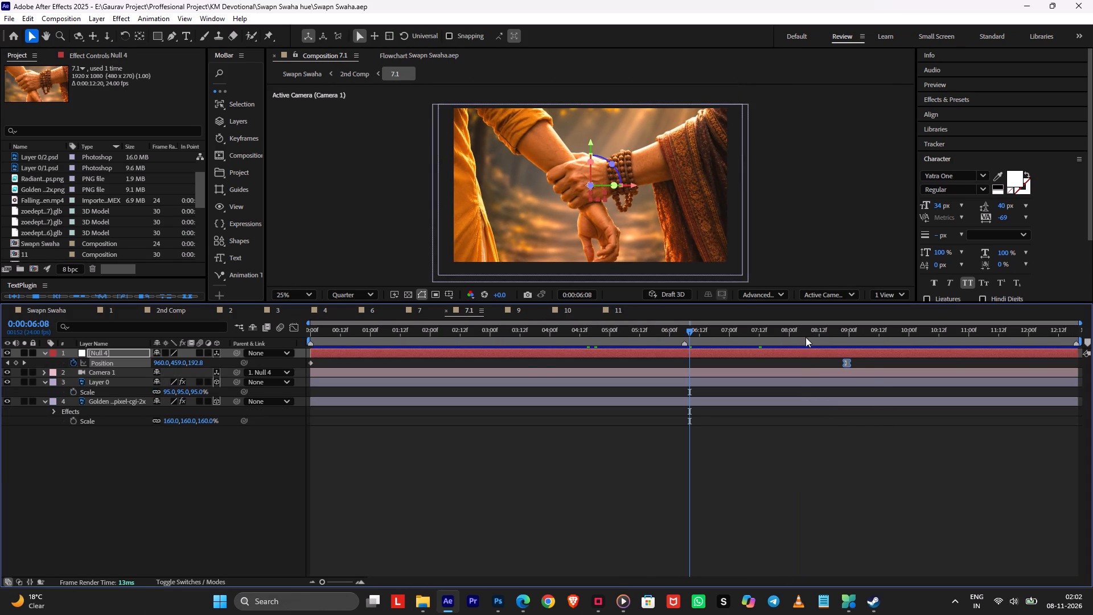
pyautogui.moveTo(807, 335); pyautogui.dragTo(881, 350)
pyautogui.click(855, 386)
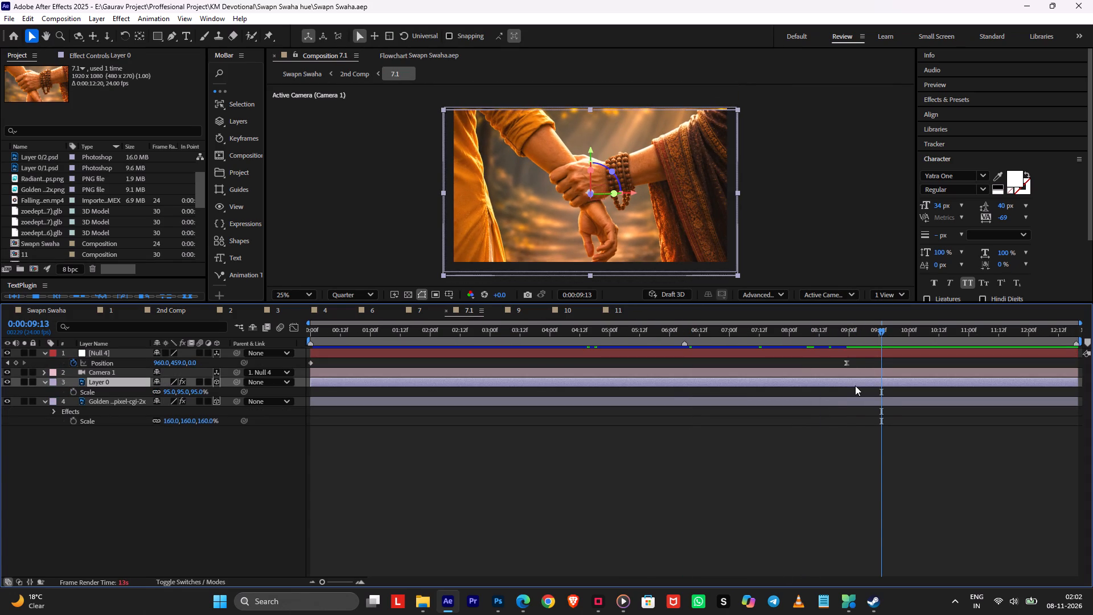
pyautogui.press('u')
pyautogui.moveTo(626, 512); pyautogui.dragTo(221, 575)
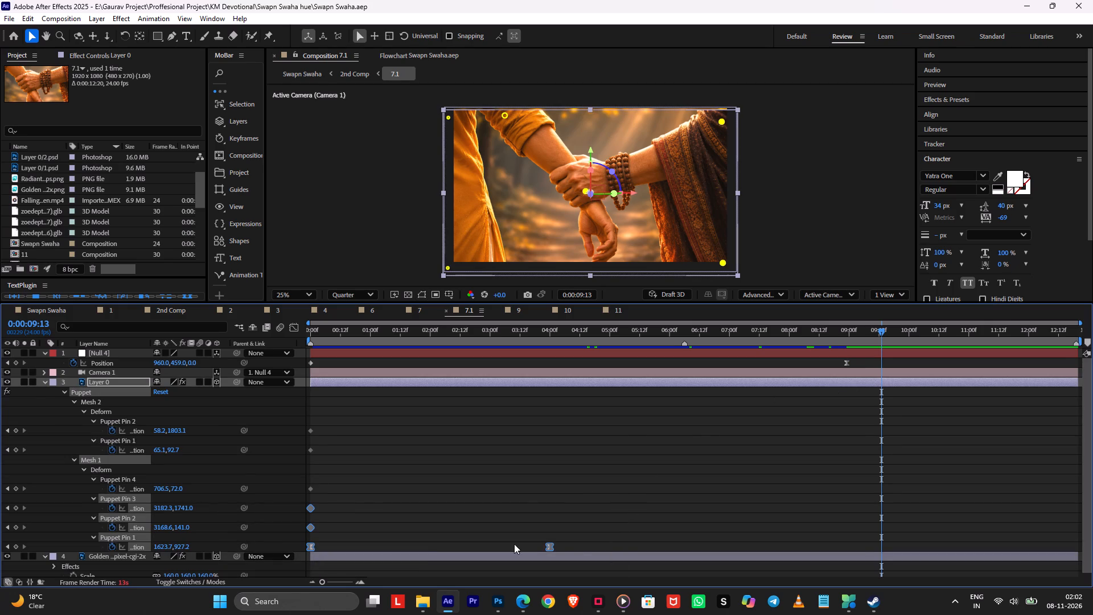
pyautogui.keyDown('alt'); pyautogui.moveTo(550, 548); pyautogui.dragTo(943, 520); pyautogui.keyUp('alt')
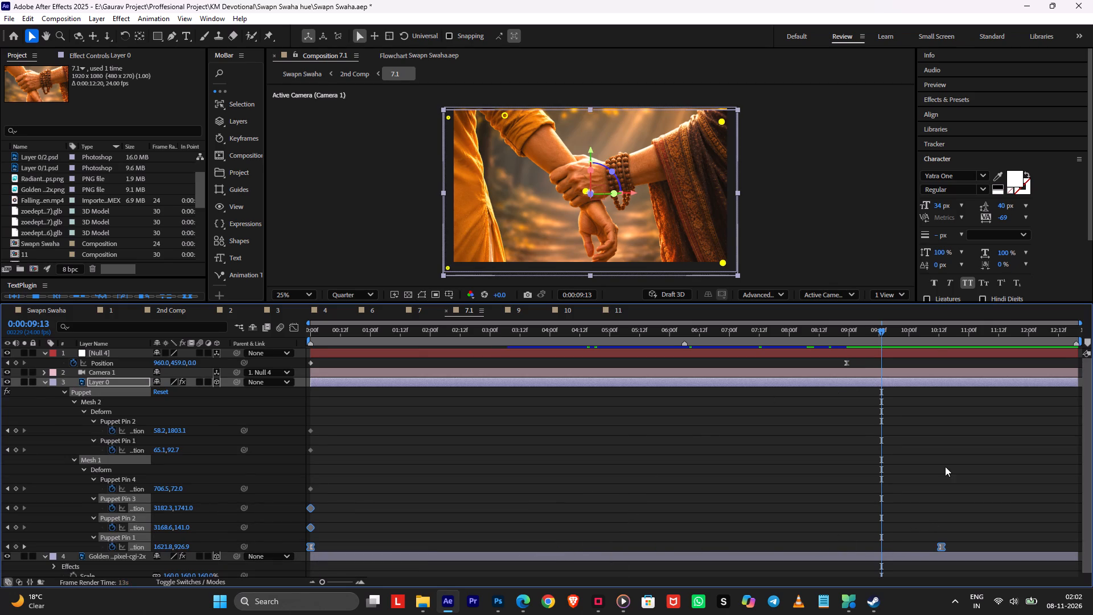
pyautogui.moveTo(857, 334); pyautogui.dragTo(114, 398)
pyautogui.hotkey('ctrl', 's')
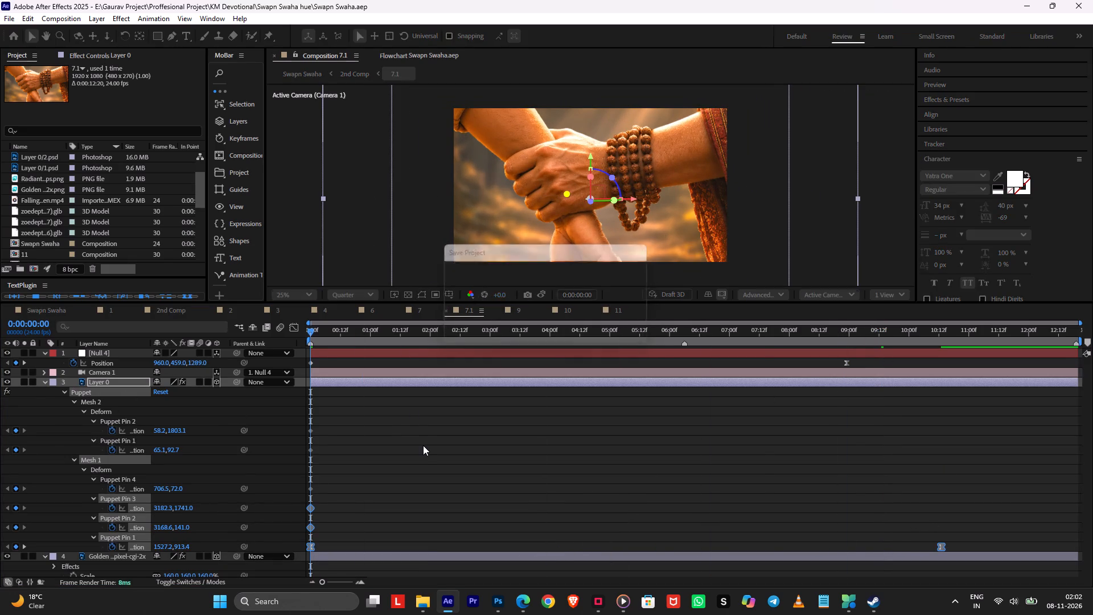
# Return to the 2nd Comp and preview layer 7.1 from 0:00:59:01 through its crossfade into layer 8.
pyautogui.click(423, 445)
pyautogui.press('space')
pyautogui.press('Tab')
pyautogui.click(360, 439)
pyautogui.press('space')
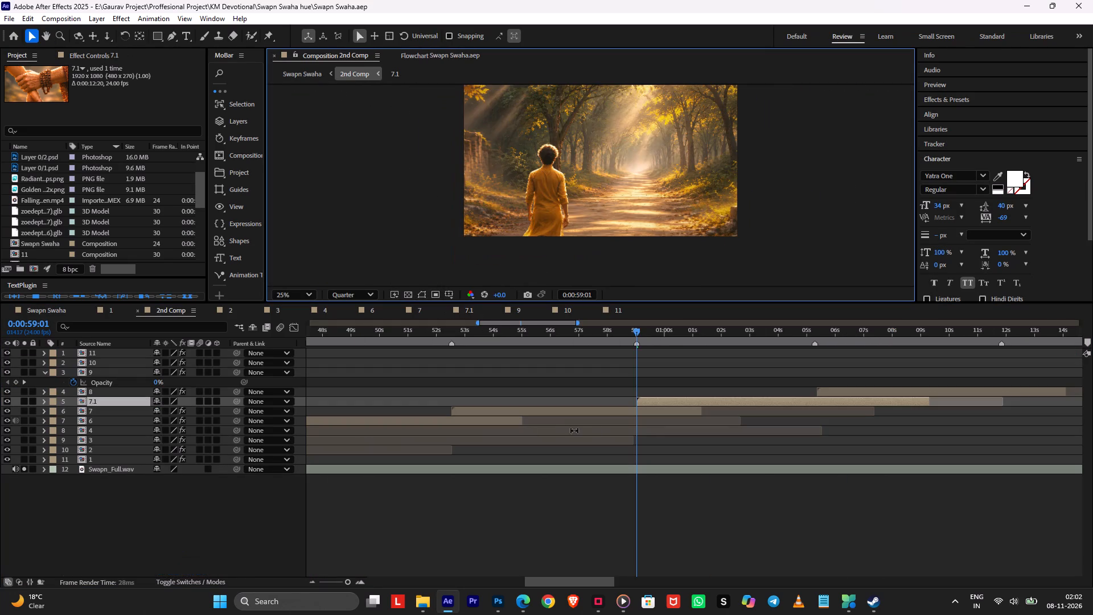
pyautogui.click(714, 383)
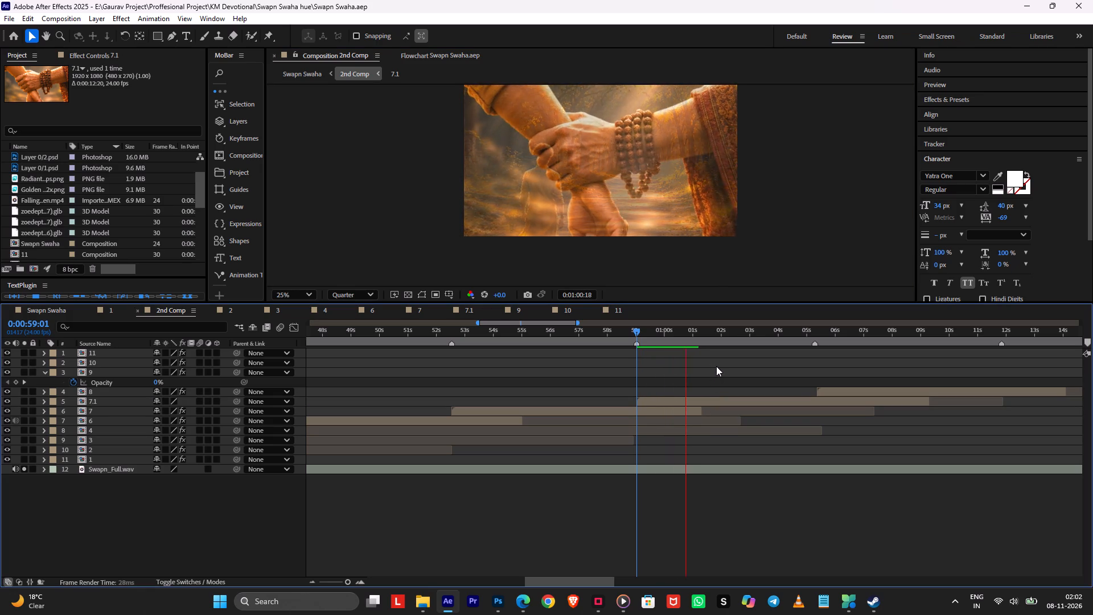
pyautogui.moveTo(716, 366); pyautogui.dragTo(553, 386, button='middle')
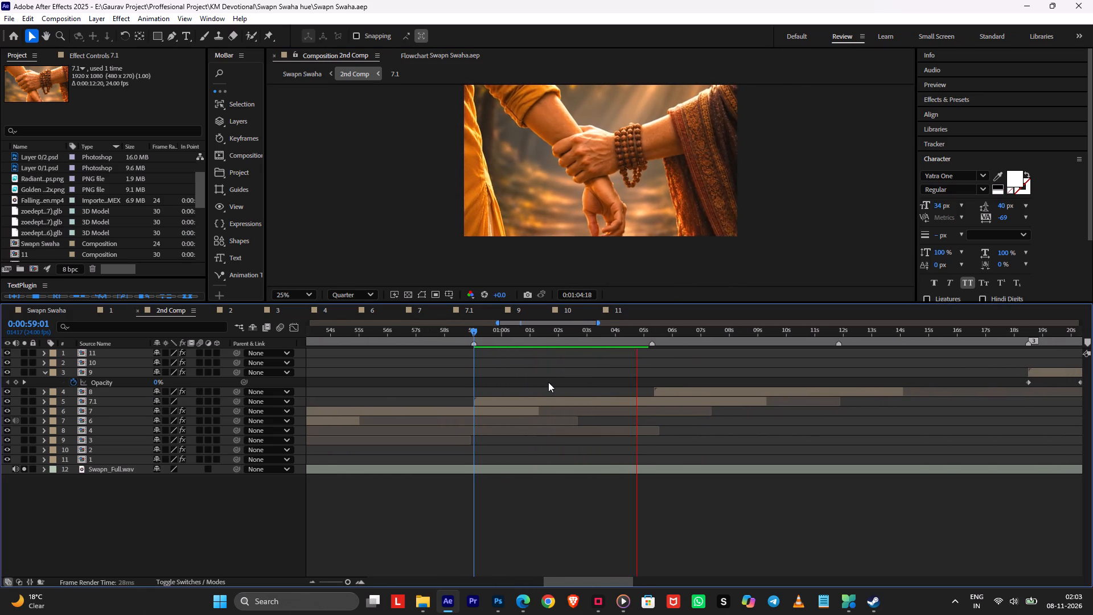
pyautogui.keyDown('alt'); pyautogui.scroll(-1, 626, 382); pyautogui.keyUp('alt')
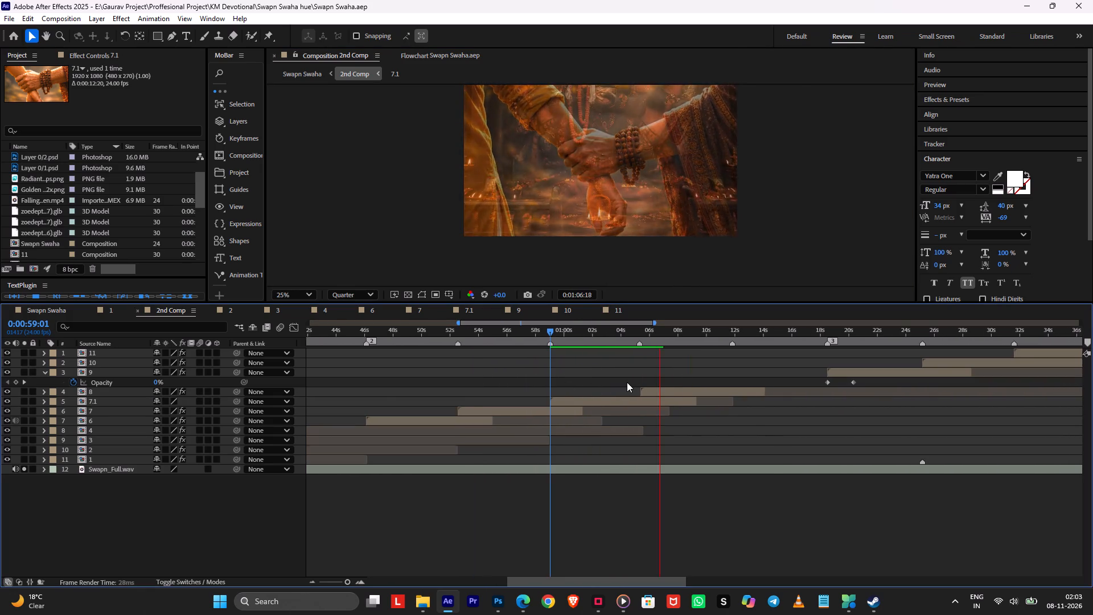
# Preview the 2nd Comp's fade into layer 9 from 0:01:18:03.
pyautogui.keyDown('alt'); pyautogui.scroll(-1, 630, 380); pyautogui.keyUp('alt')
pyautogui.moveTo(672, 376); pyautogui.dragTo(591, 392, button='middle')
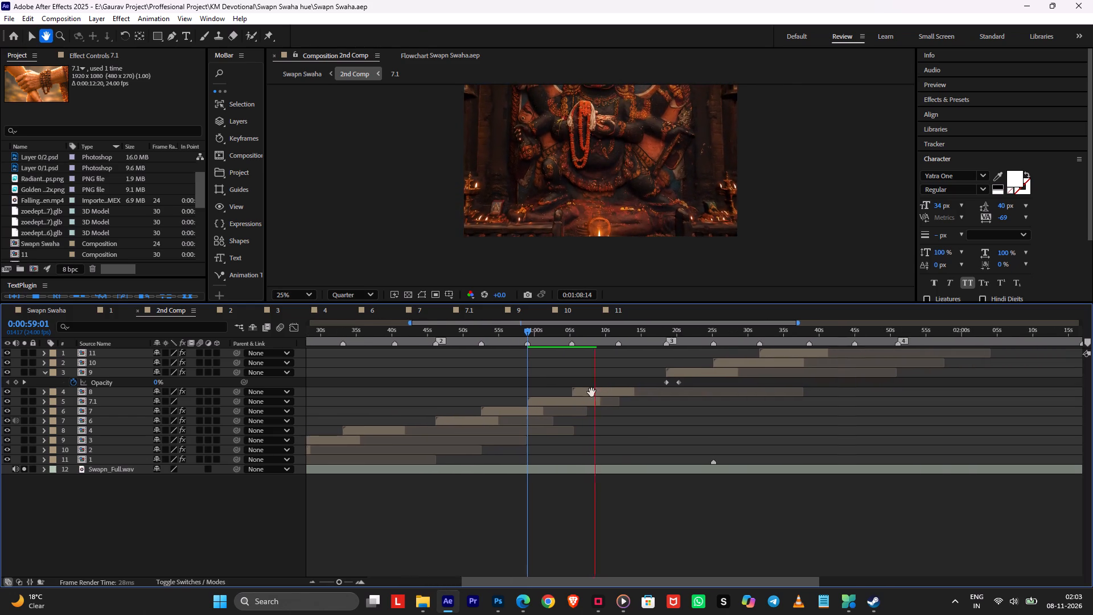
pyautogui.moveTo(591, 392); pyautogui.dragTo(521, 395, button='middle')
pyautogui.click(574, 337)
pyautogui.press('space')
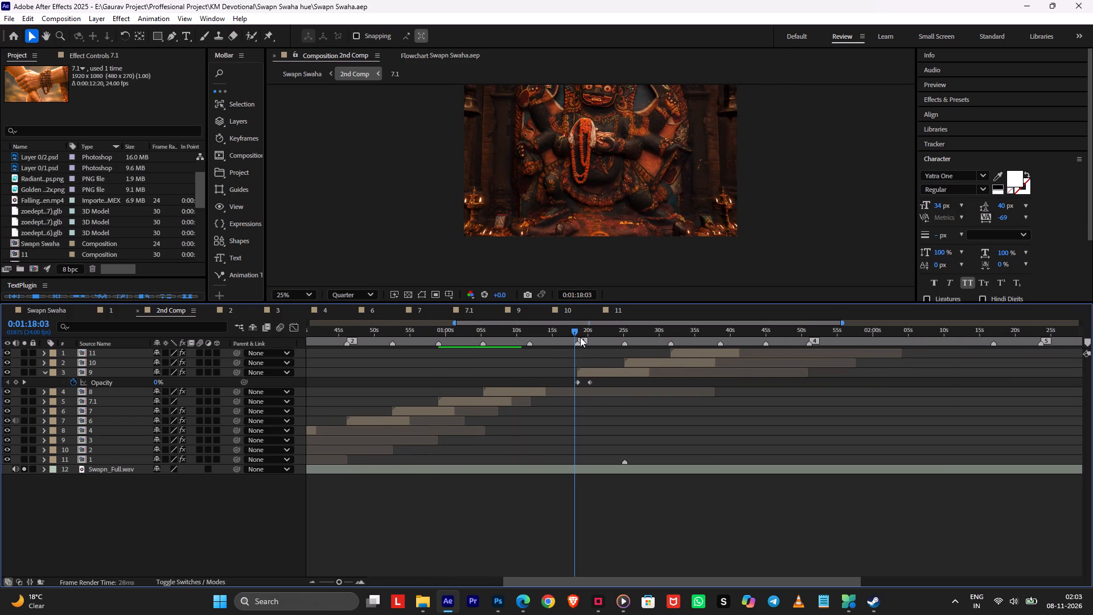
pyautogui.moveTo(597, 363); pyautogui.dragTo(522, 387, button='middle')
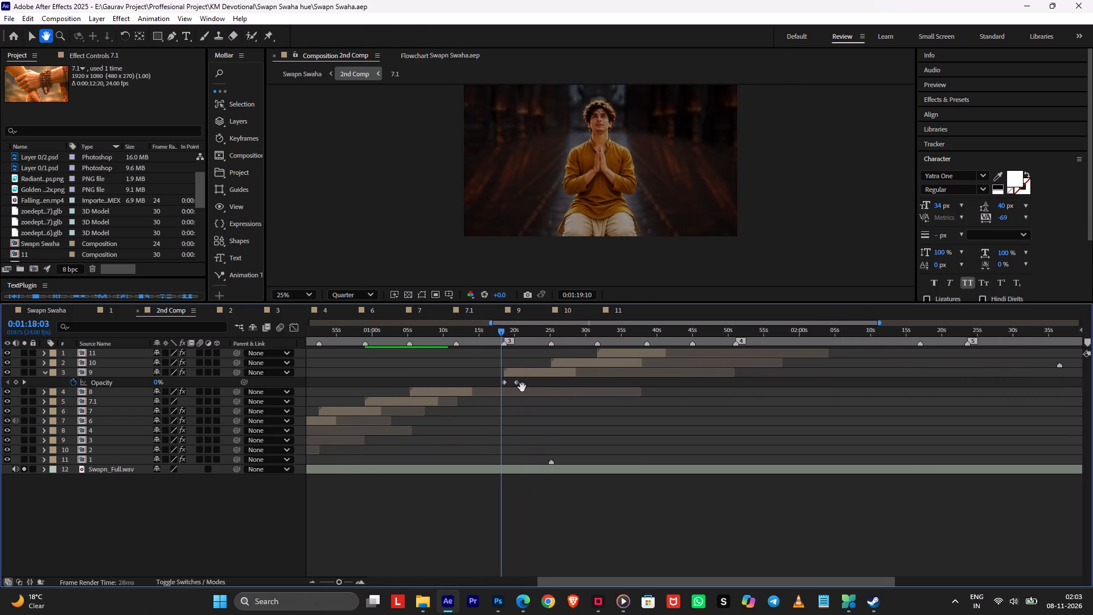
pyautogui.moveTo(522, 387); pyautogui.dragTo(521, 387, button='middle')
# Preview the 2nd Comp's transitions into layers 10 and 11 from 0:01:23:20, check from 0:01:38:11, and save the project.
pyautogui.click(539, 329)
pyautogui.press('space')
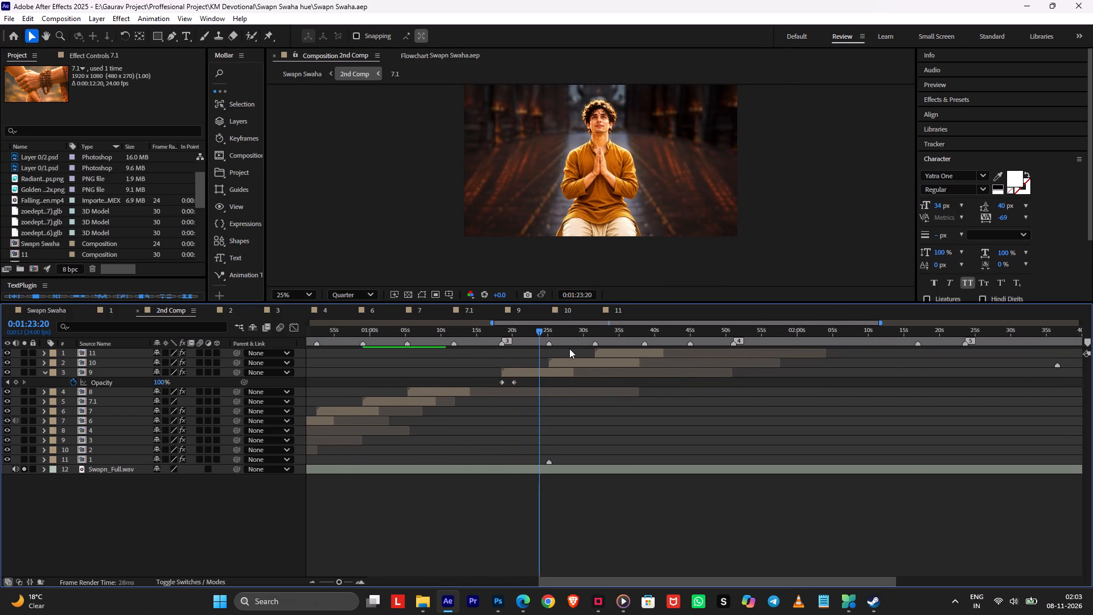
pyautogui.moveTo(569, 349); pyautogui.dragTo(521, 366, button='middle')
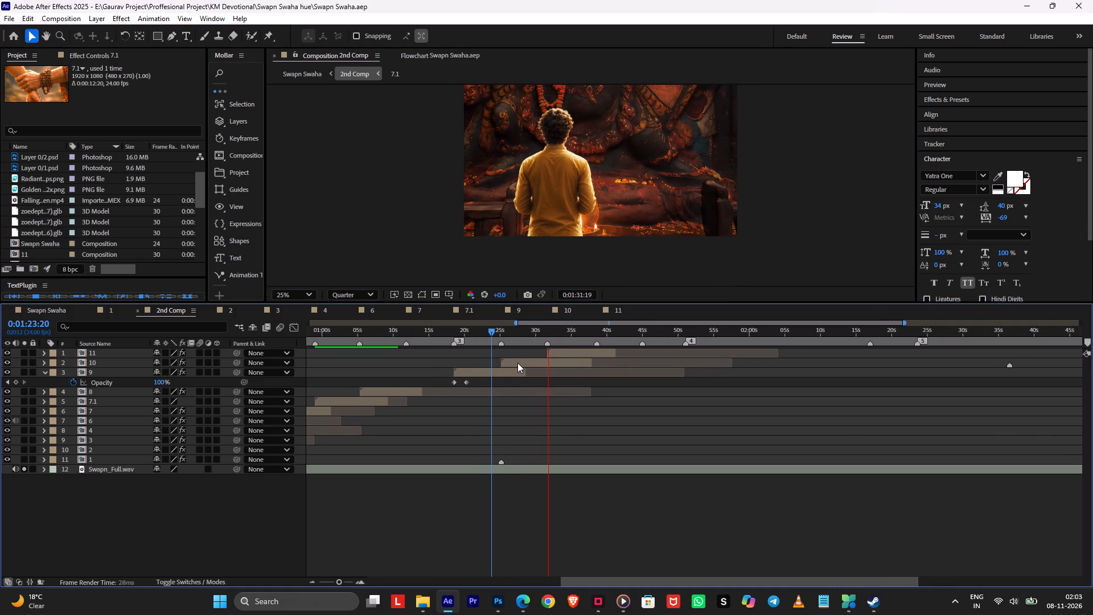
pyautogui.moveTo(594, 368); pyautogui.dragTo(556, 395, button='middle')
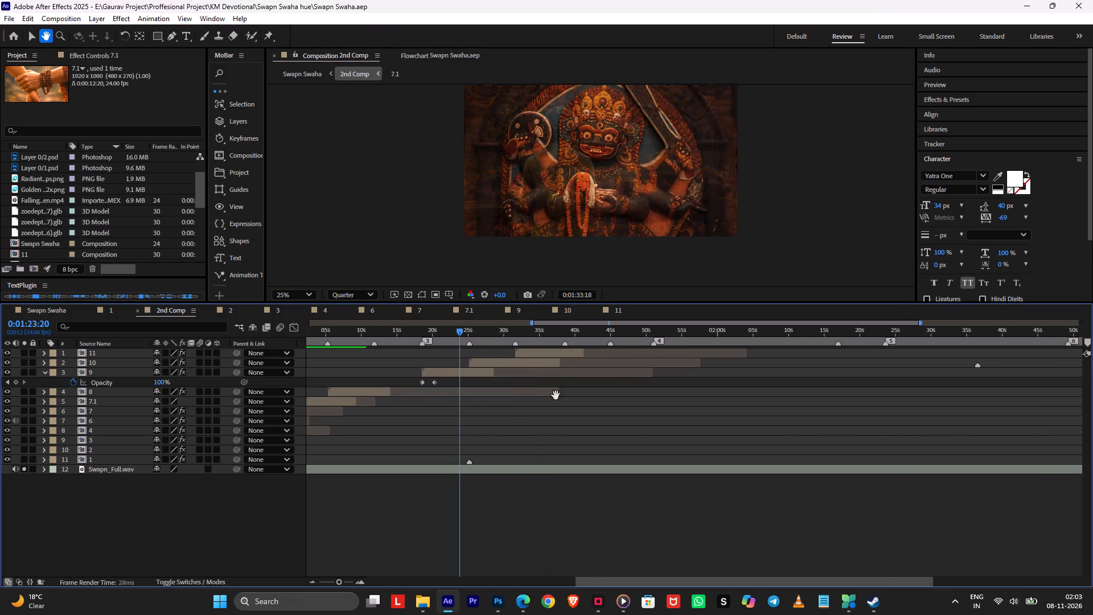
pyautogui.moveTo(556, 395); pyautogui.dragTo(523, 404, button='middle')
pyautogui.moveTo(517, 336); pyautogui.dragTo(524, 336)
pyautogui.press('space')
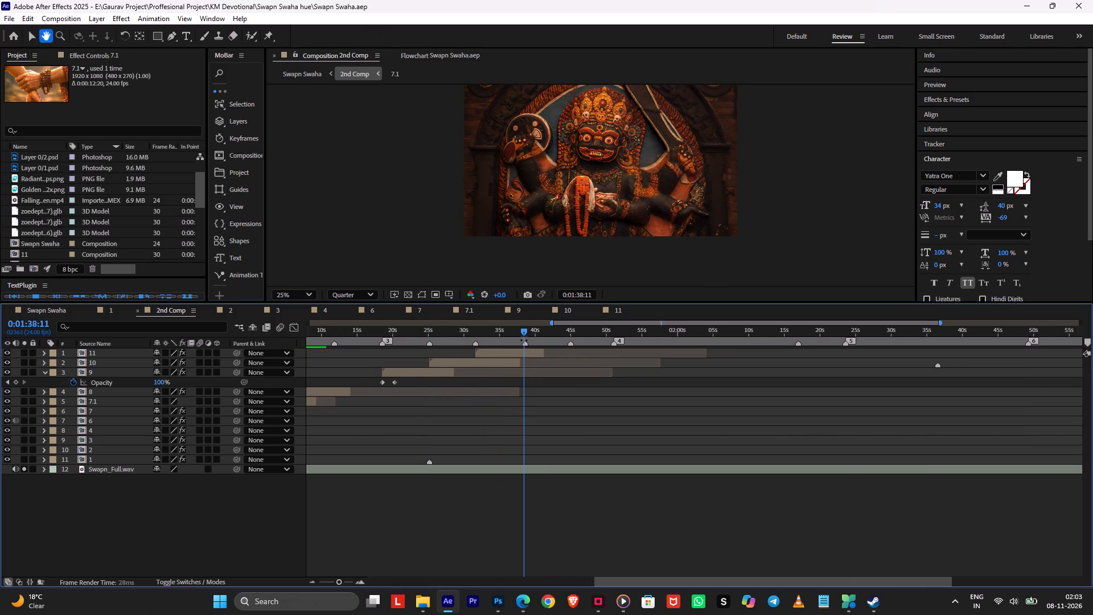
pyautogui.press('space')
pyautogui.keyDown('alt'); pyautogui.scroll(-5, 548, 376); pyautogui.keyUp('alt')
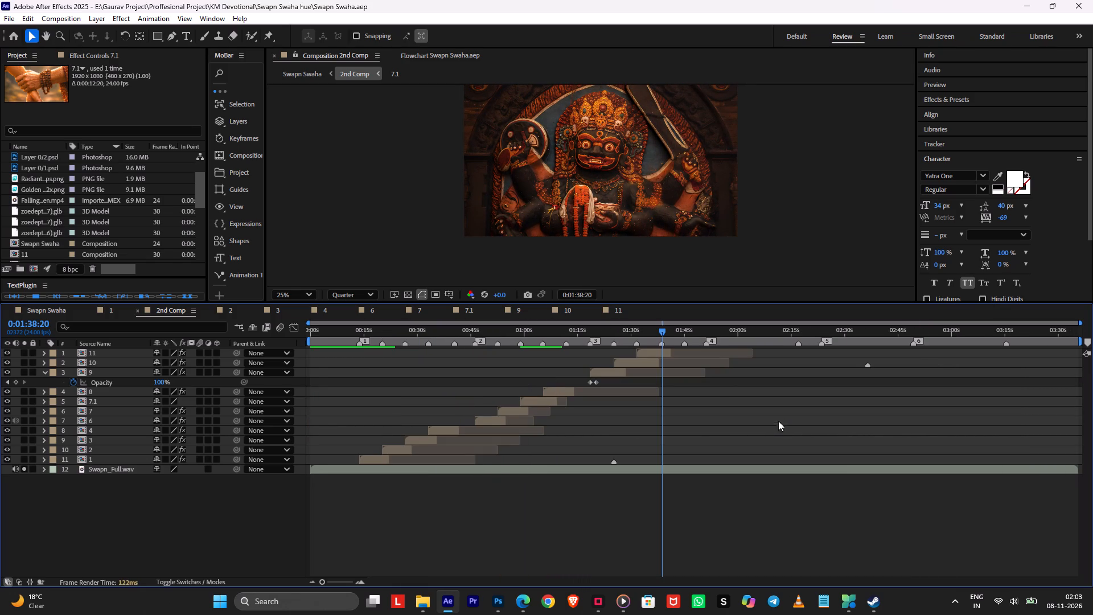
pyautogui.click(784, 420)
pyautogui.hotkey('ctrl', 's')
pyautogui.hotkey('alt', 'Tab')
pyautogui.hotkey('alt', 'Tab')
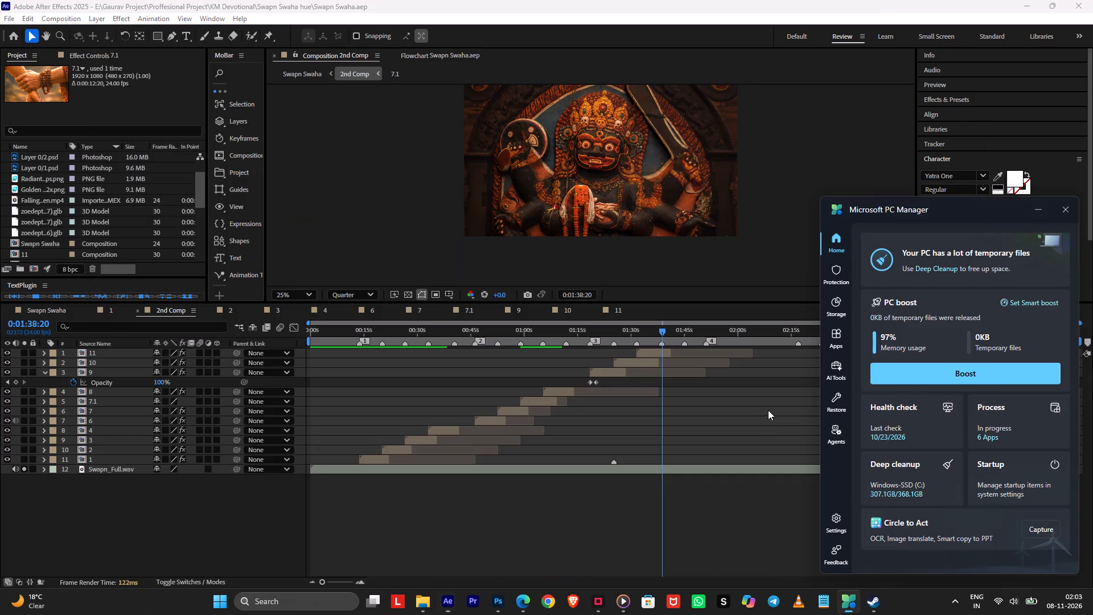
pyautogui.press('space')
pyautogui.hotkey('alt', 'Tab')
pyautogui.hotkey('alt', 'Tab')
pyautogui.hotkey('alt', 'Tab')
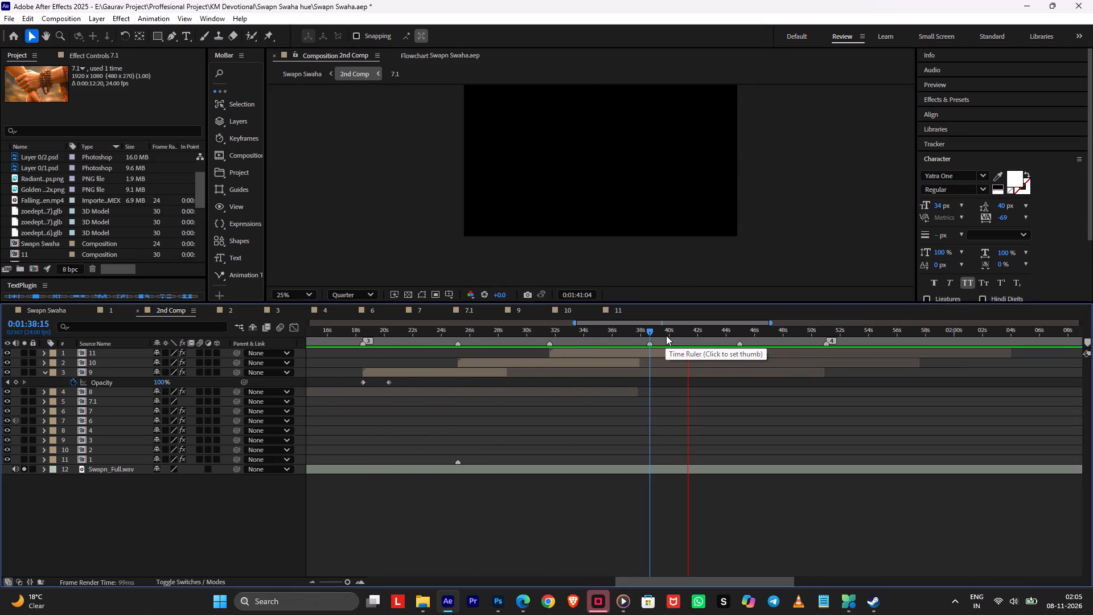
pyautogui.press('space')
pyautogui.moveTo(666, 335); pyautogui.dragTo(653, 335)
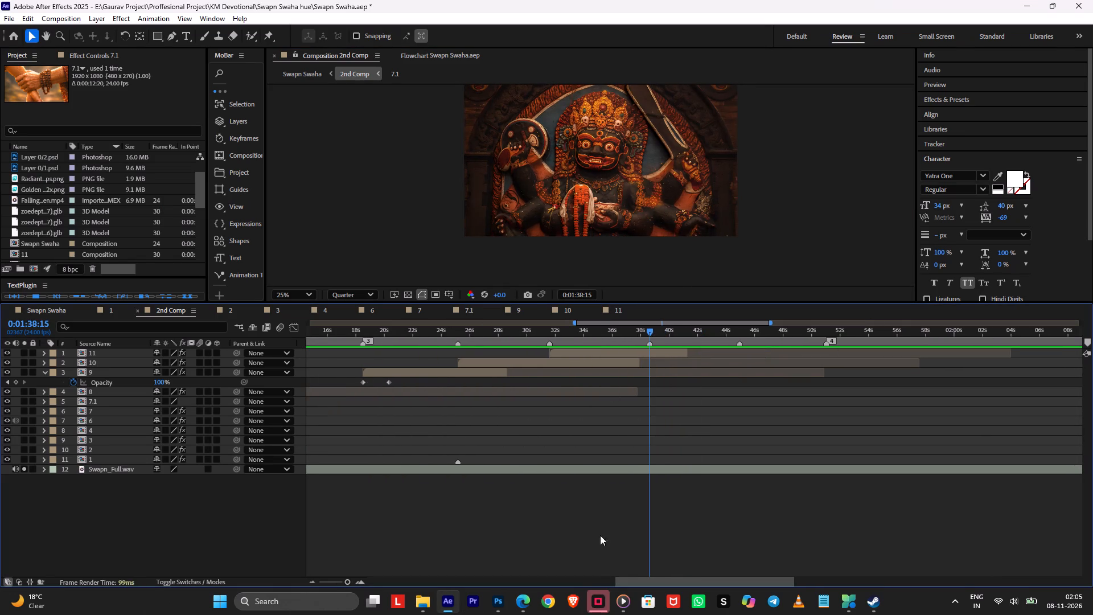
# Switch back to Gigapixel and close the export queue.
pyautogui.click(602, 599)
pyautogui.click(735, 477)
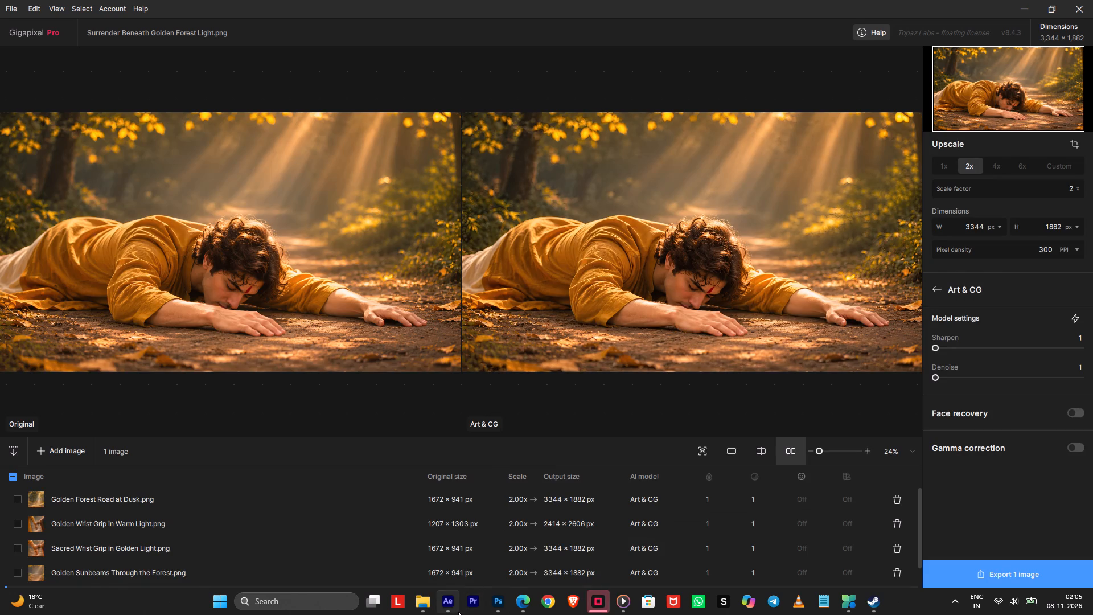
# Add Surrender Beneath Golden Forest Light-gigapixel-cgi-2x from Downloads to the 2nd Comp in After Effects, starting at 0:01:38:15.
pyautogui.click(458, 612)
pyautogui.click(421, 605)
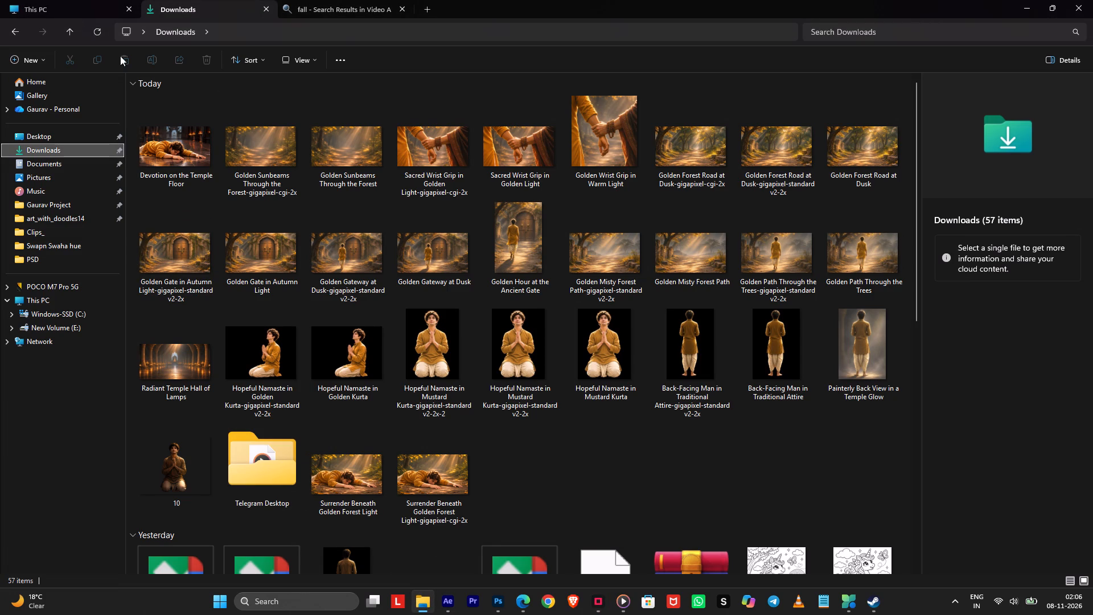
pyautogui.tripleClick(106, 28)
pyautogui.click(179, 140)
pyautogui.moveTo(172, 142); pyautogui.dragTo(391, 187)
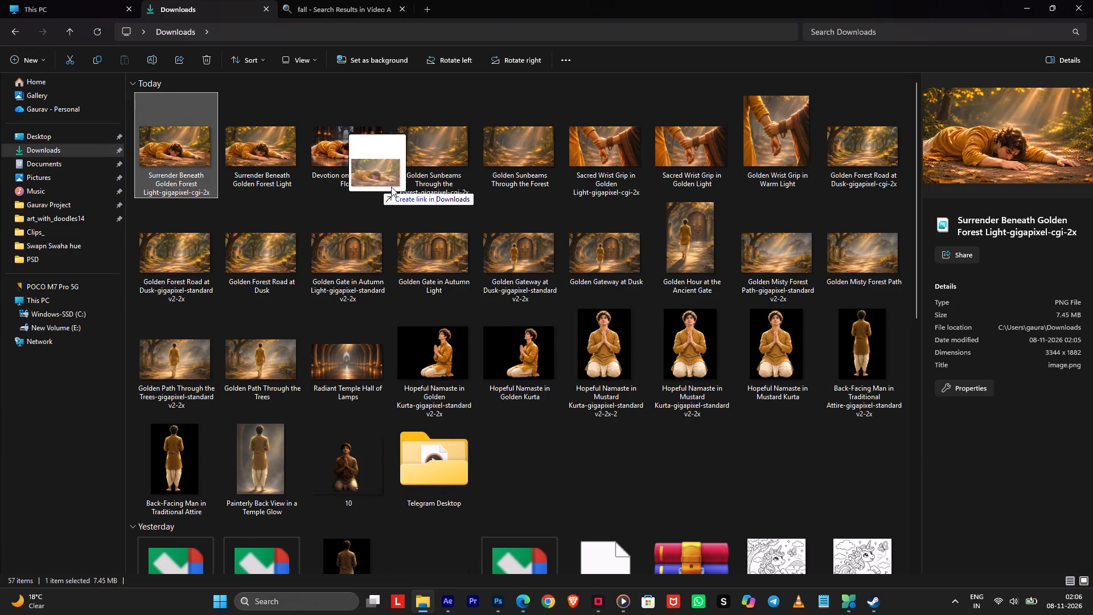
pyautogui.hotkey('alt', 'Tab')
pyautogui.moveTo(391, 187); pyautogui.dragTo(738, 405)
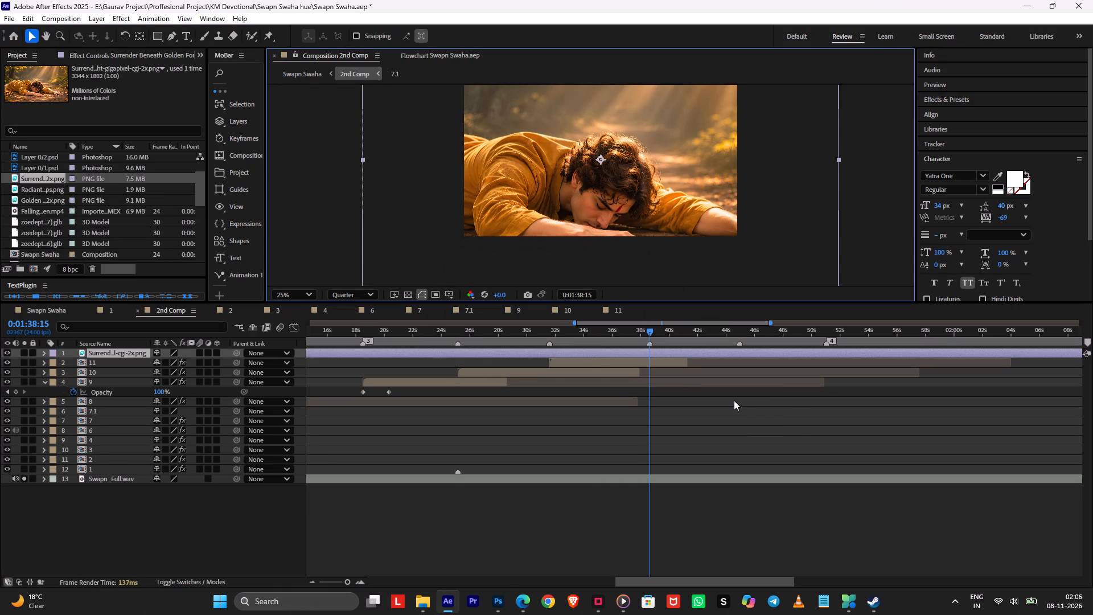
pyautogui.press('[')
# Duplicate layer 10 in the 2nd Comp and move the copy's start to 0:01:38:15.
pyautogui.click(590, 371)
pyautogui.hotkey('ctrl', 'd')
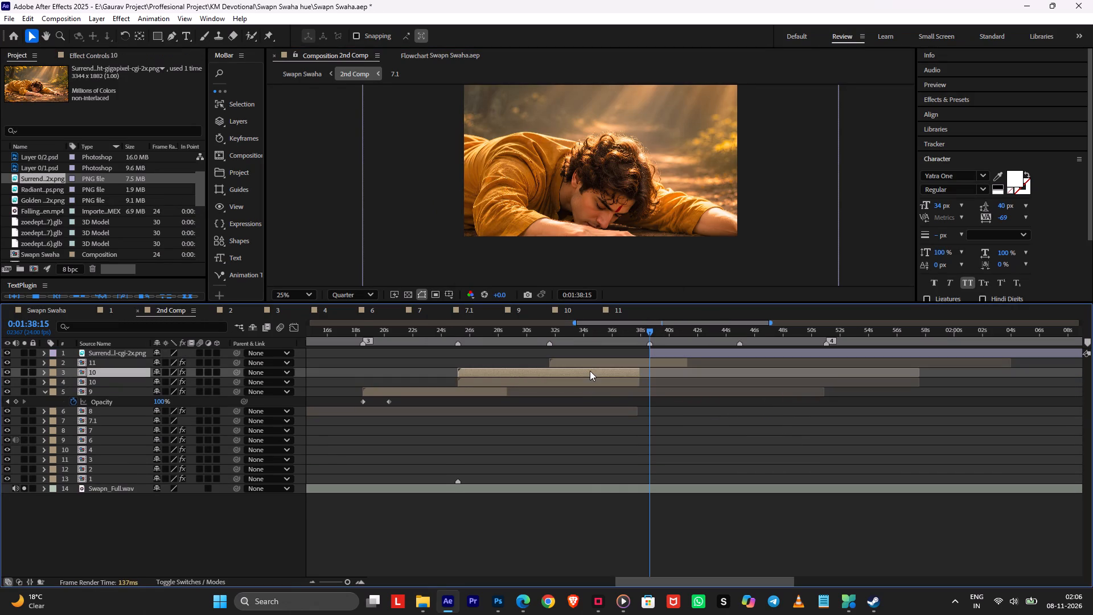
pyautogui.press('[')
# Duplicate the copied layer's source composition in the project and replace the copied layer's source with that duplicate.
pyautogui.rightClick(655, 375)
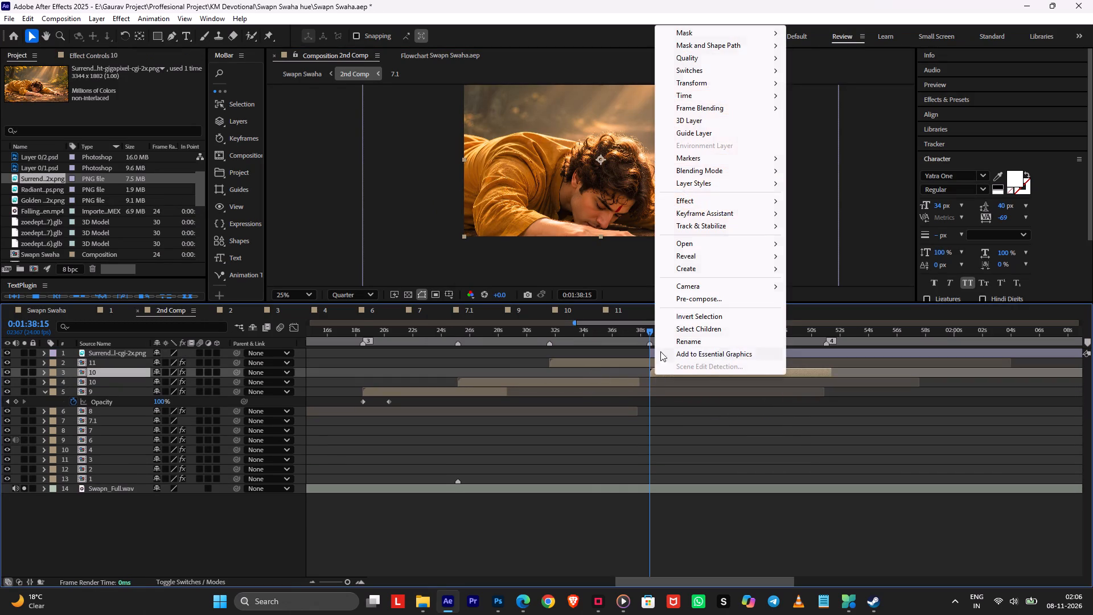
pyautogui.click(827, 264)
pyautogui.hotkey('ctrl', 'd')
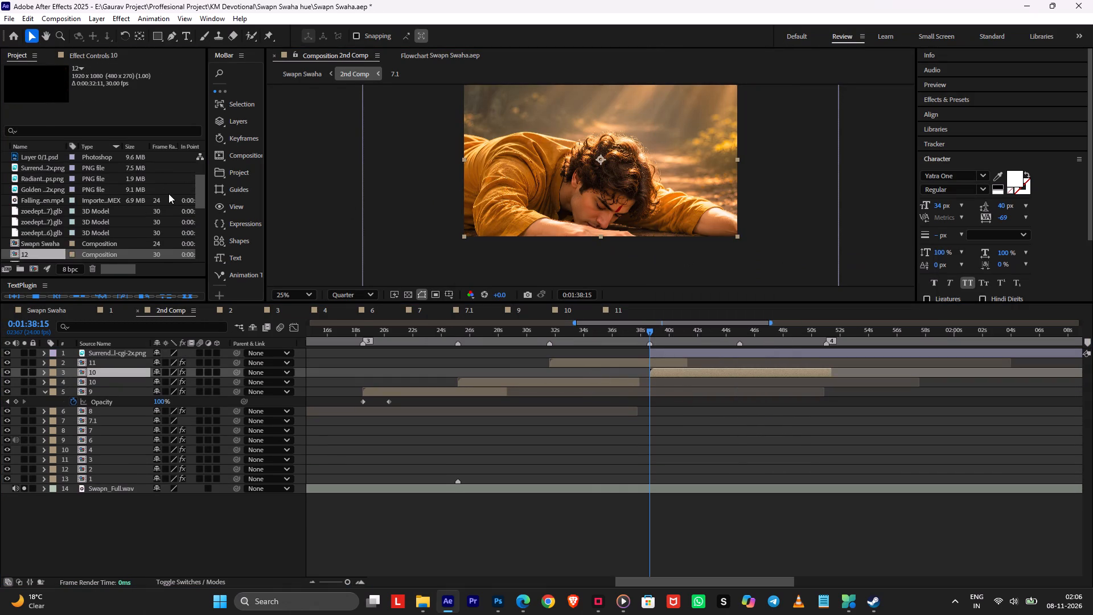
pyautogui.moveTo(38, 254); pyautogui.dragTo(116, 384)
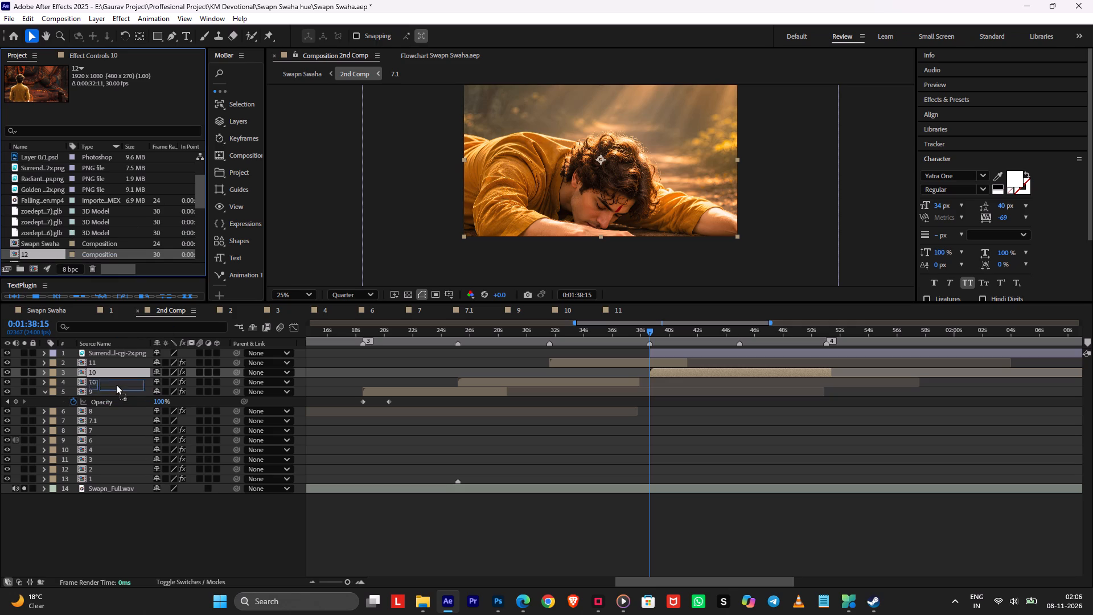
pyautogui.moveTo(116, 384); pyautogui.dragTo(112, 372)
# Move layer 12 above layer 11 in the 2nd Comp.
pyautogui.moveTo(102, 370); pyautogui.dragTo(103, 358)
# Move the forest-path image layer from the 2nd Comp into composition 12, below Adjustment Layer 6 and starting at 0:00:13:23.
pyautogui.click(103, 352)
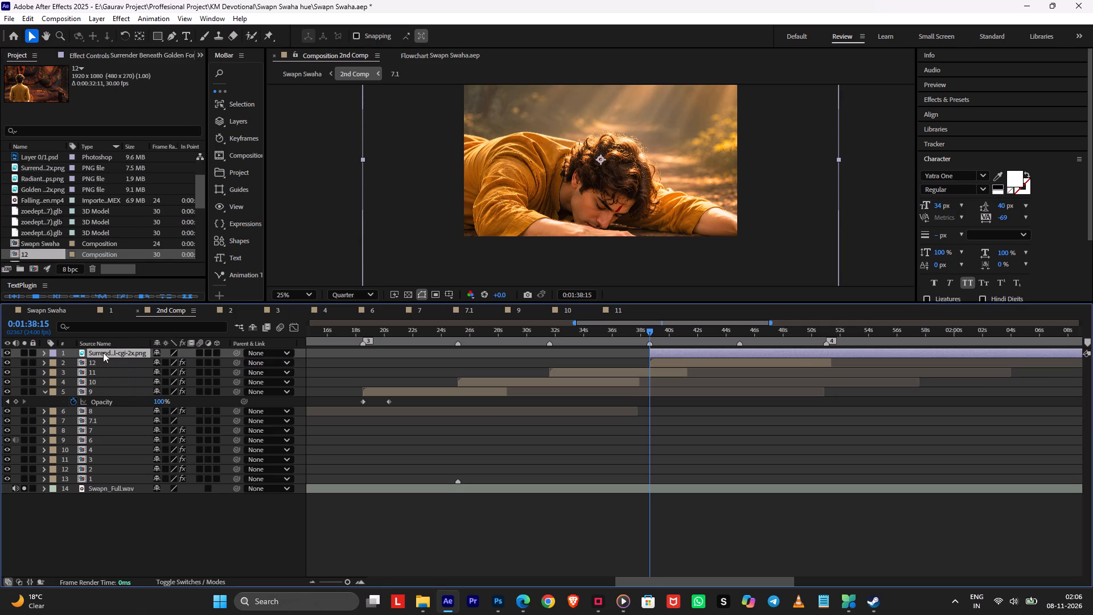
pyautogui.hotkey('ctrl', 'x')
pyautogui.doubleClick(103, 352)
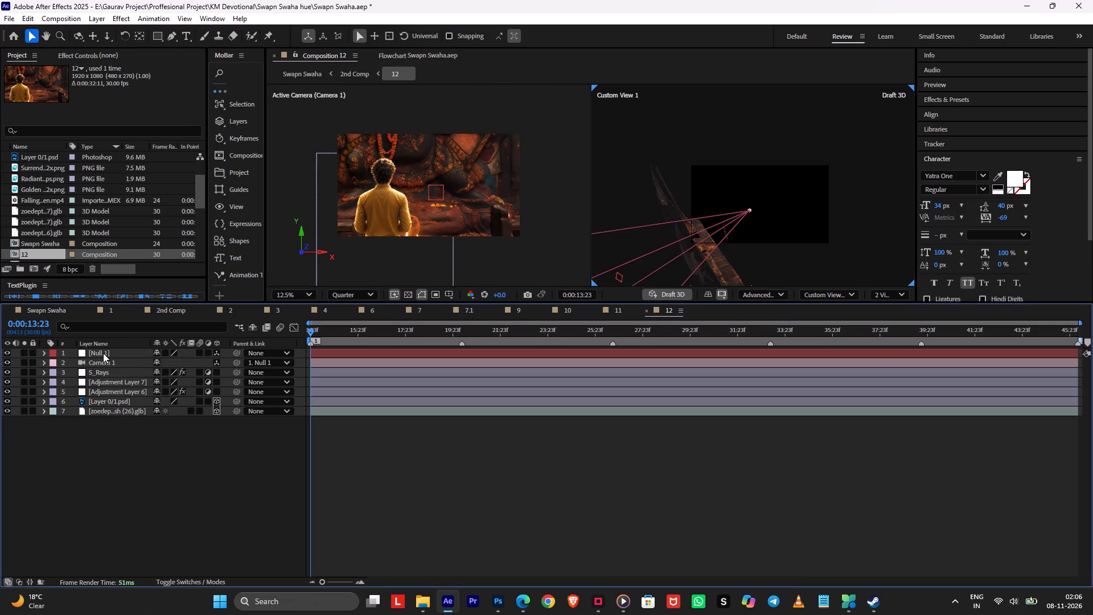
pyautogui.hotkey('ctrl', 'v')
pyautogui.moveTo(97, 353); pyautogui.dragTo(100, 391)
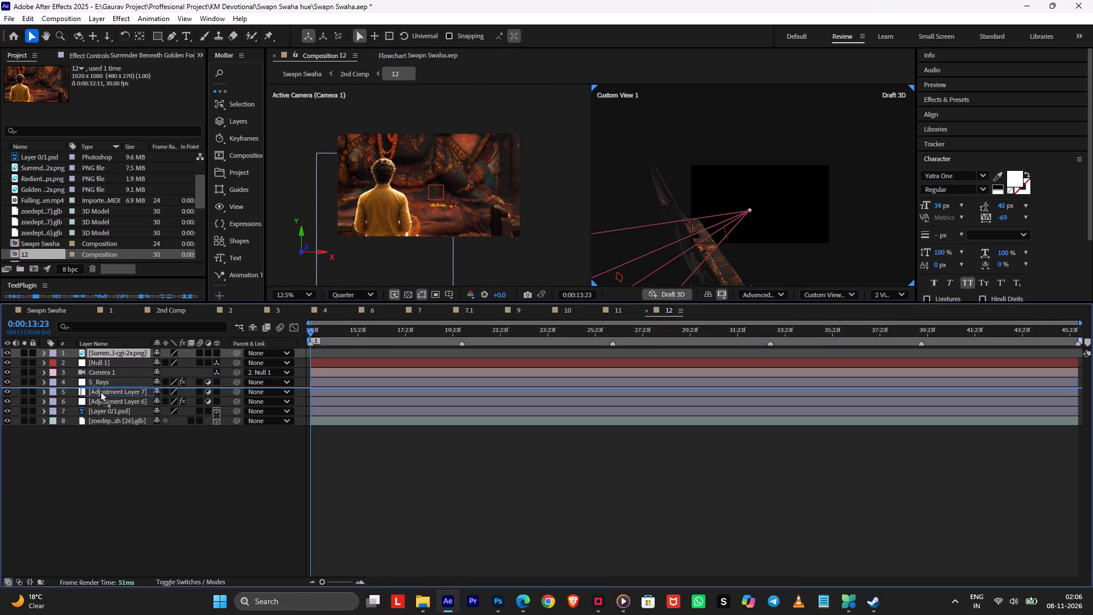
pyautogui.moveTo(100, 391); pyautogui.dragTo(101, 407)
pyautogui.press('[')
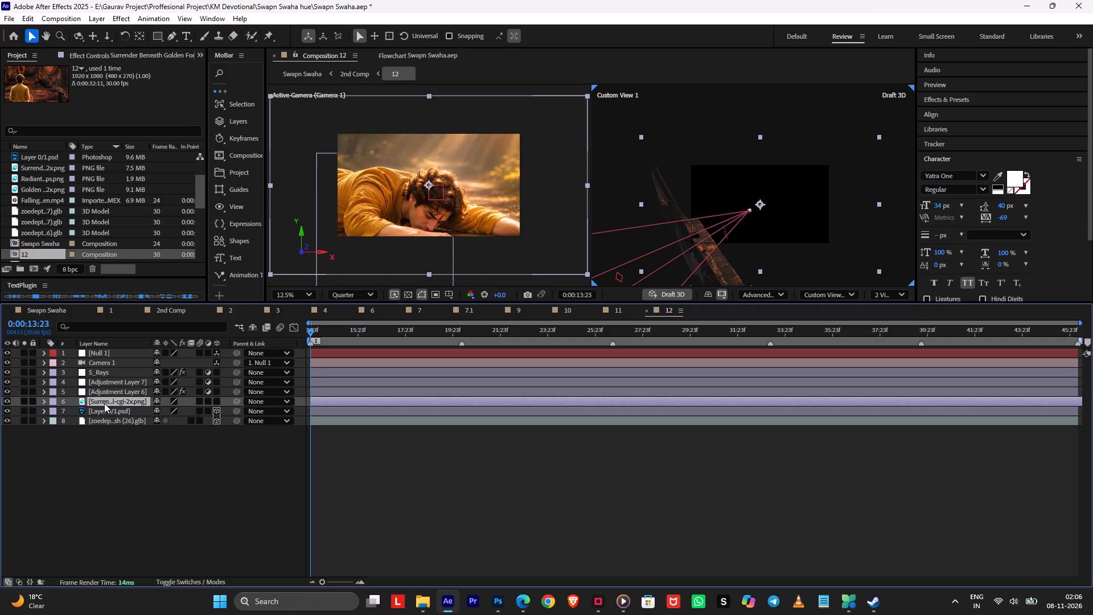
# Hide the Layer 0/1.psd and zoedepth mesh (26).glb layers in composition 12.
pyautogui.moveTo(10, 412); pyautogui.dragTo(11, 442)
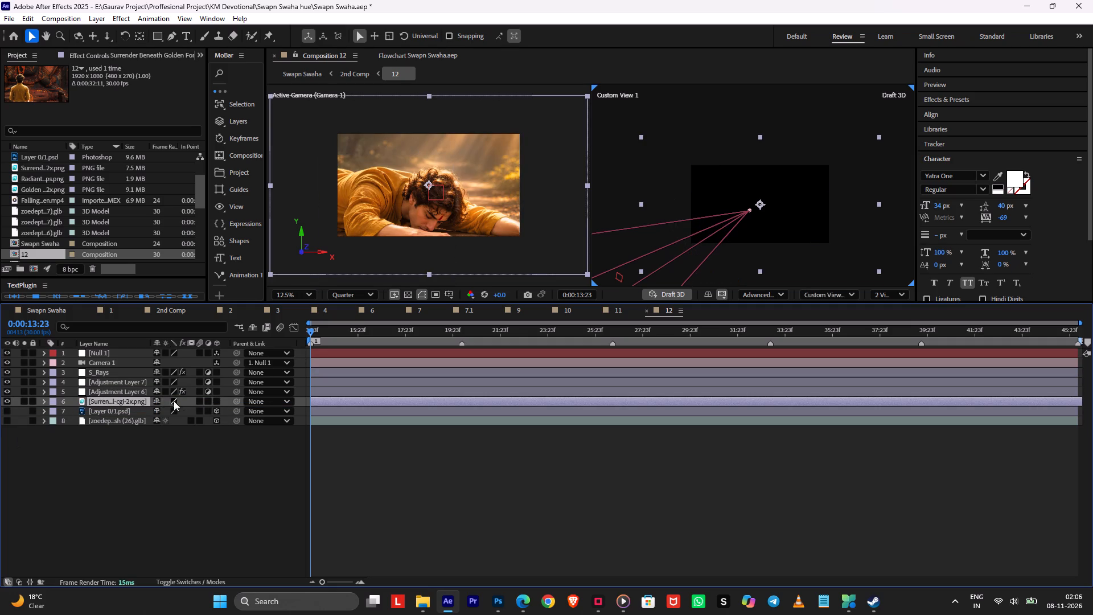
# Make the forest-path image a 3D layer and parent it to Layer 0/1.psd.
pyautogui.click(213, 399)
pyautogui.moveTo(239, 400); pyautogui.dragTo(179, 414)
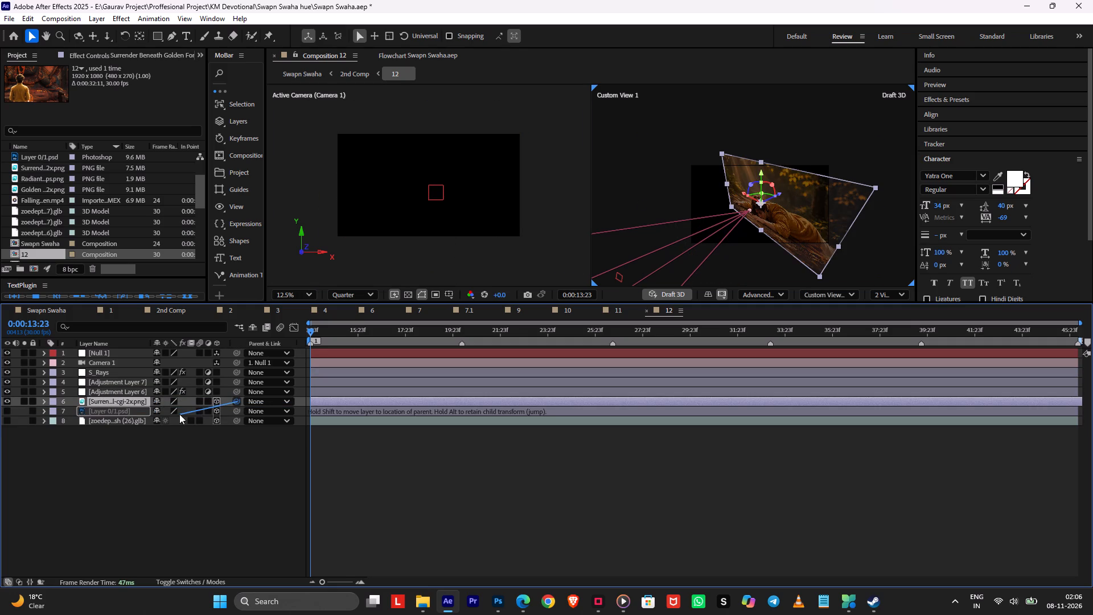
pyautogui.moveTo(179, 414); pyautogui.dragTo(178, 415)
pyautogui.click(140, 411)
pyautogui.click(138, 405)
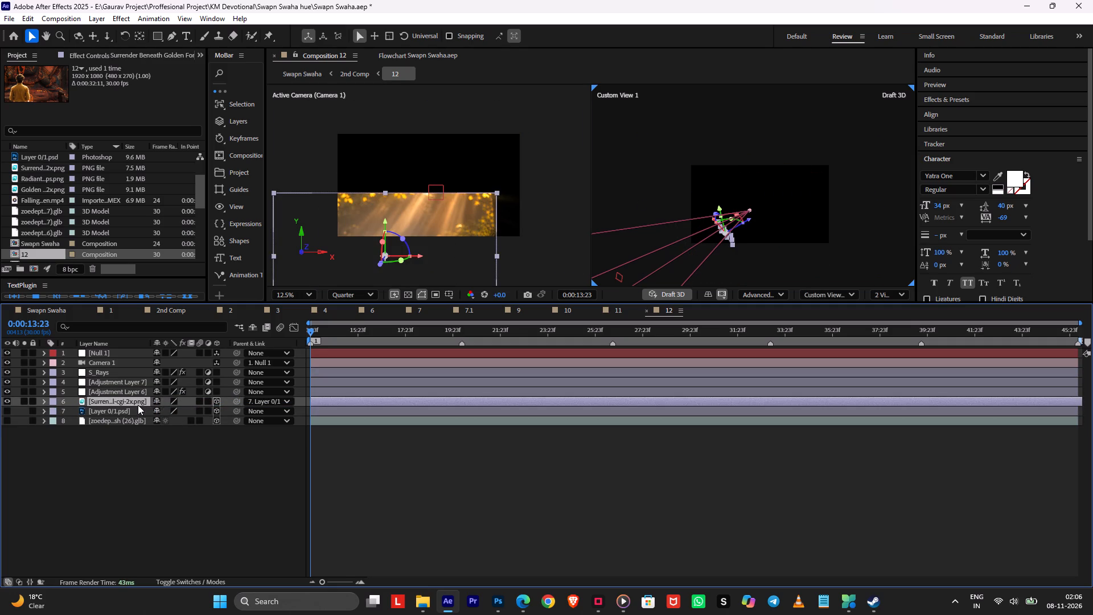
# Scale the forest-path image to 110% and move it so it fills the active camera frame.
pyautogui.press('s')
pyautogui.moveTo(203, 413); pyautogui.dragTo(209, 413)
pyautogui.moveTo(470, 233); pyautogui.dragTo(524, 151)
# Animate Null 1's Position with a keyframe at 0:00:13:23 and an Easy Ease keyframe at Z 2680 placed at about 0:00:27.
pyautogui.click(338, 352)
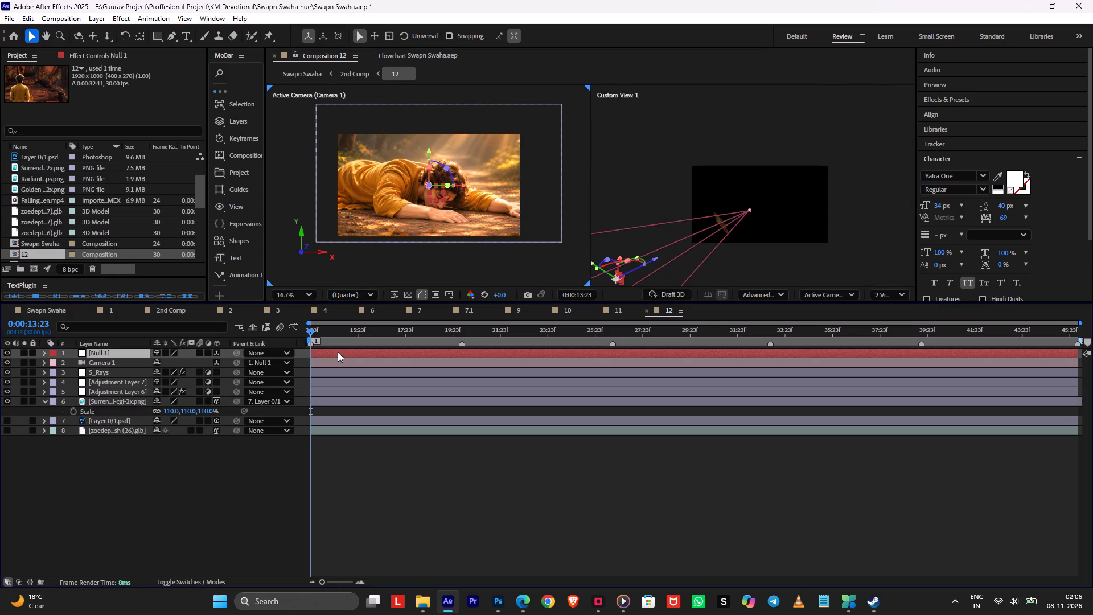
pyautogui.press('p')
pyautogui.doubleClick(73, 365)
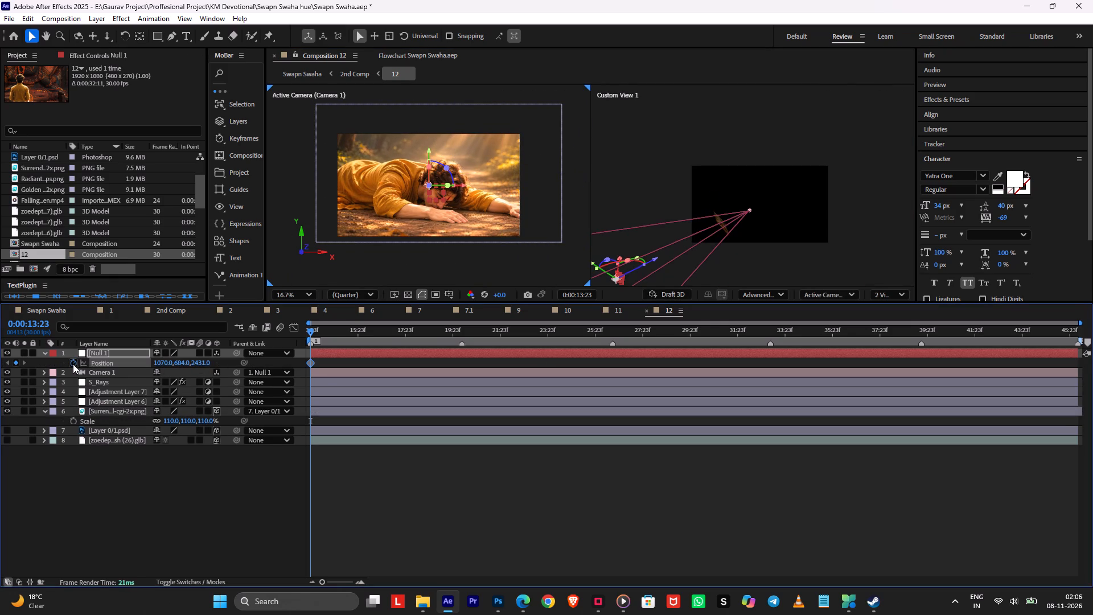
pyautogui.moveTo(439, 334); pyautogui.dragTo(569, 334)
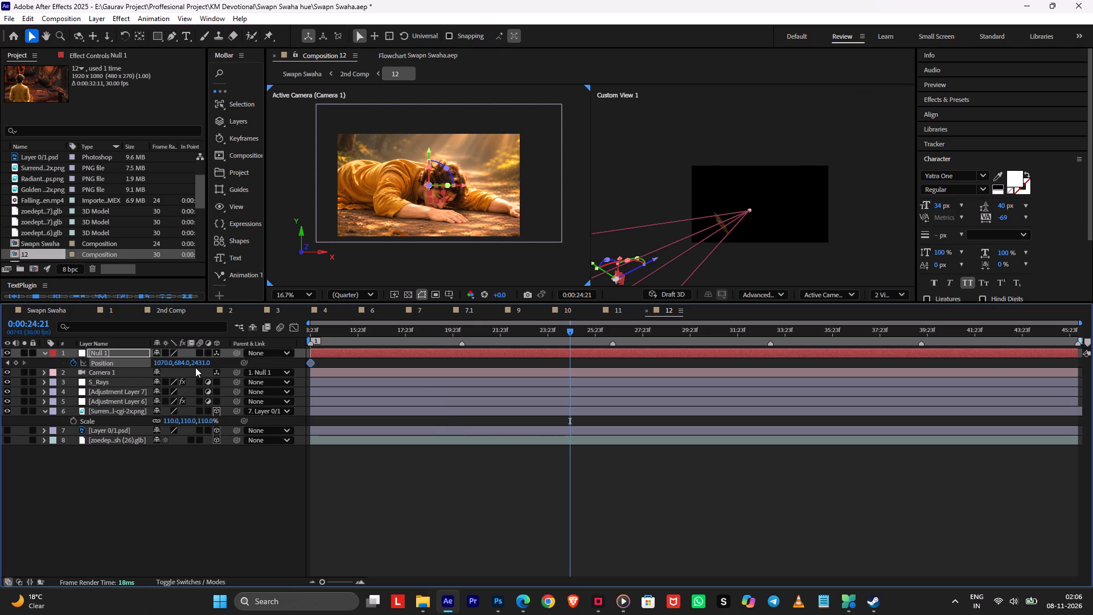
pyautogui.moveTo(203, 360); pyautogui.dragTo(359, 348)
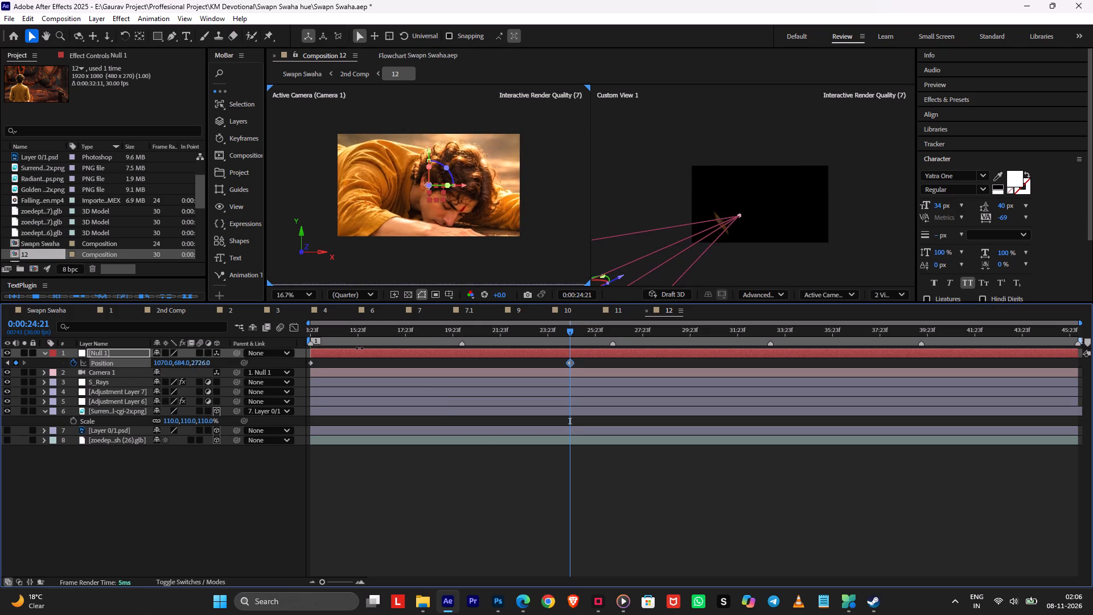
pyautogui.moveTo(359, 348); pyautogui.dragTo(342, 357)
pyautogui.press('F9')
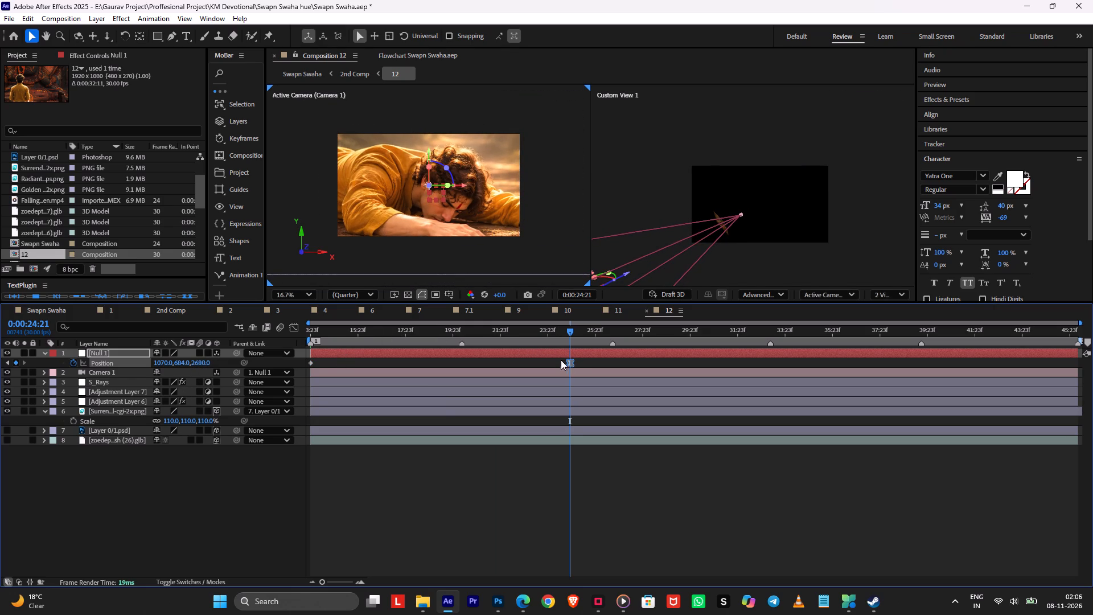
pyautogui.moveTo(572, 363); pyautogui.dragTo(630, 364)
pyautogui.moveTo(504, 338); pyautogui.dragTo(329, 363)
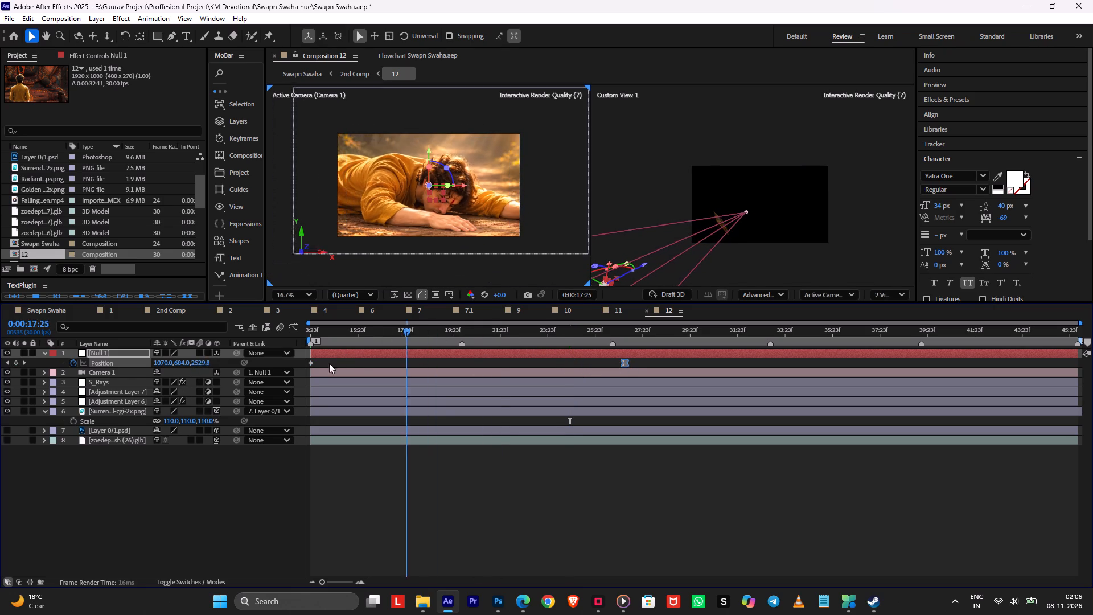
pyautogui.moveTo(329, 363); pyautogui.dragTo(229, 372)
# Return to the 2nd Comp, save the project and preview layer 12 from 0:01:38:15.
pyautogui.press('Tab')
pyautogui.click(120, 369)
pyautogui.press('space')
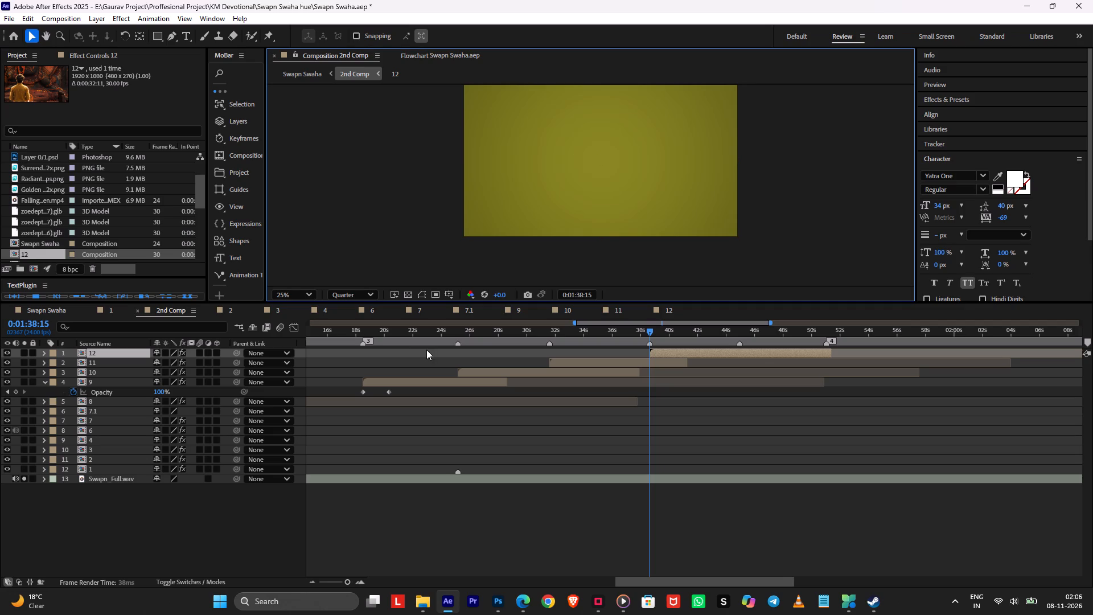
pyautogui.hotkey('ctrl', 's')
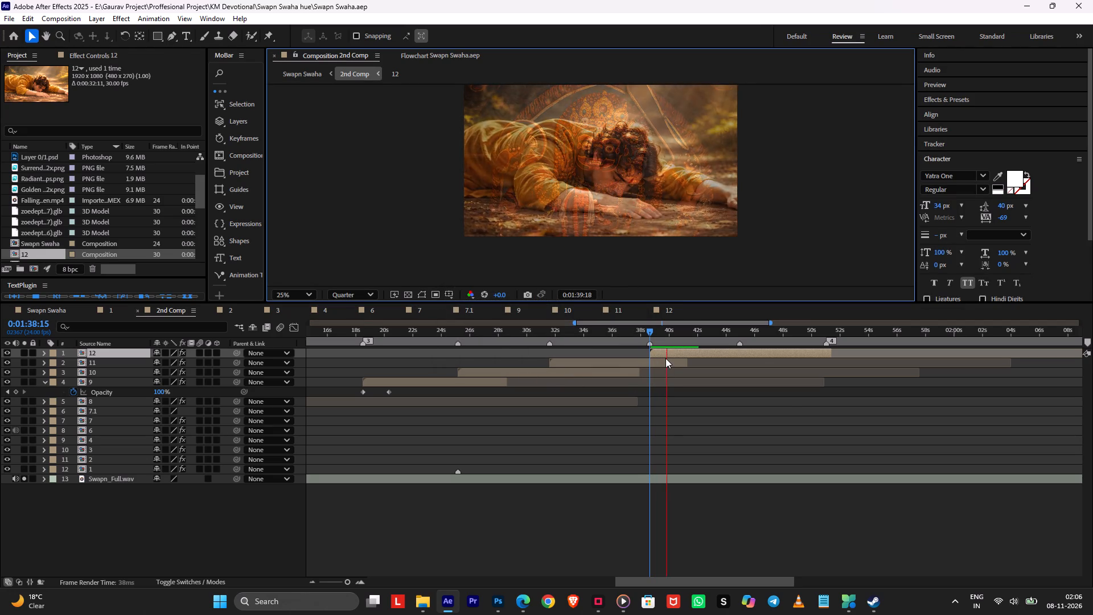
pyautogui.moveTo(754, 392); pyautogui.dragTo(745, 392, button='middle')
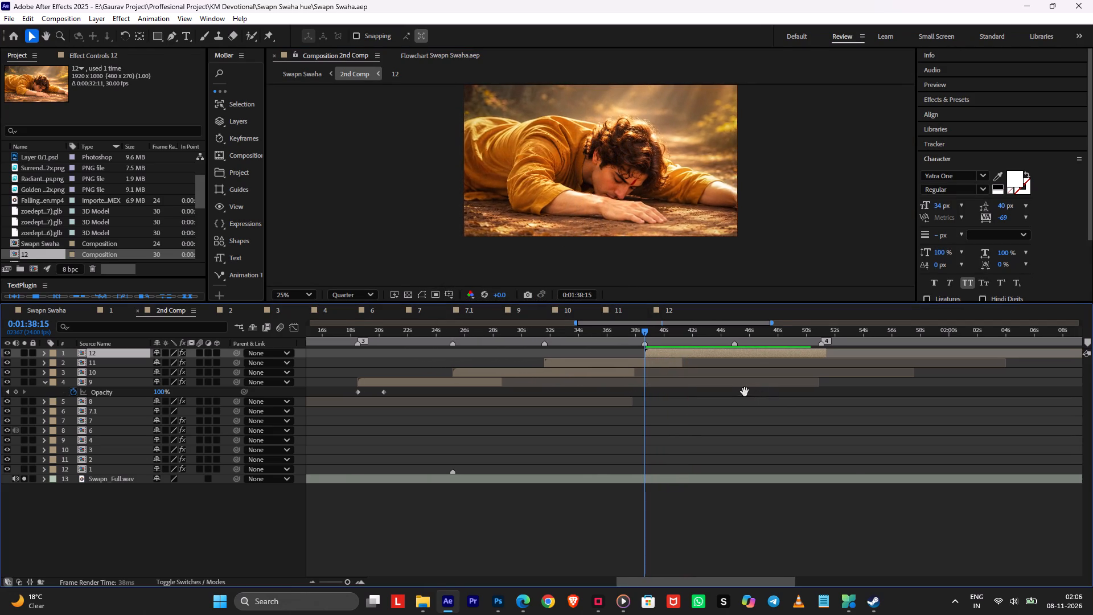
pyautogui.moveTo(745, 392); pyautogui.dragTo(644, 405, button='middle')
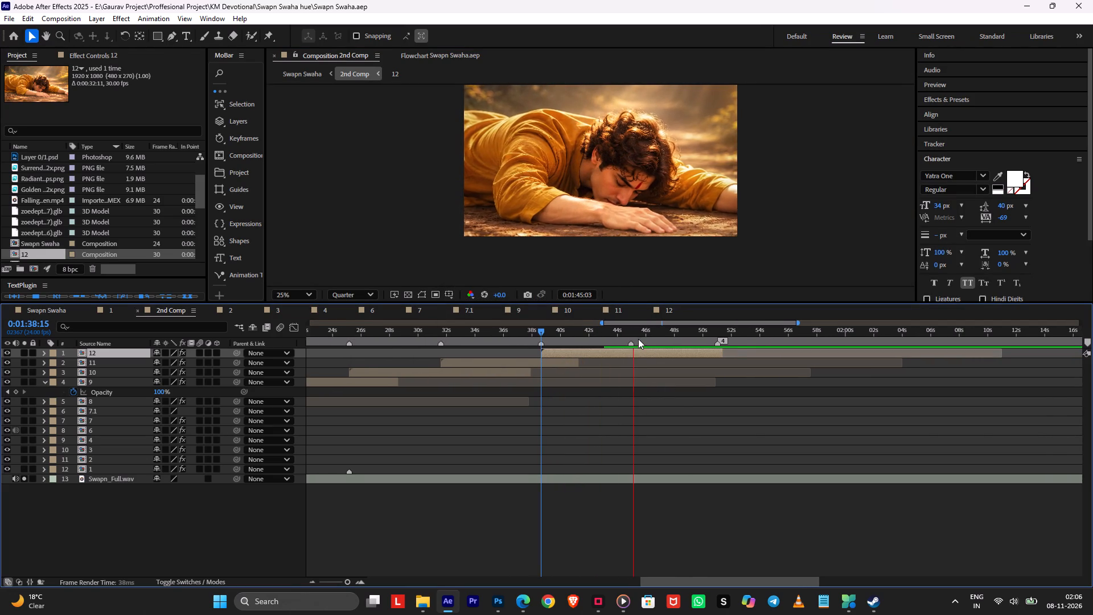
# Trim the end of layer 12 in the 2nd Comp to about 0:01:46 and save the project.
pyautogui.moveTo(636, 334); pyautogui.dragTo(644, 351)
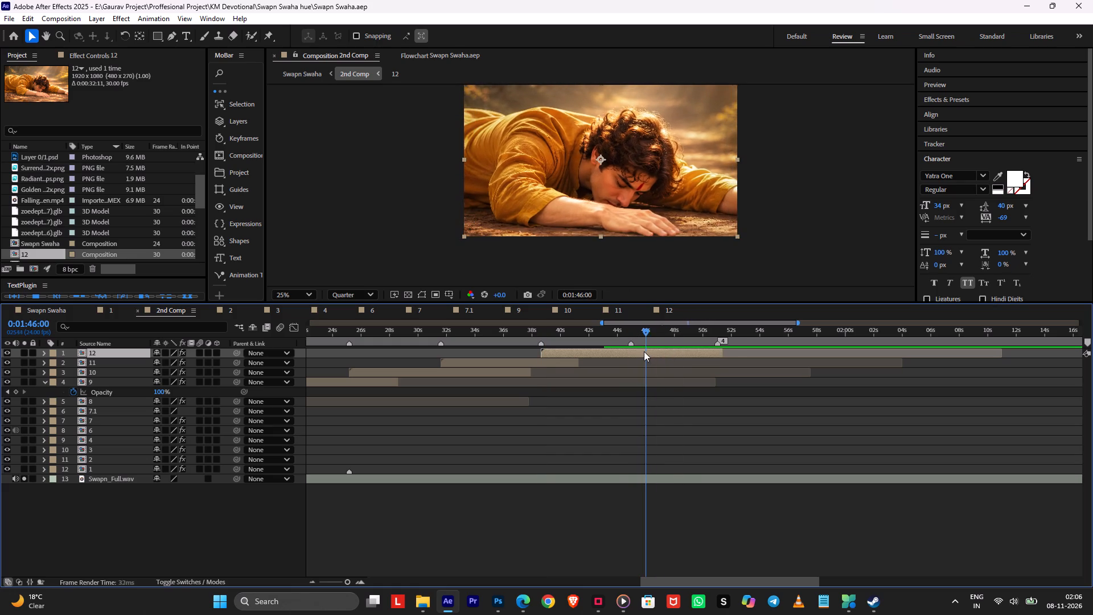
pyautogui.moveTo(644, 351); pyautogui.dragTo(633, 355)
pyautogui.moveTo(721, 354); pyautogui.dragTo(651, 360)
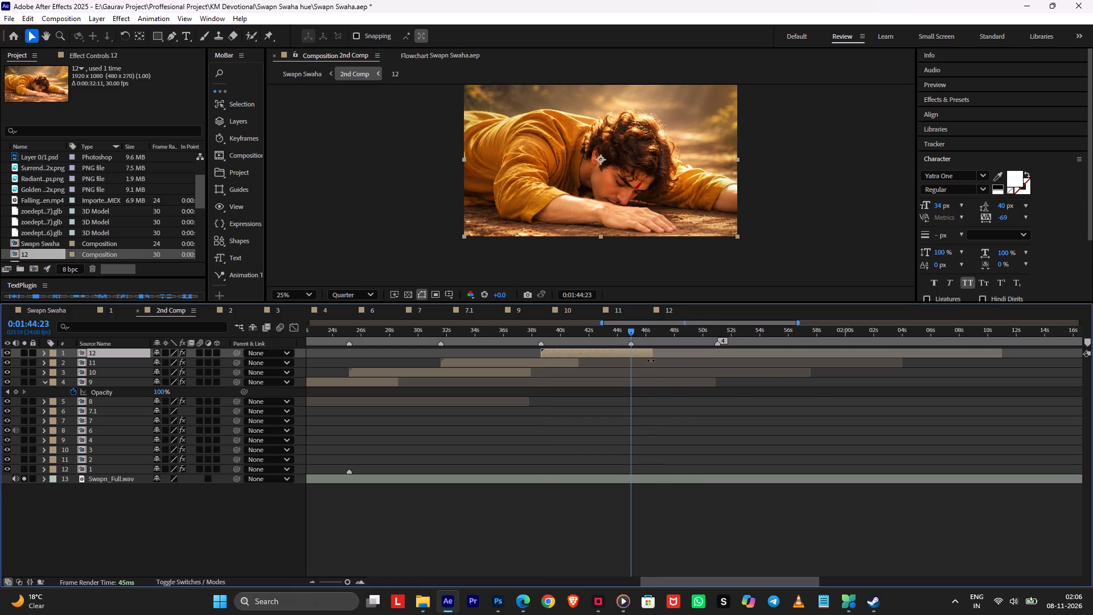
pyautogui.moveTo(651, 360); pyautogui.dragTo(648, 361)
pyautogui.hotkey('ctrl', 's')
# Trim composition 12 to a work area ending at 0:00:34:26, then return to the 2nd Comp and save.
pyautogui.keyDown('alt'); pyautogui.scroll(-1, 645, 376); pyautogui.keyUp('alt')
pyautogui.press('space')
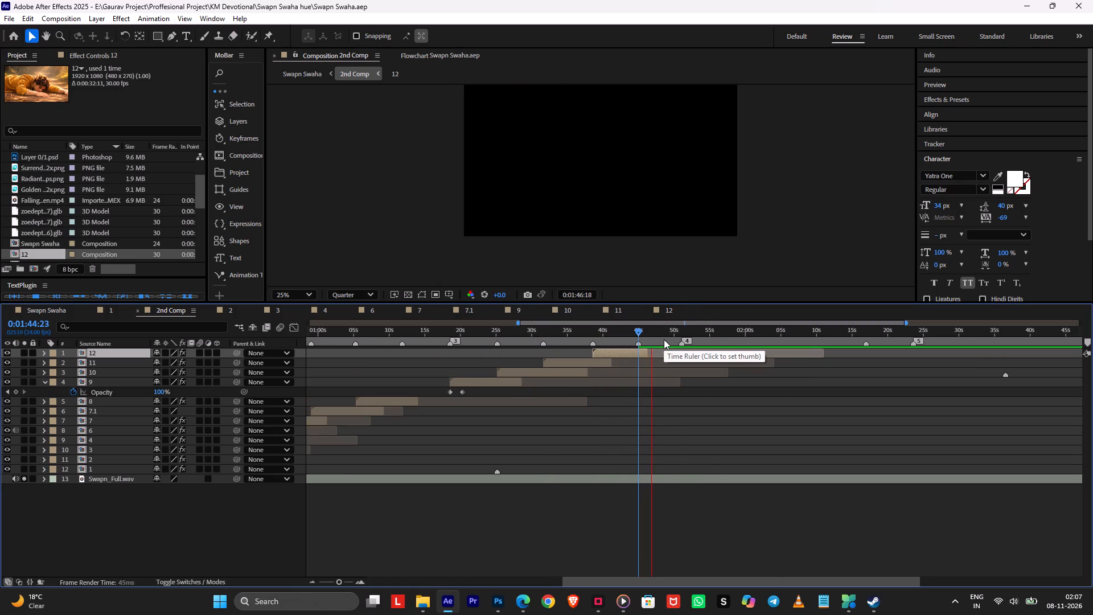
pyautogui.moveTo(684, 335); pyautogui.dragTo(689, 337)
pyautogui.doubleClick(690, 355)
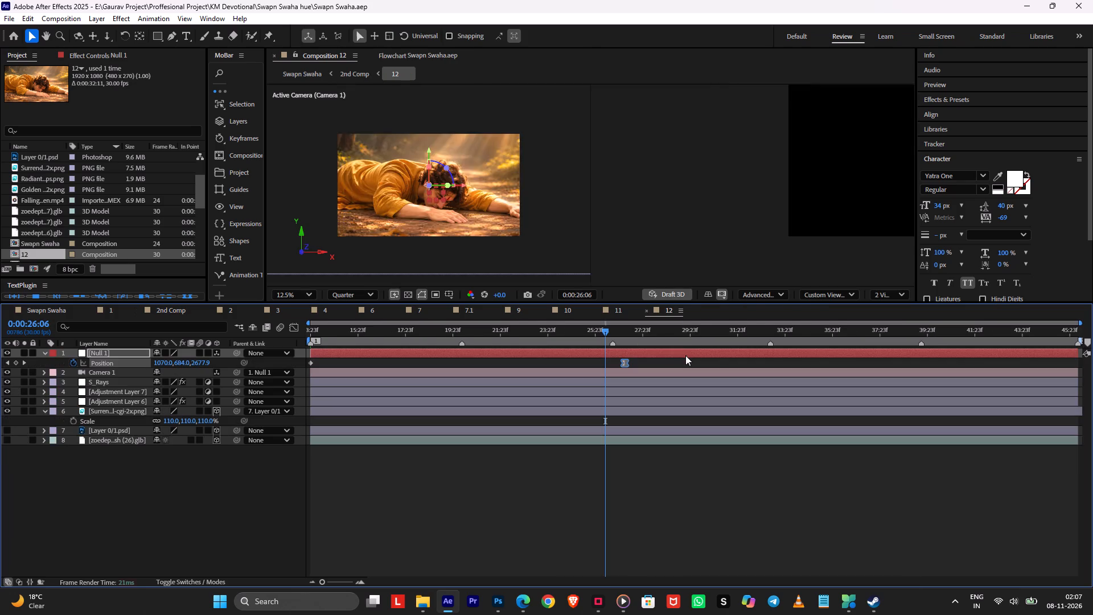
pyautogui.moveTo(649, 341); pyautogui.dragTo(811, 345)
pyautogui.press('n')
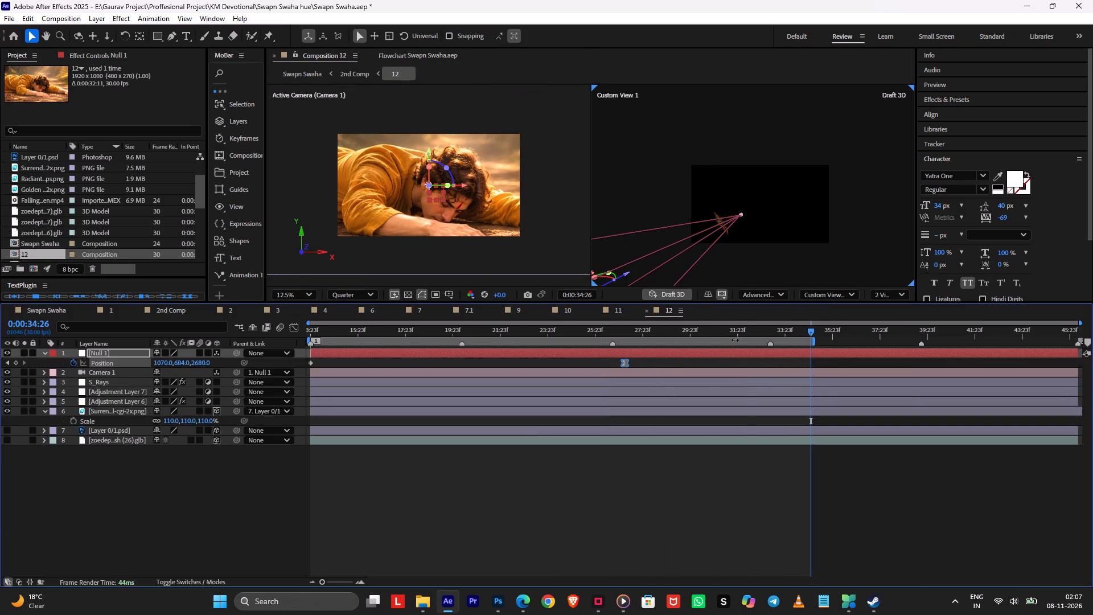
pyautogui.rightClick(735, 340)
pyautogui.click(763, 374)
pyautogui.press('Tab')
pyautogui.click(676, 387)
pyautogui.press('Tab')
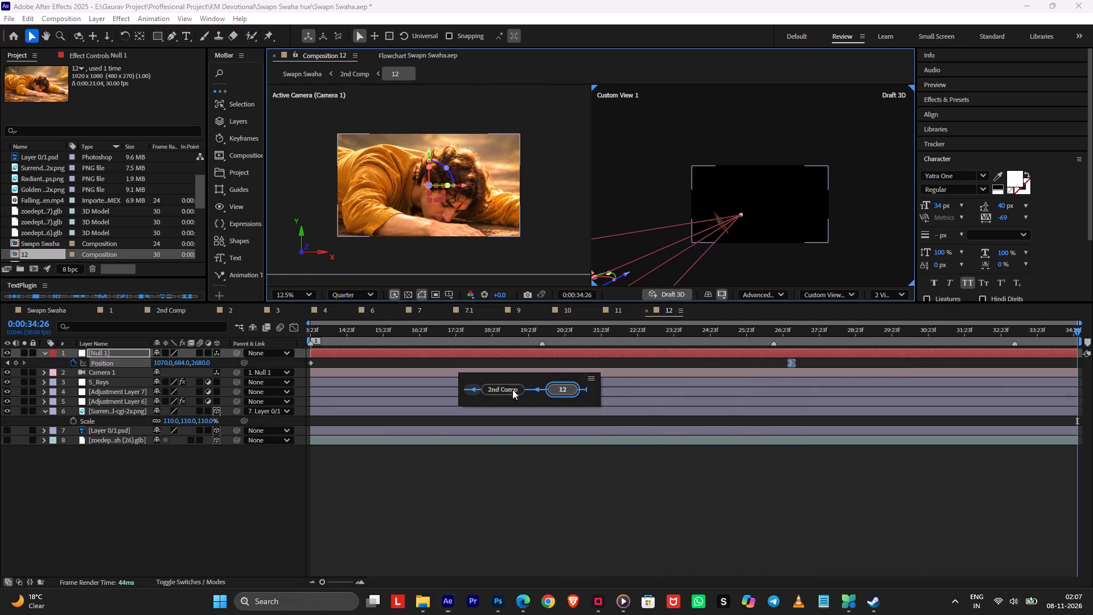